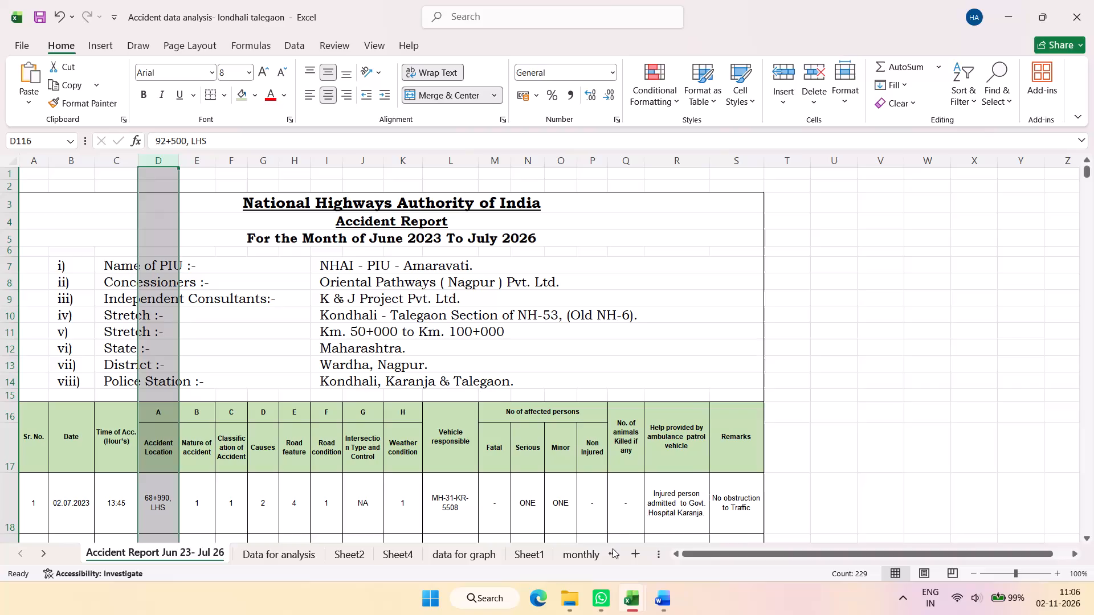
Close the Accident data analysis- londhali talegaon workbook without saving its changes.
left_click(1093, 0)
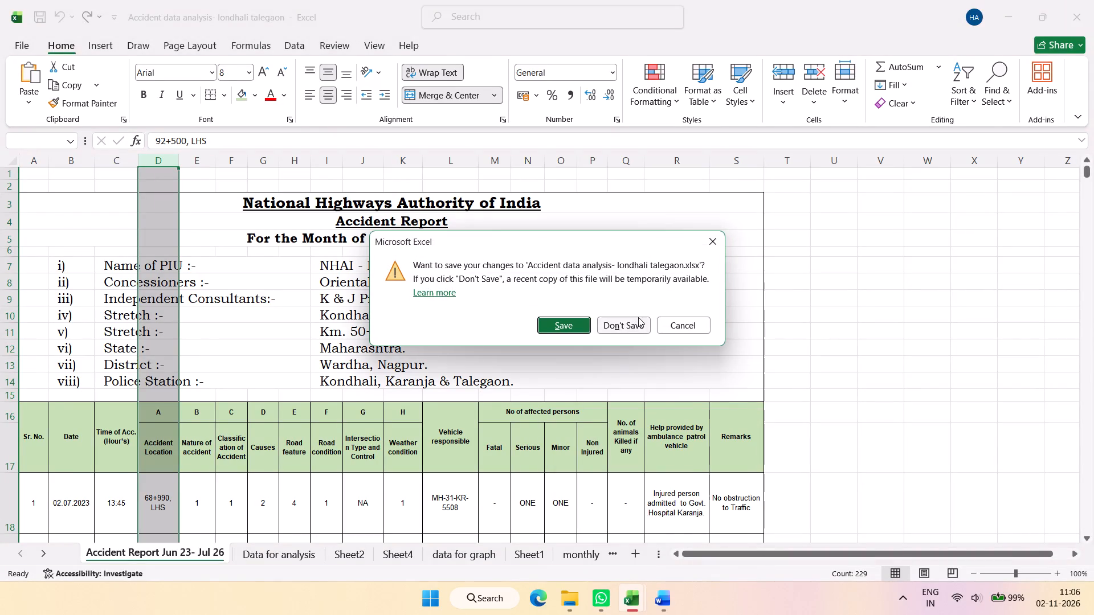
left_click(638, 317)
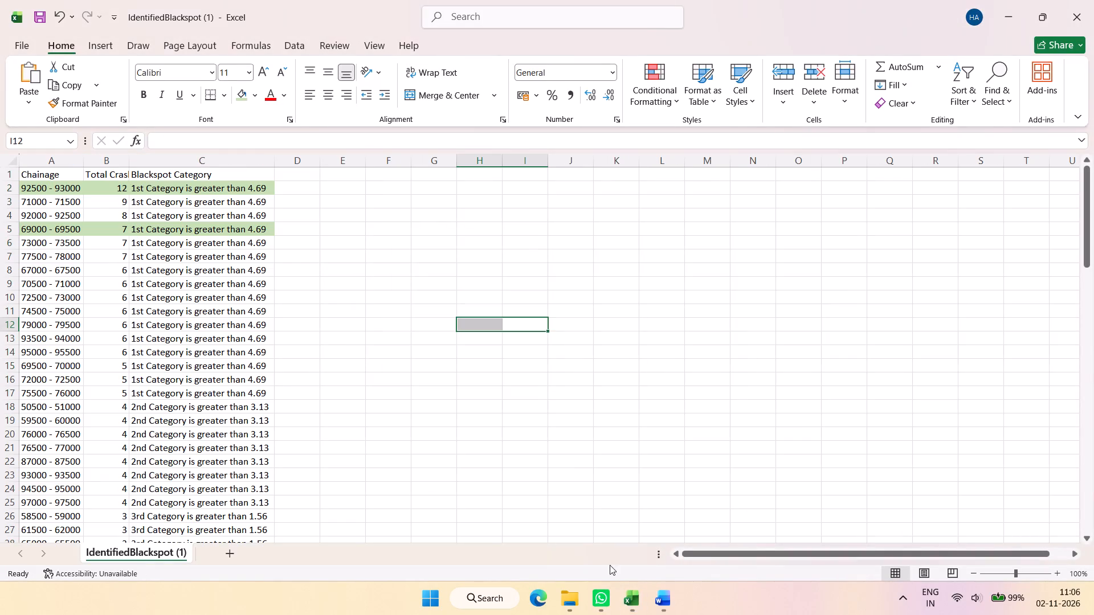
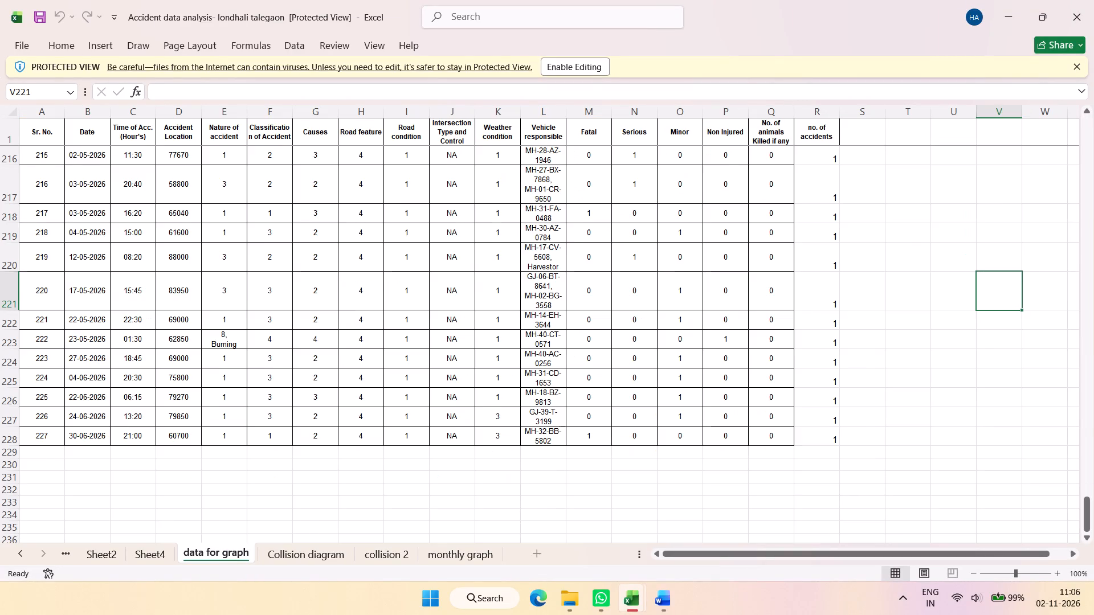
Look through the accident records on the data for graph sheet, from the last rows back to the first.
scroll(206, 406, "up", 19)
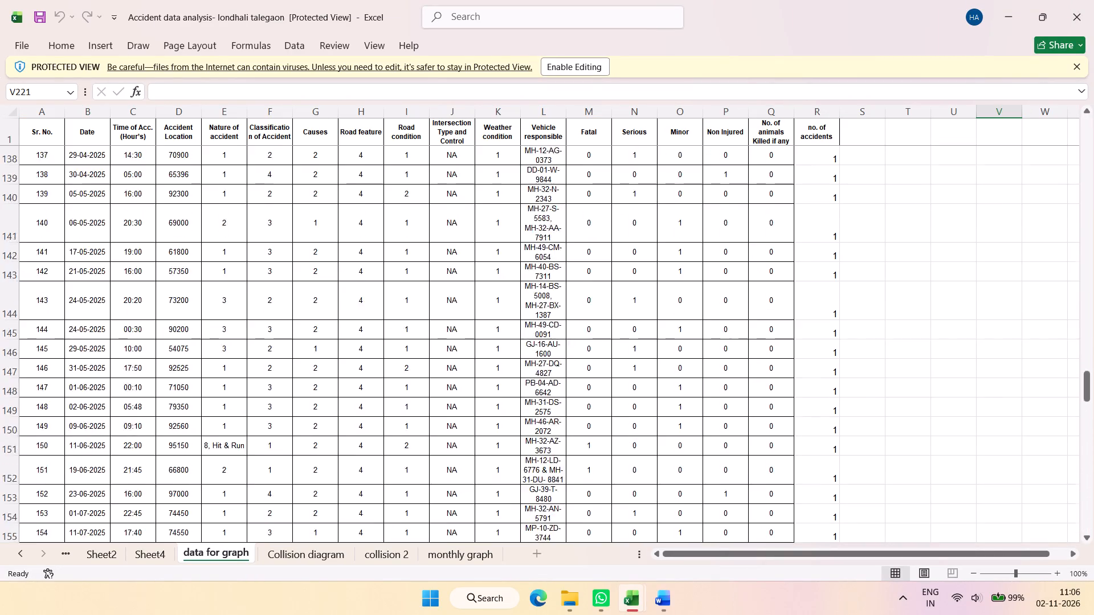
scroll(206, 406, "up", 20)
scroll(206, 406, "up", 10)
scroll(206, 406, "down", 20)
scroll(206, 406, "down", 3)
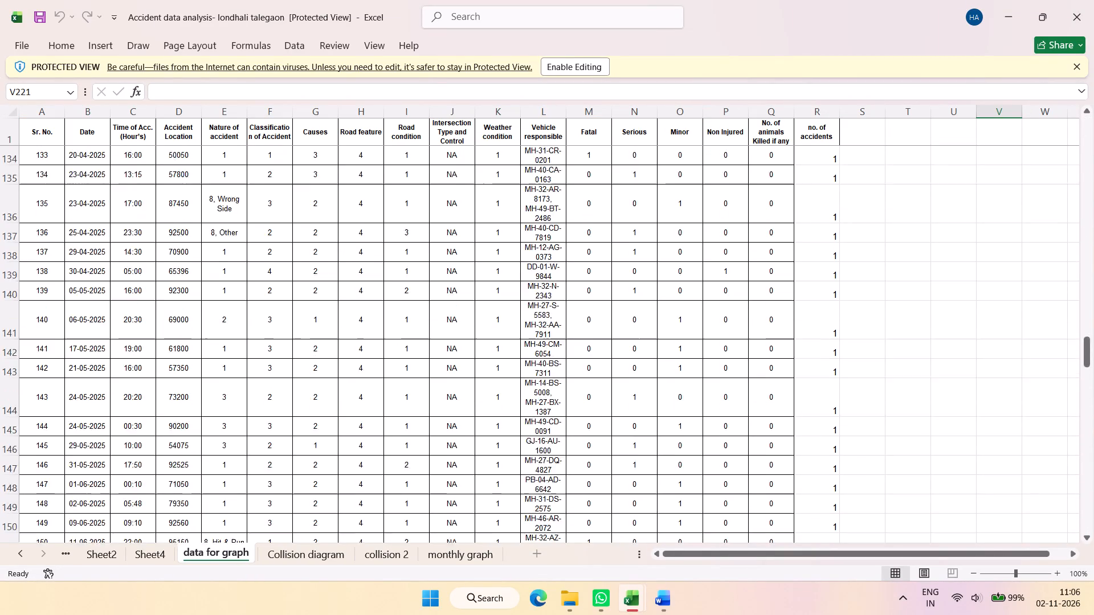
scroll(206, 404, "down", 14)
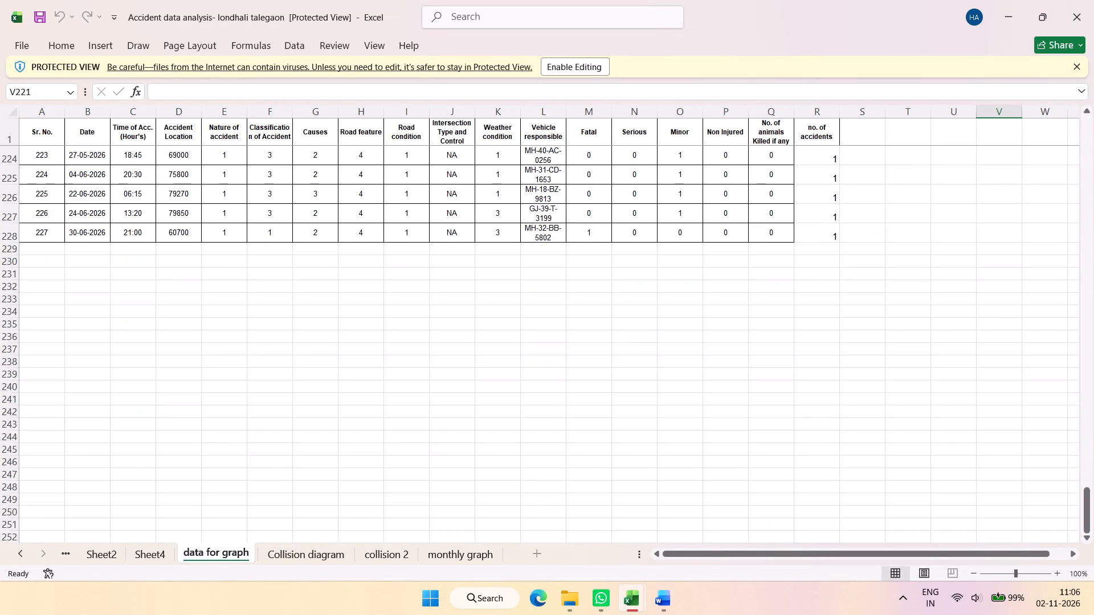
scroll(202, 403, "up", 20)
scroll(202, 403, "up", 20)
scroll(202, 403, "up", 16)
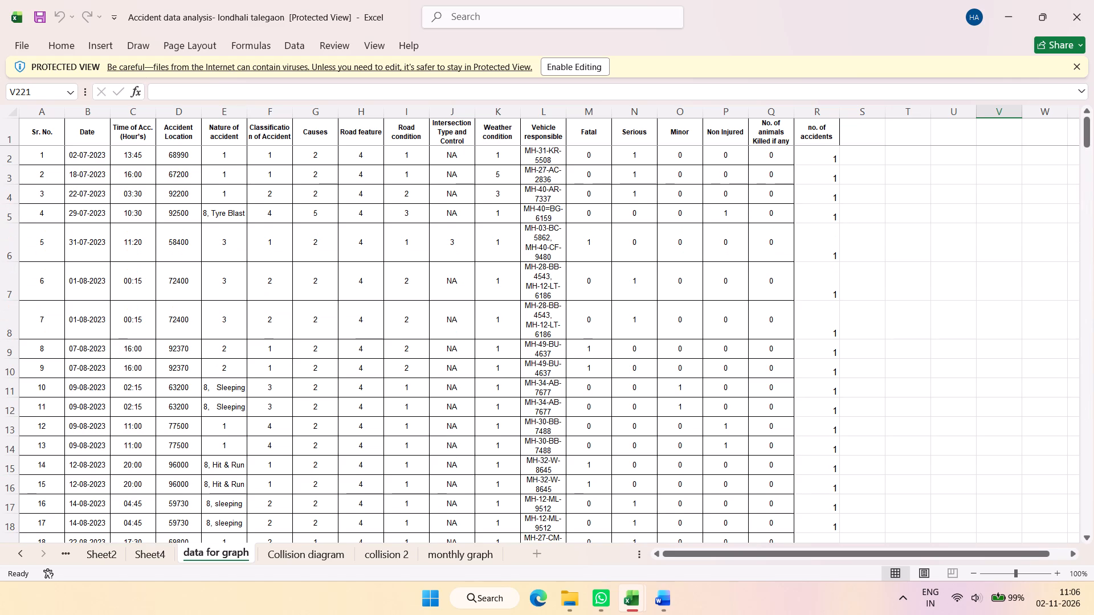
Enable editing for the protected accident data analysis workbook.
left_click(814, 136)
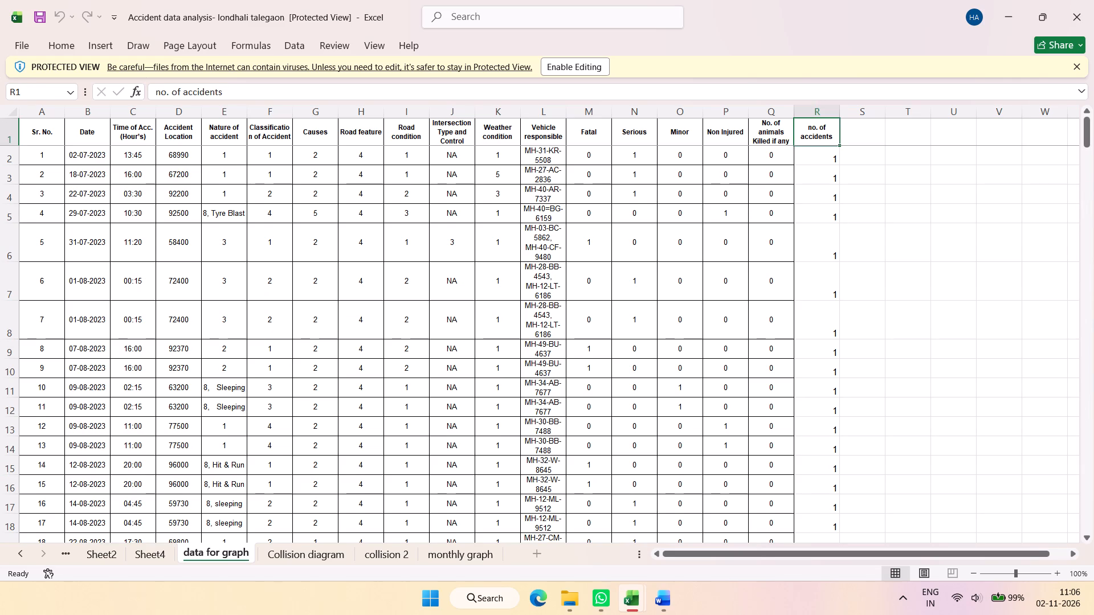
type("SUm")
key("space")
left_click(564, 60)
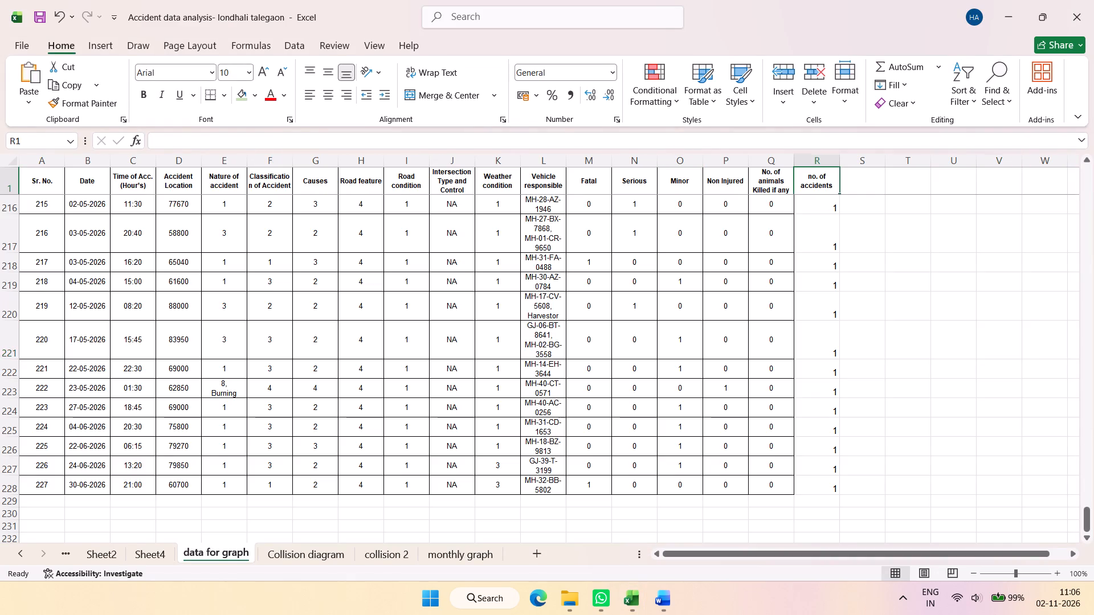
Replace the "no. of accidents" column header in R1 with "SUM of injury".
left_click(827, 182)
scroll(791, 249, "up", 20)
scroll(791, 249, "up", 20)
scroll(791, 249, "up", 19)
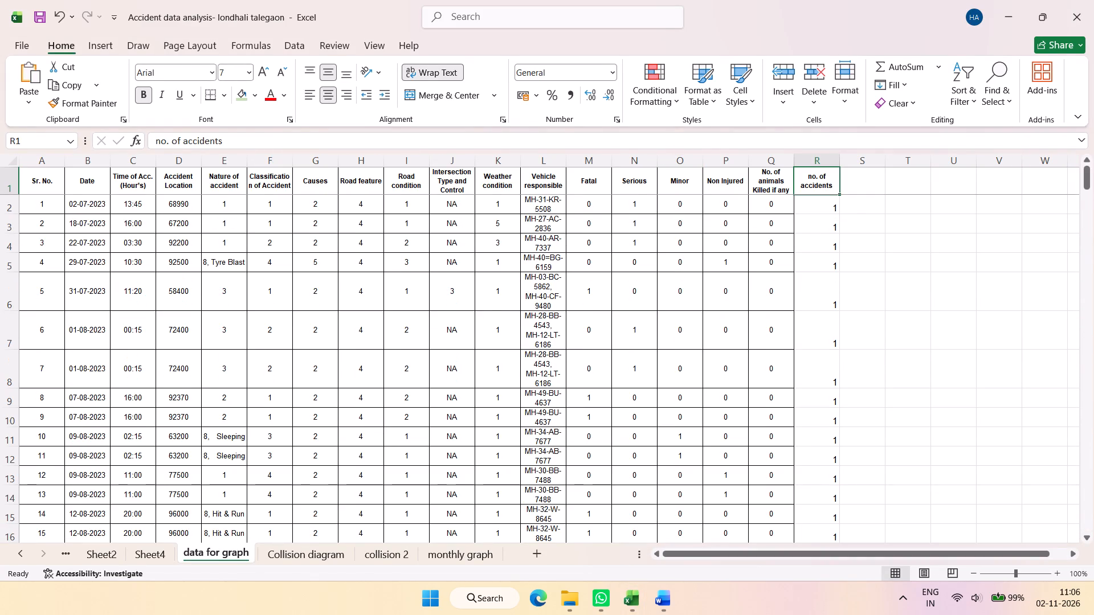
type("SUM of injury")
key("Return")
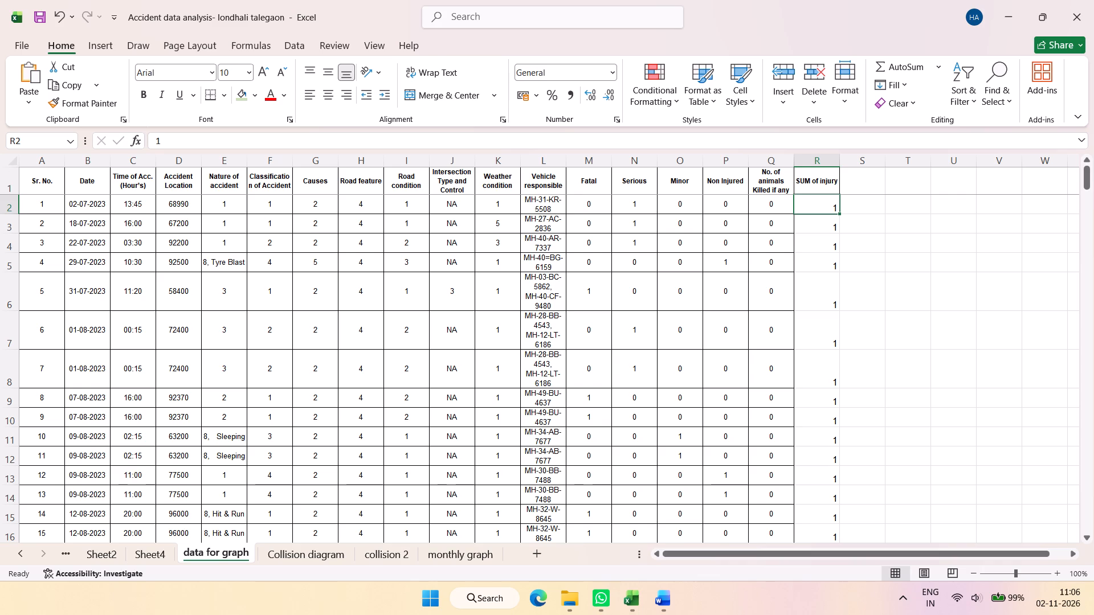
Enter a SUM formula in R2 that adds the first record's Fatal, Serious and Minor values, M2:O2.
type("=sun")
key("BackSpace")
type("m(")
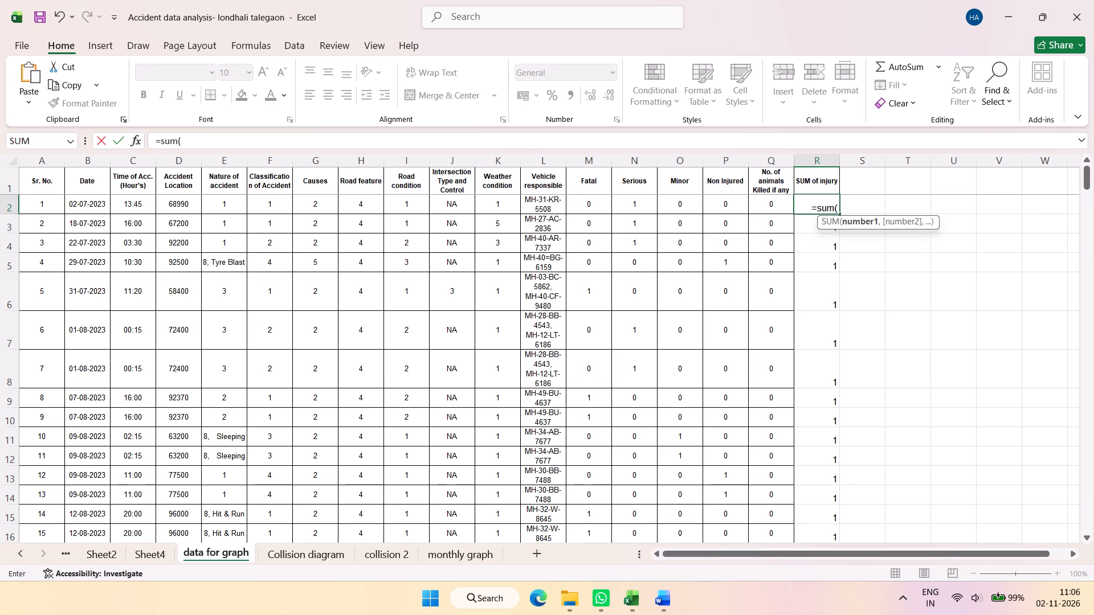
left_click_drag(588, 204, 675, 204)
key("Return")
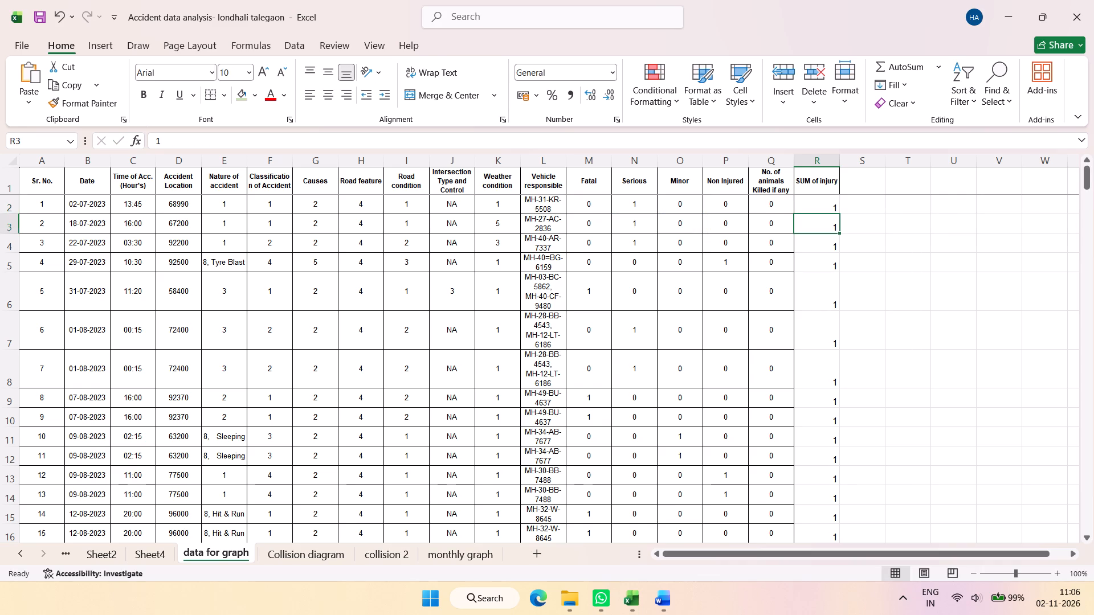
Fill the SUM formula from R2 down the SUM of injury column to the last record in row 228.
left_click(836, 196)
left_click_drag(840, 213, 823, 590)
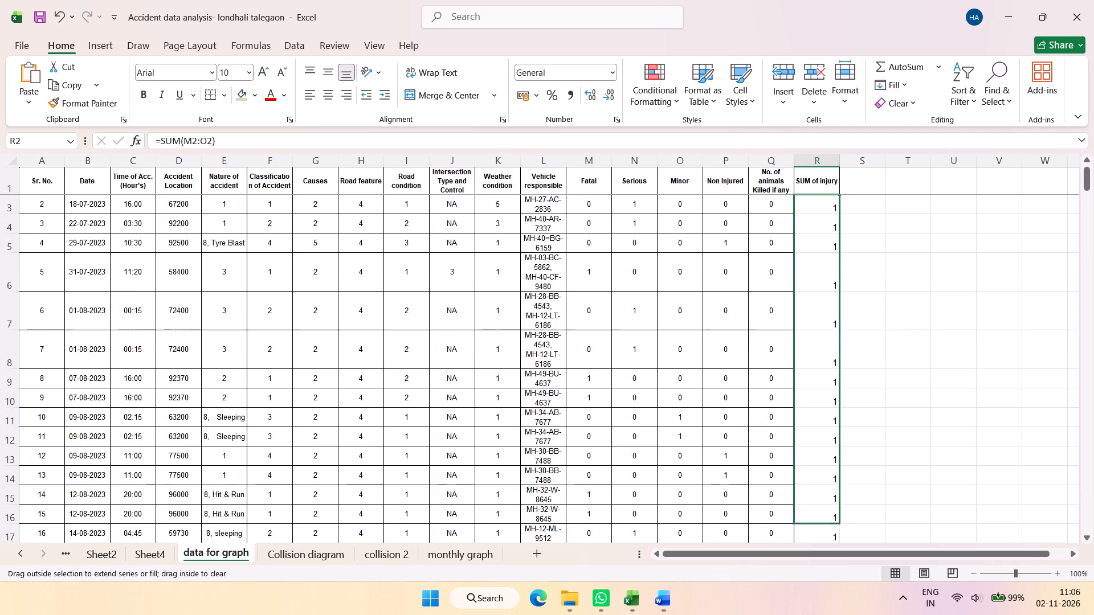
left_click_drag(823, 590, 818, 614)
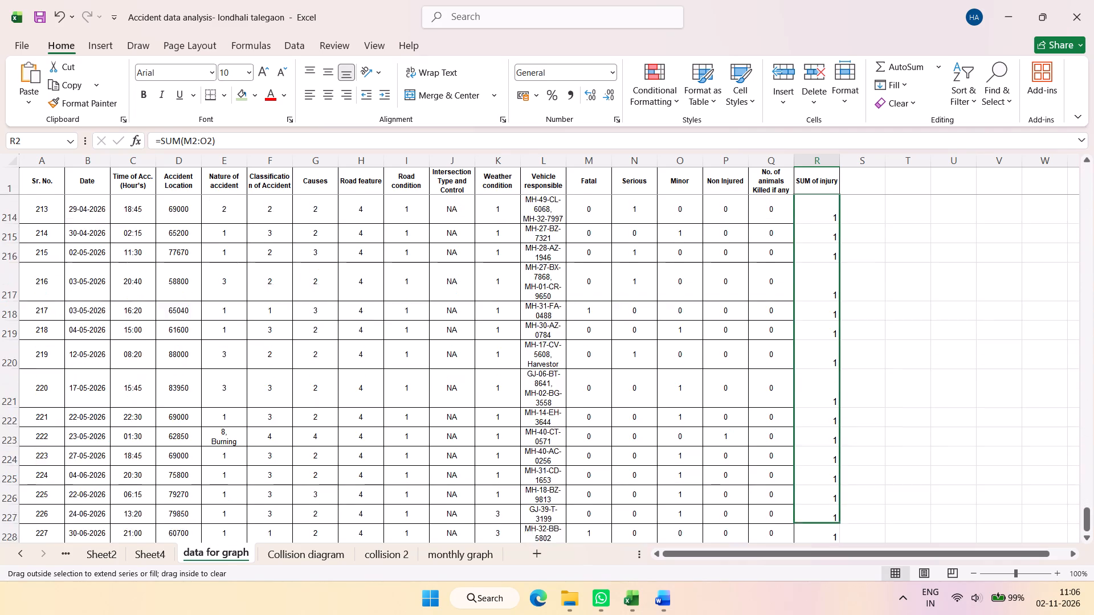
left_click_drag(818, 614, 822, 514)
Sort the accident records by Accident Location from smallest to largest.
scroll(267, 281, "up", 20)
scroll(267, 281, "up", 5)
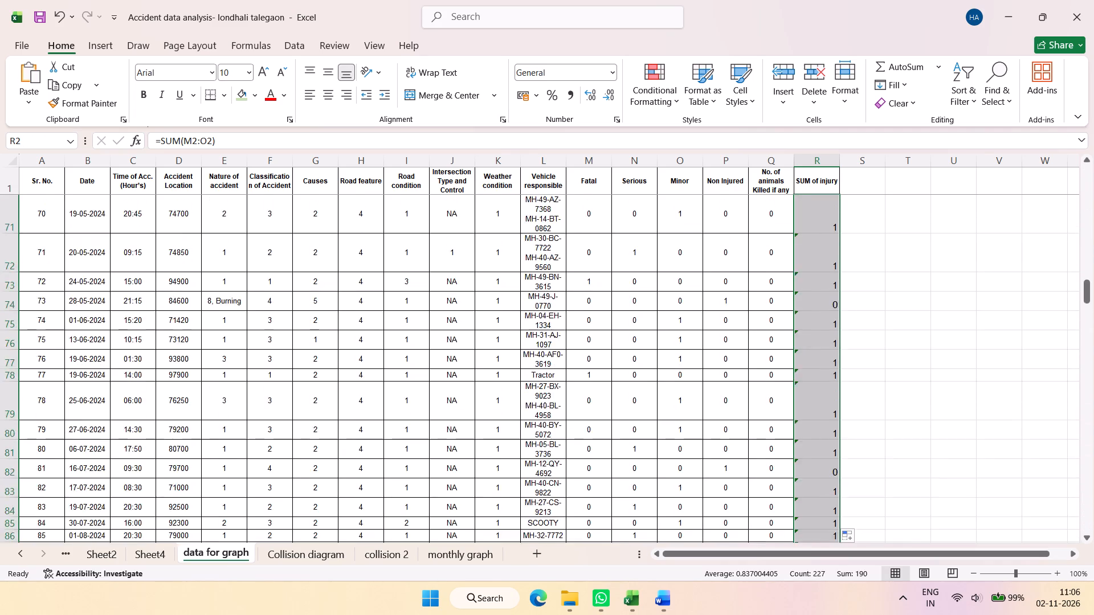
scroll(267, 281, "up", 20)
scroll(267, 281, "up", 3)
left_click(178, 179)
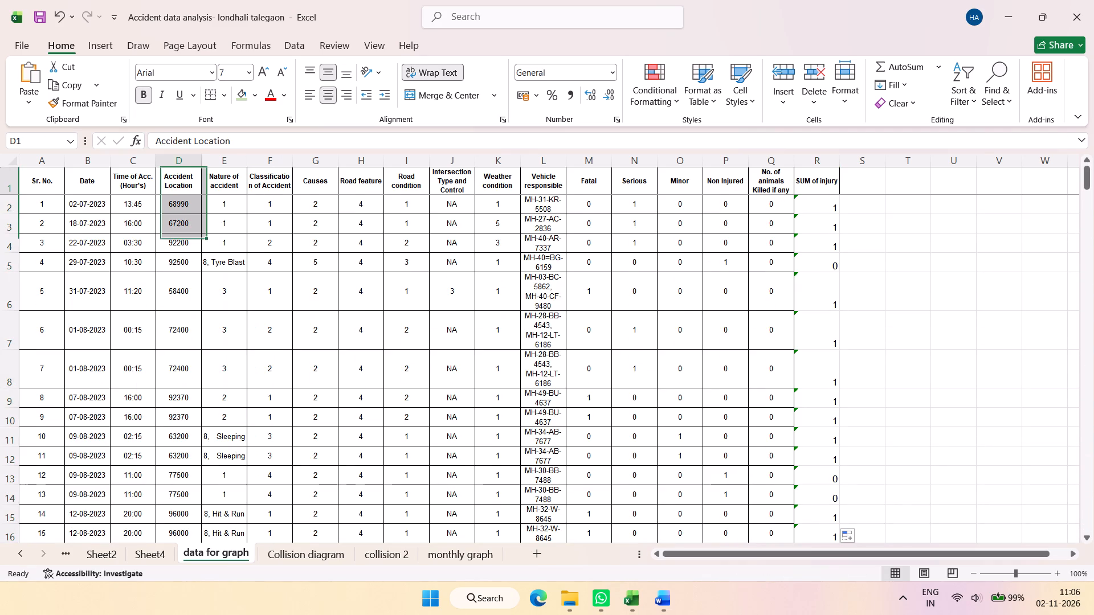
left_click(234, 198)
left_click(178, 204)
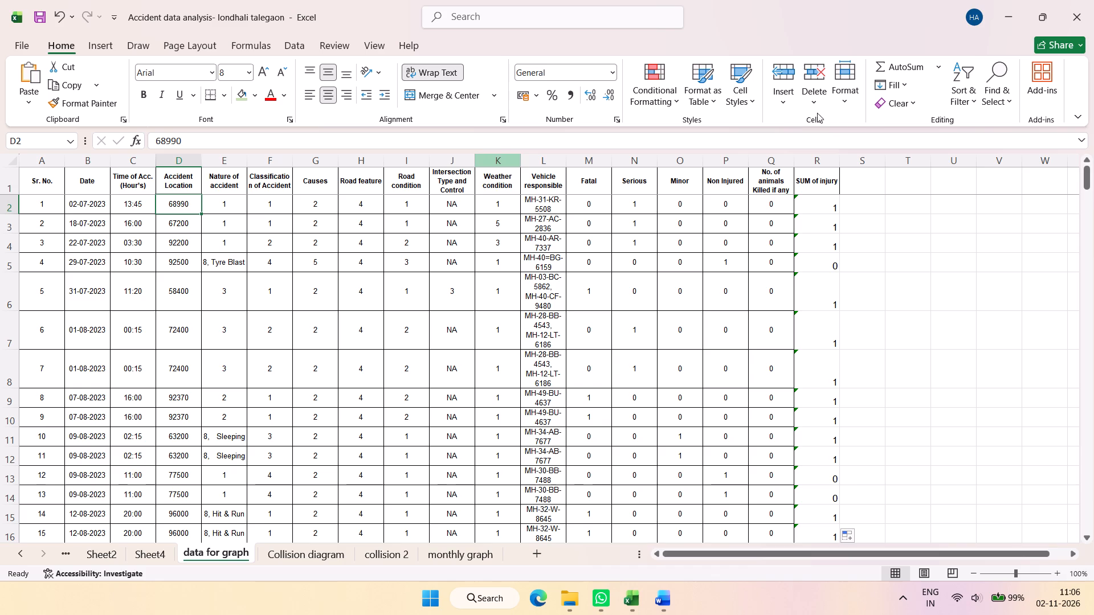
left_click(954, 102)
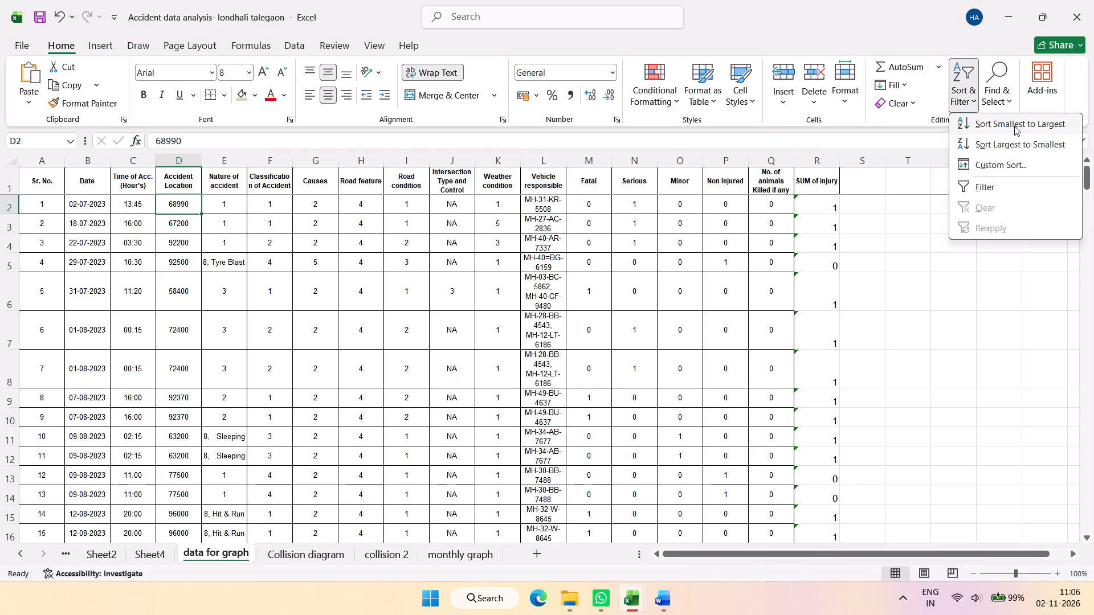
left_click(1015, 124)
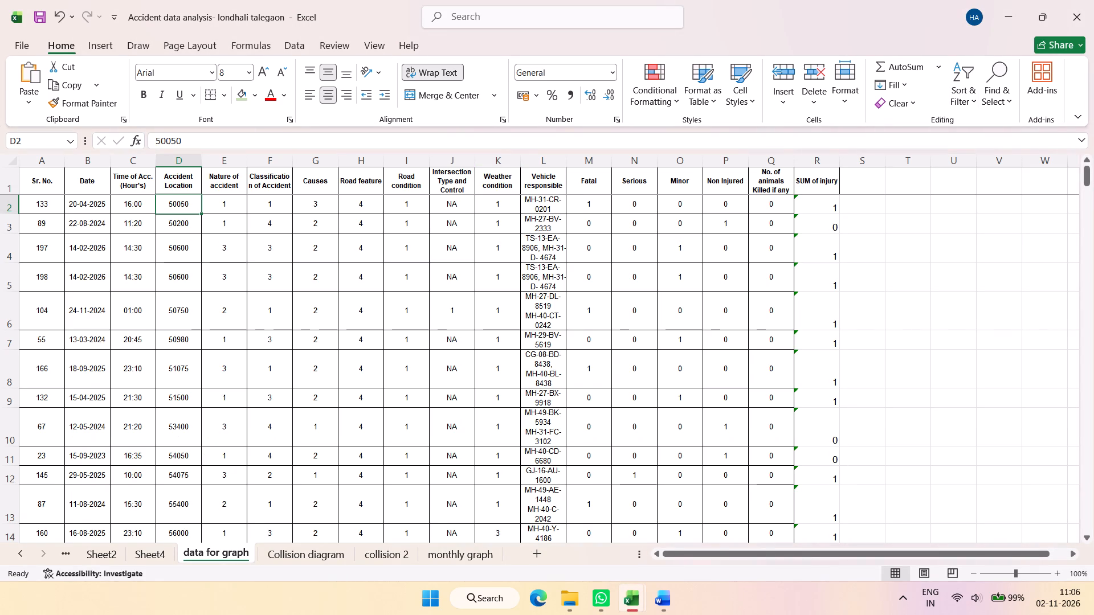
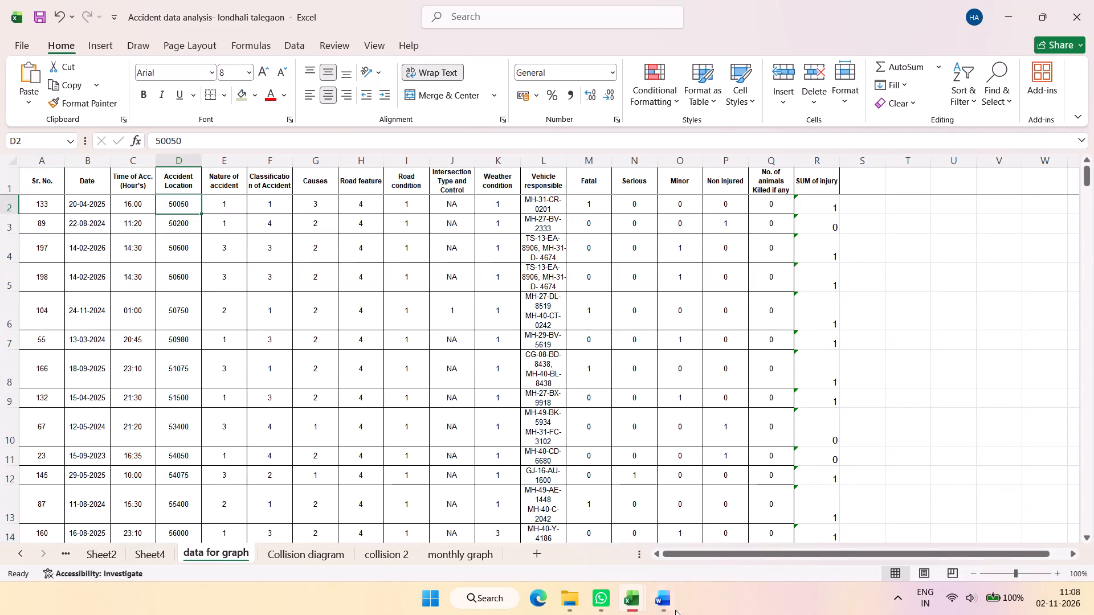
Consult the IdentifiedBlackspot (1) workbook for its first chainage range, 92500 - 93000, and fill the matching accident records A187:P198 yellow.
left_click(625, 605)
left_click(690, 551)
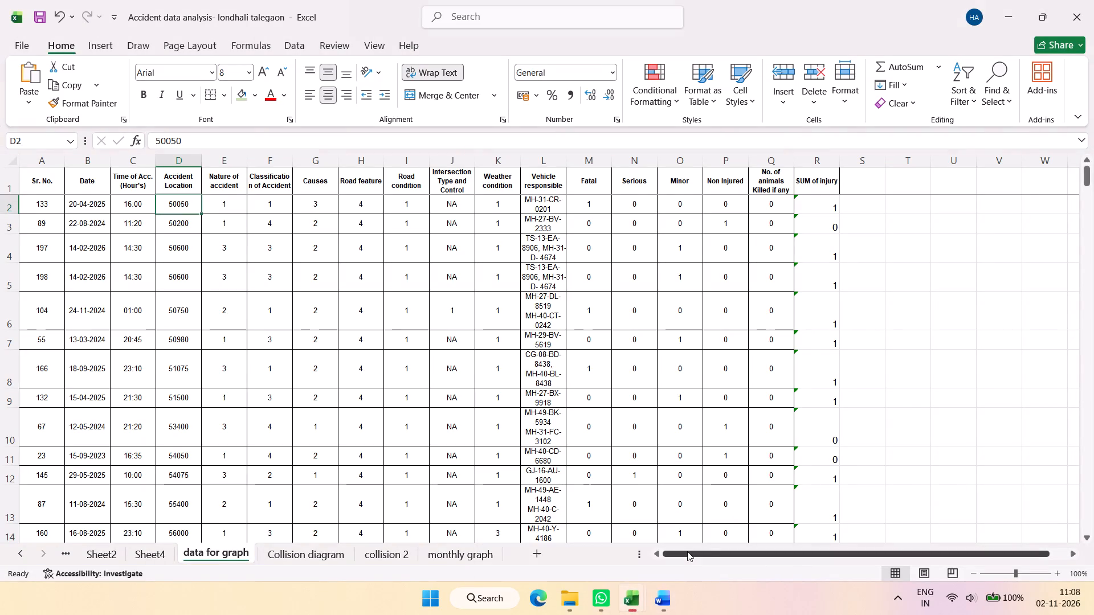
left_click(622, 605)
left_click(568, 538)
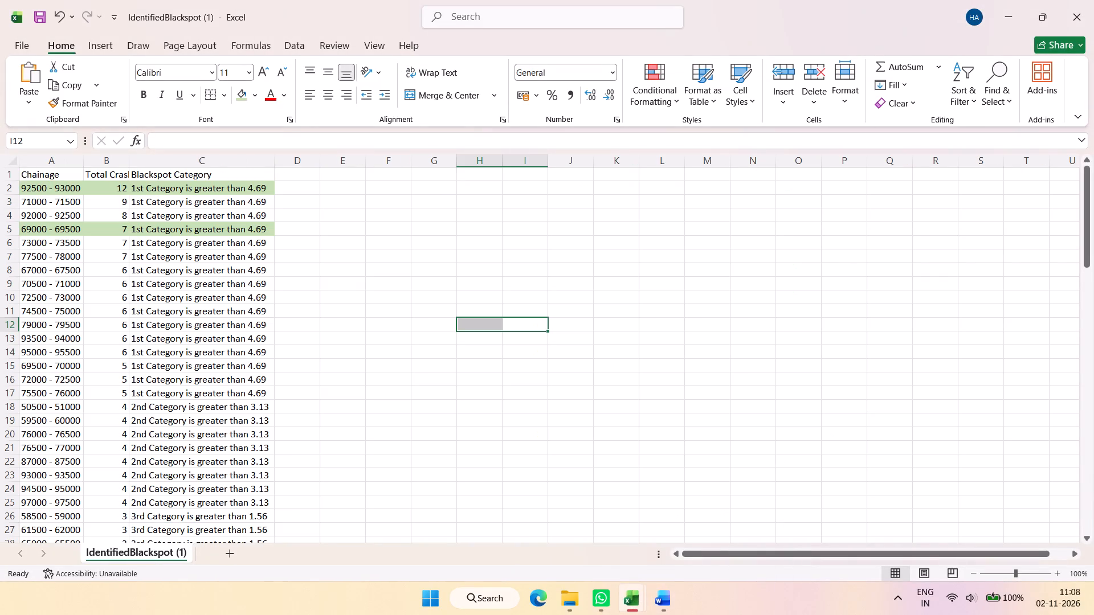
left_click(1009, 3)
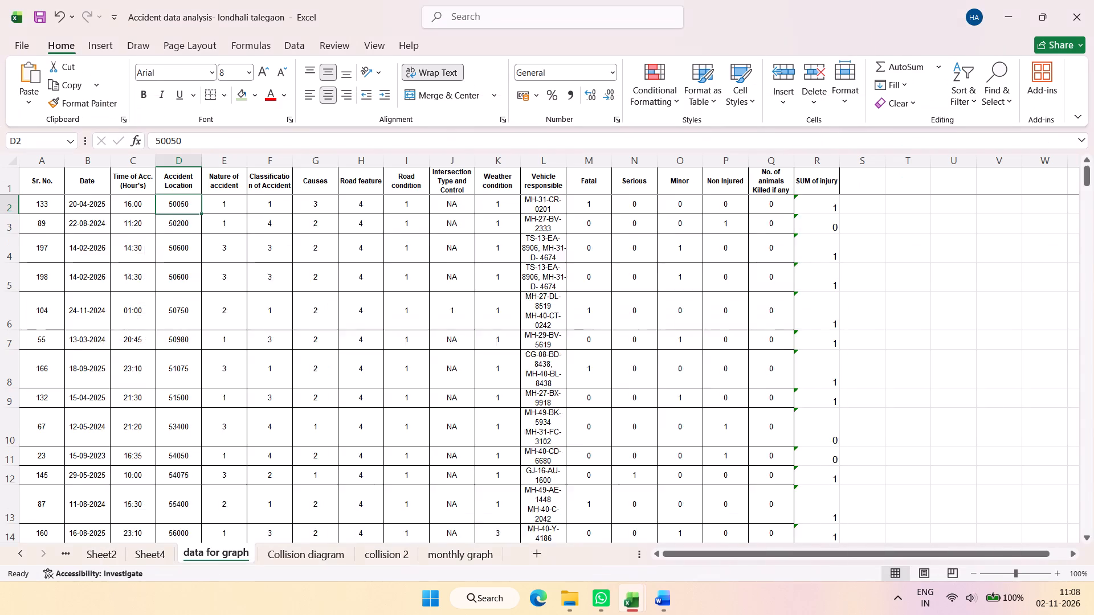
scroll(244, 347, "down", 20)
scroll(244, 347, "down", 5)
scroll(195, 403, "down", 4)
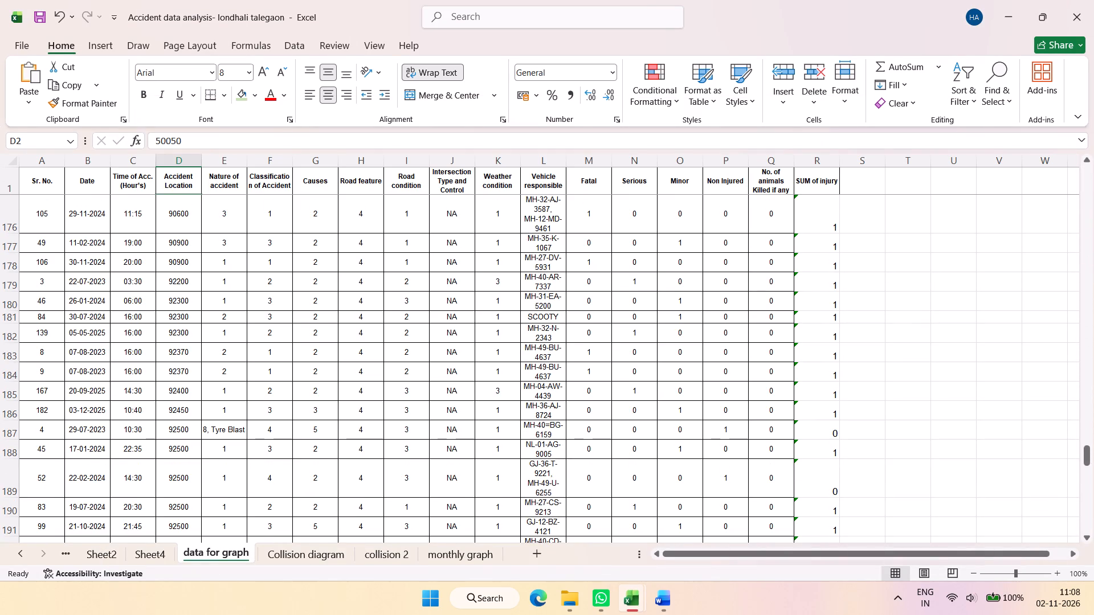
left_click(178, 502)
left_click(175, 470)
left_click(177, 456)
left_click(170, 428)
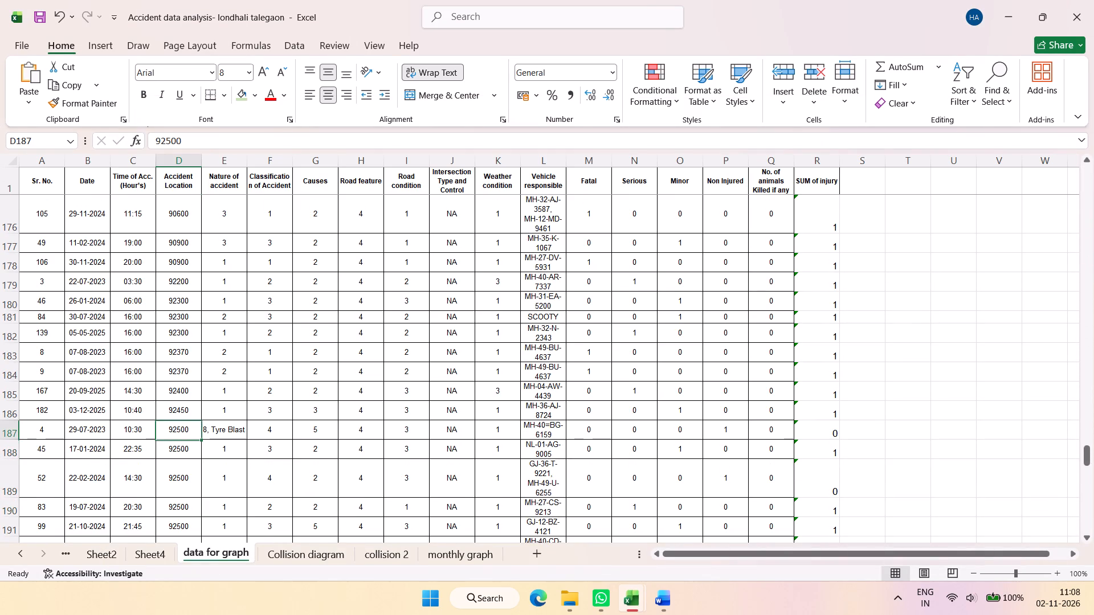
left_click_drag(36, 432, 756, 591)
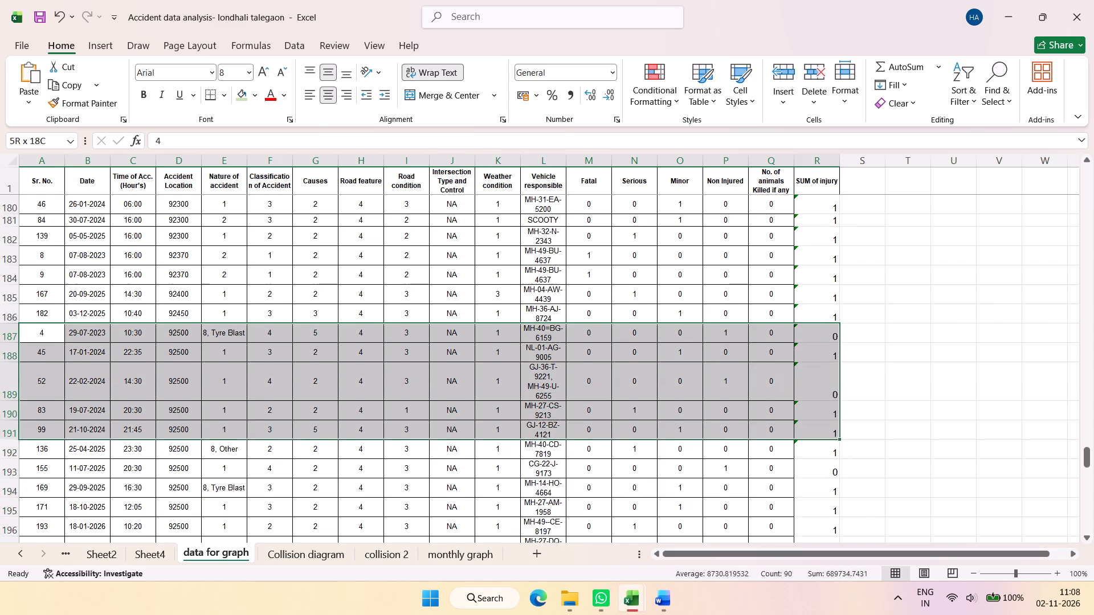
left_click_drag(756, 591, 732, 506)
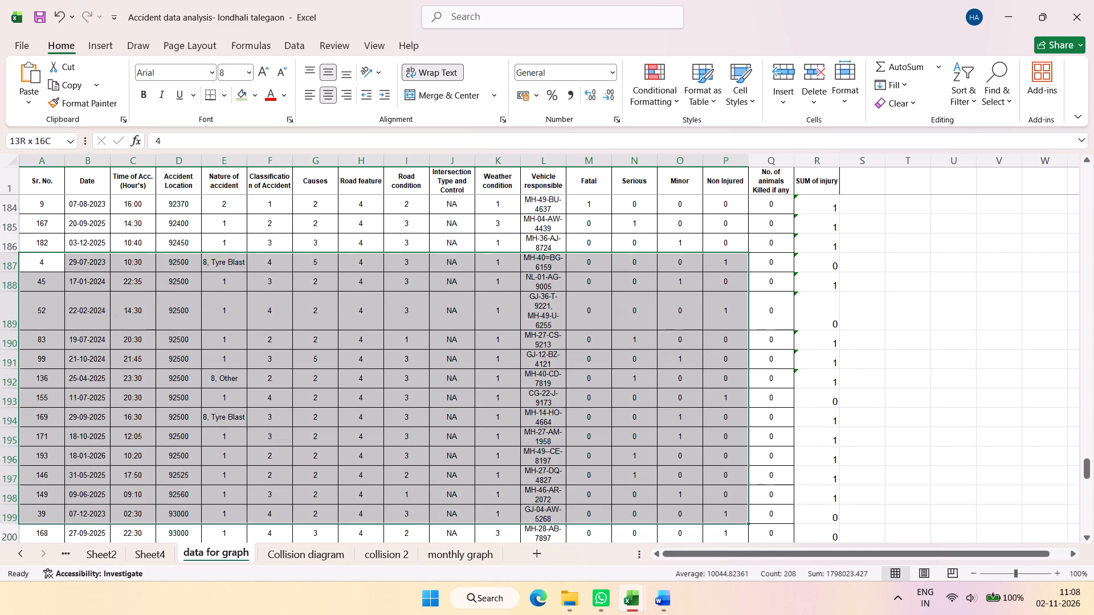
left_click_drag(732, 506, 733, 496)
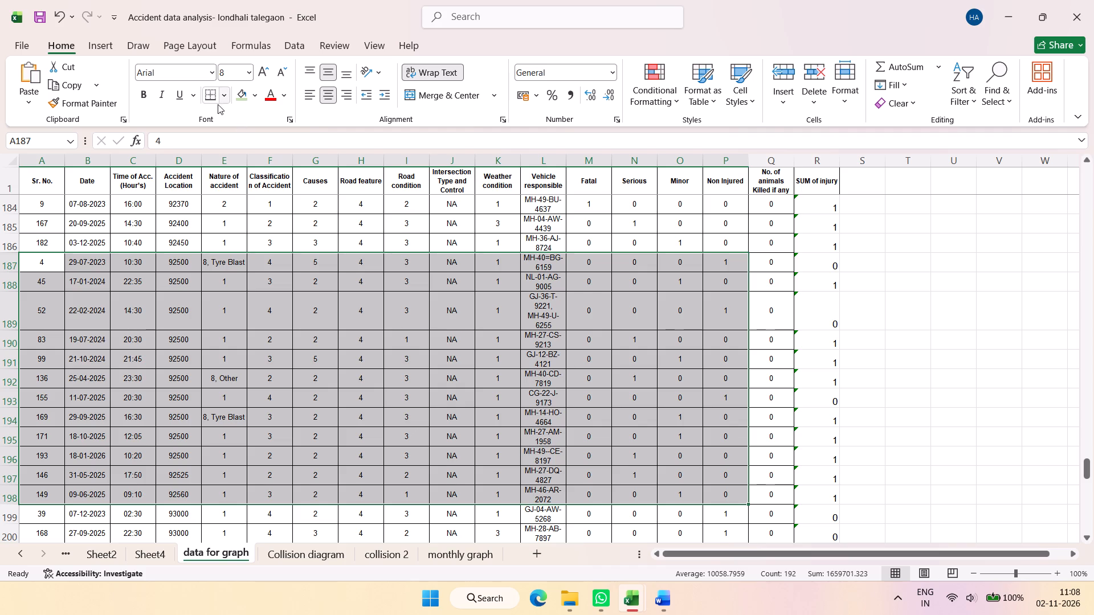
left_click(258, 96)
left_click(305, 307)
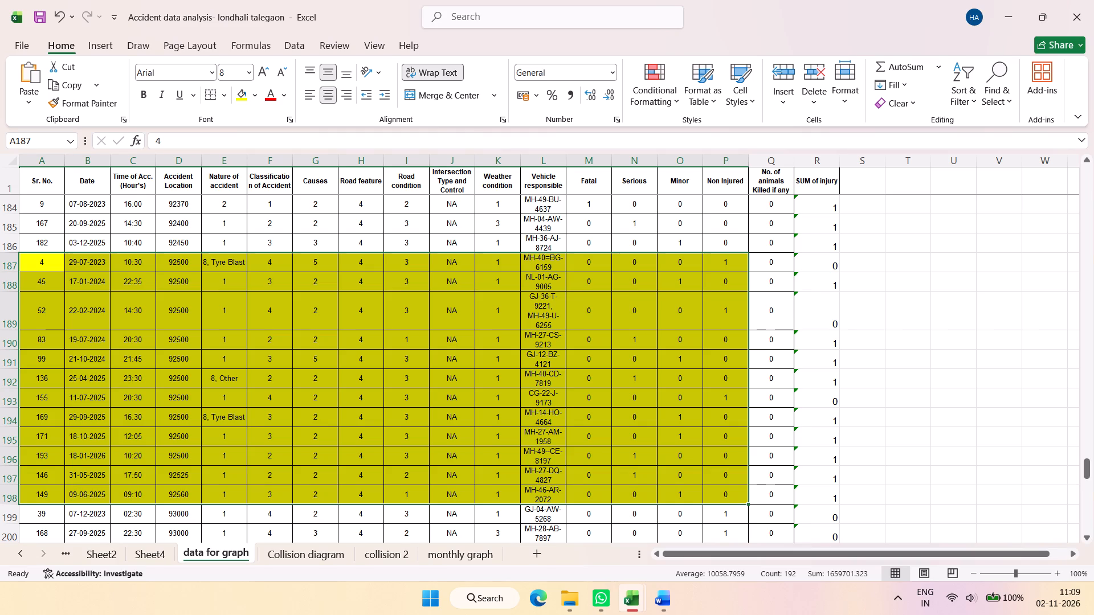
Examine the SUM of injury values in column R for the yellow-highlighted records down to row 198.
left_click(838, 286)
left_click(838, 337)
left_click(833, 359)
left_click(830, 379)
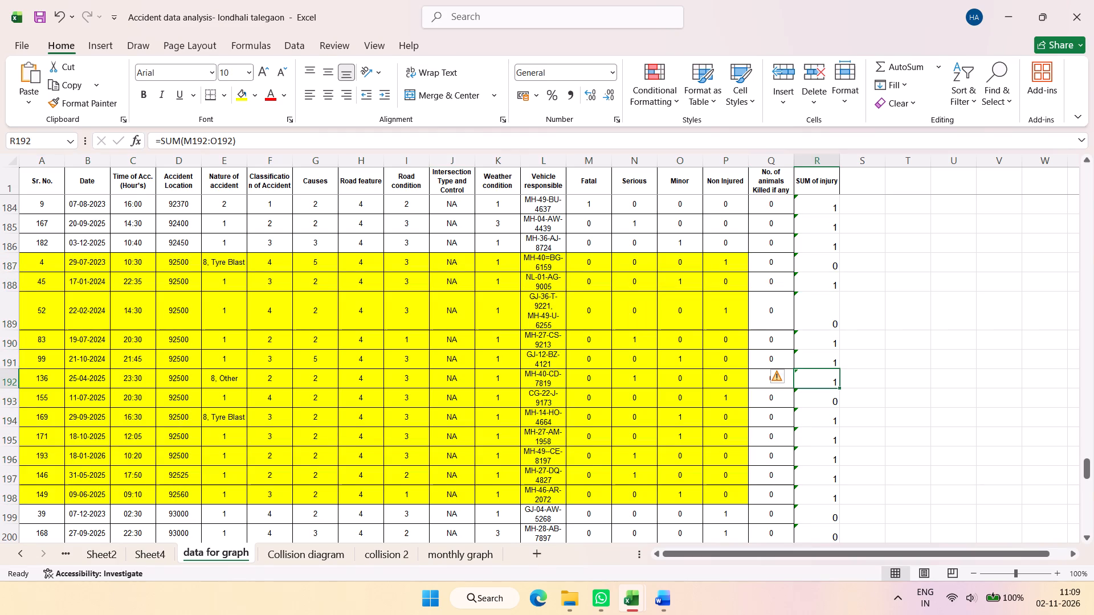
left_click(827, 418)
left_click(827, 435)
left_click(830, 454)
left_click(834, 479)
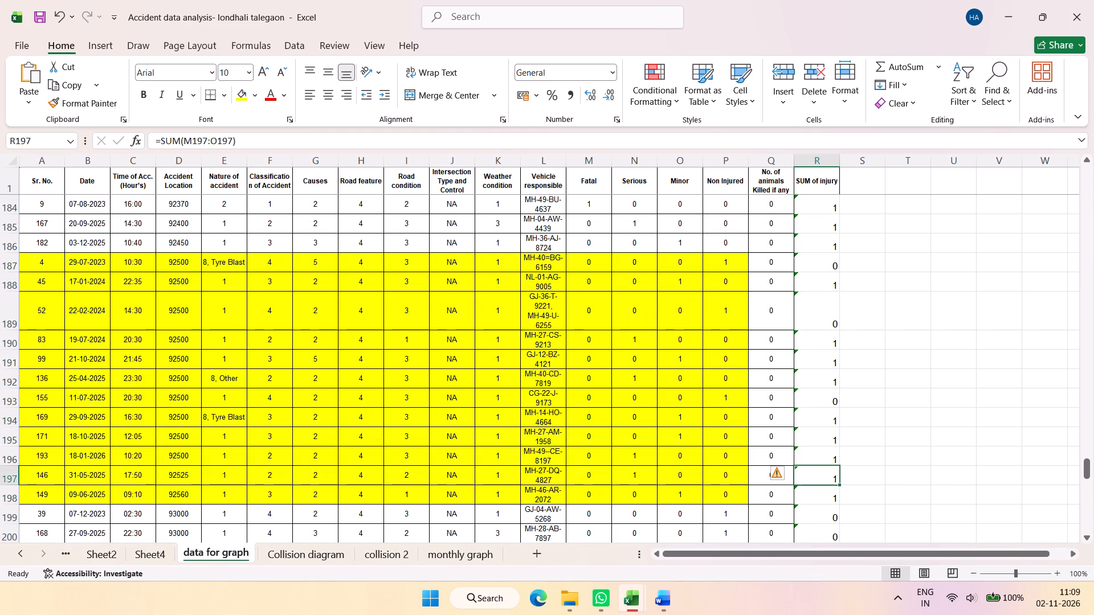
left_click(828, 494)
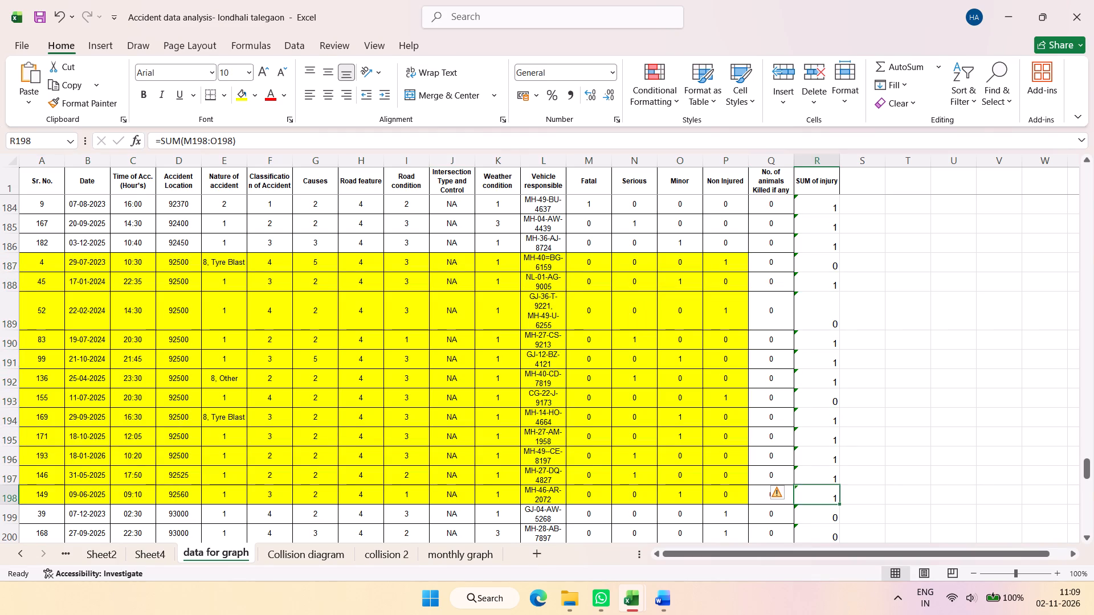
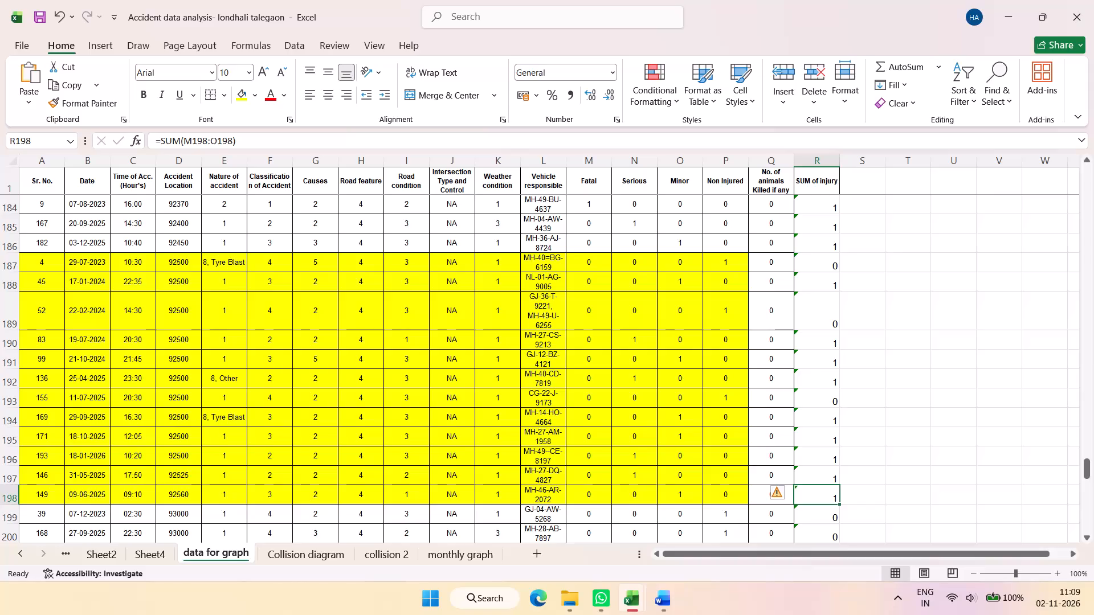
Examine the injury sums, accident locations, dates, times and Non Injured values of the yellow-highlighted 92500 - 93000 records.
left_click(834, 266)
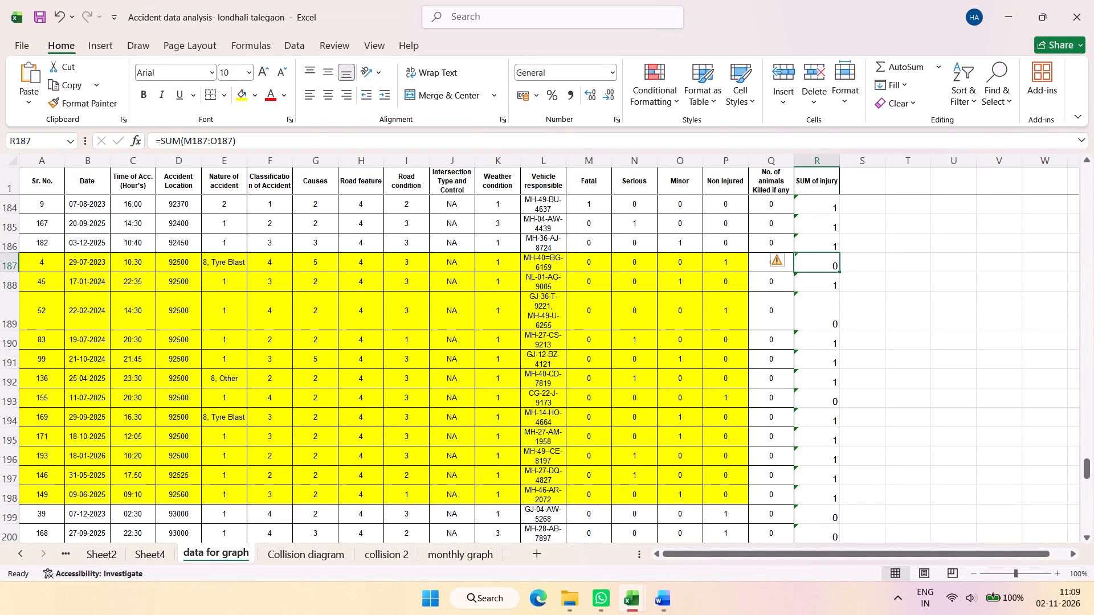
left_click(822, 307)
left_click(816, 395)
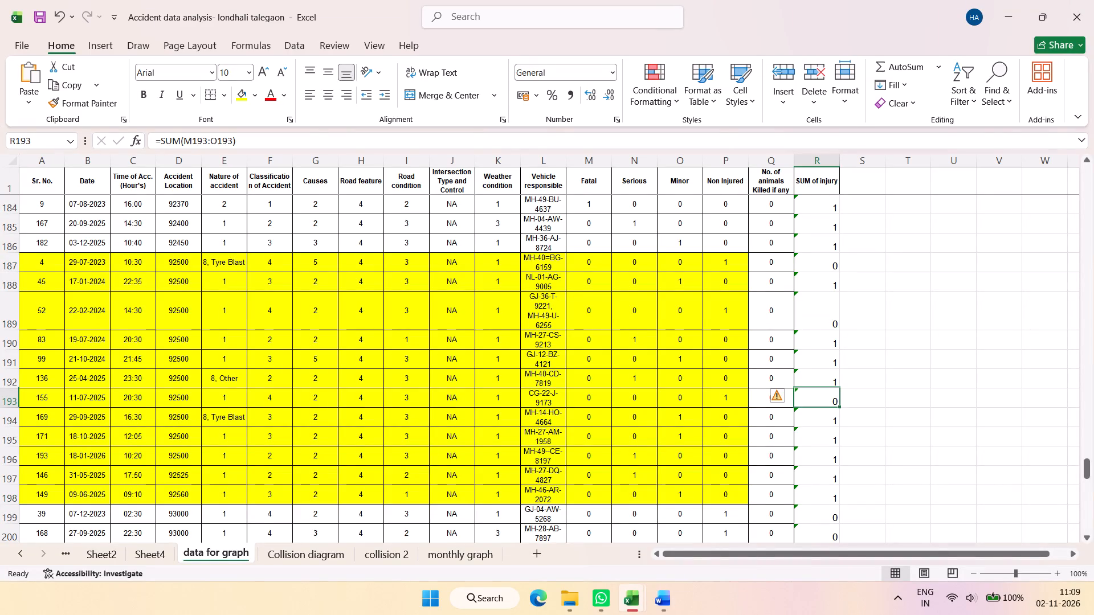
left_click_drag(186, 283, 185, 327)
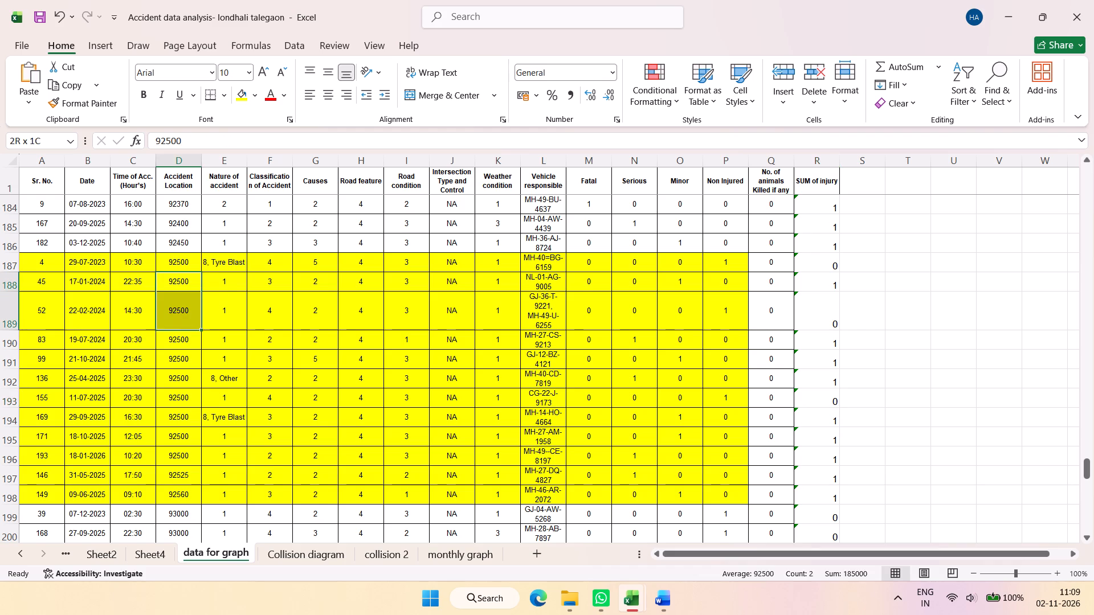
left_click_drag(185, 327, 183, 457)
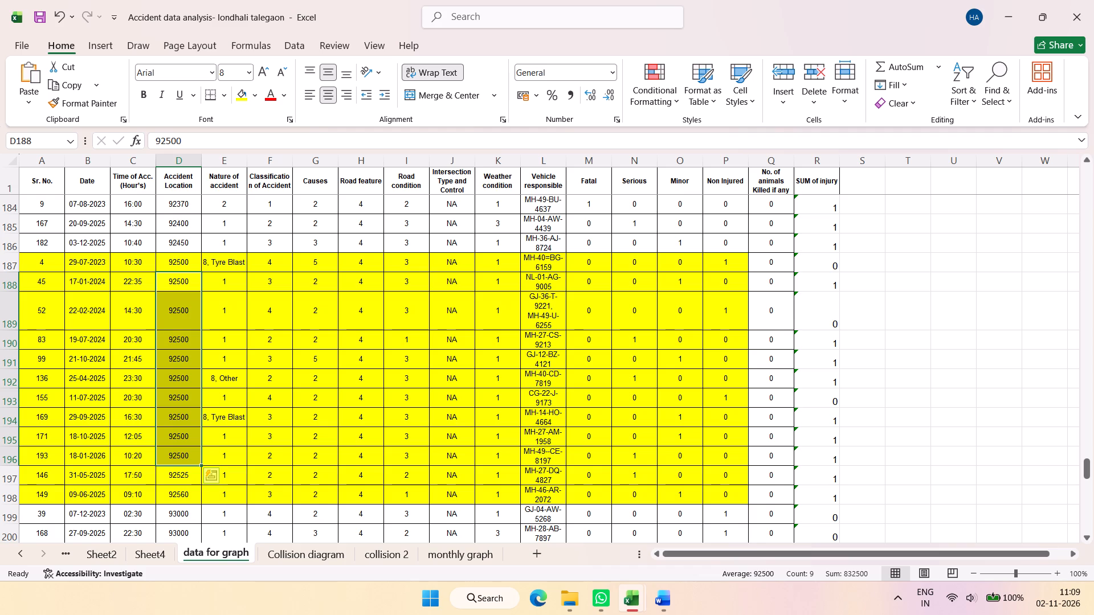
left_click(92, 440)
left_click_drag(90, 437, 92, 454)
left_click_drag(132, 435, 138, 454)
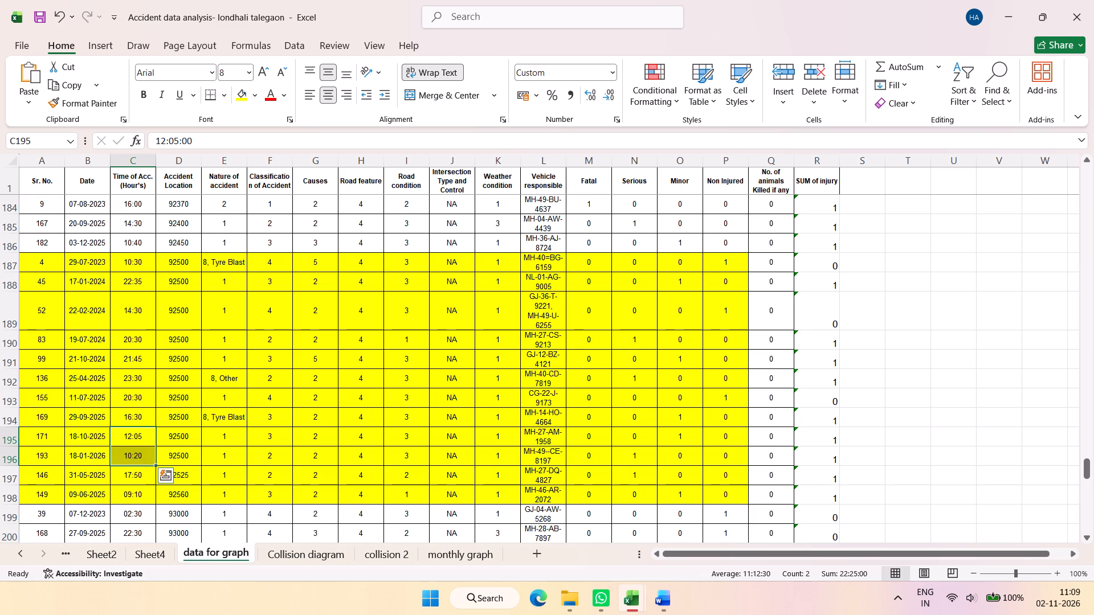
left_click(142, 497)
left_click(366, 397)
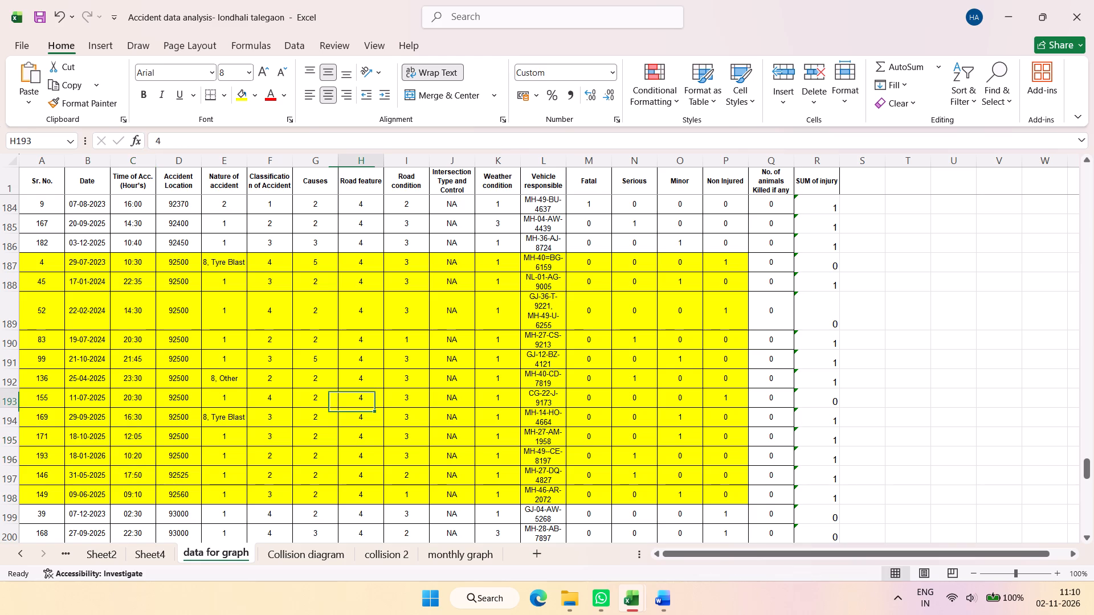
left_click(719, 259)
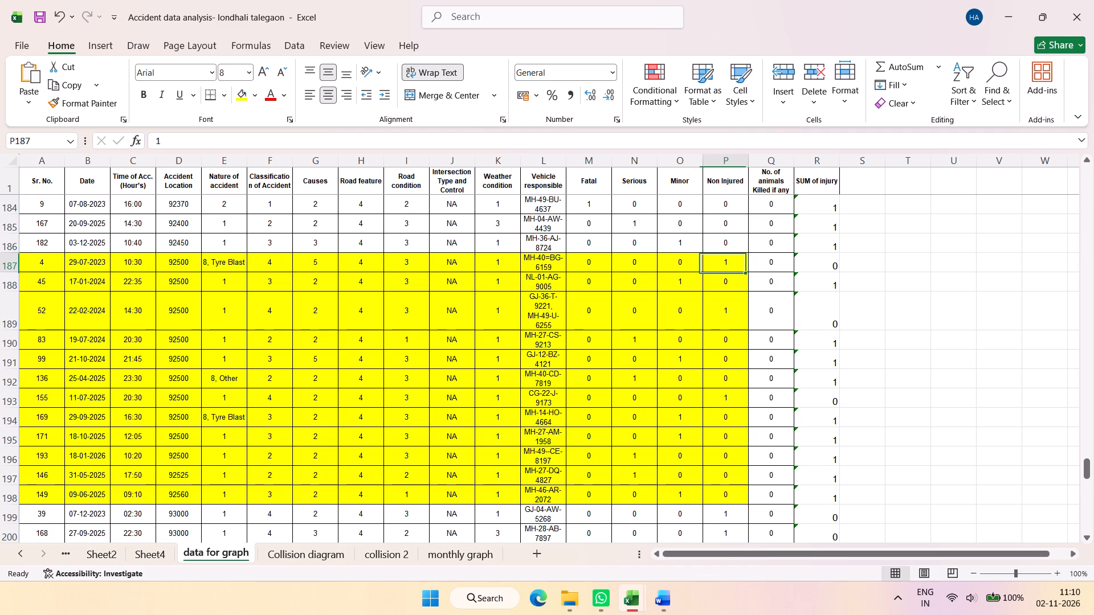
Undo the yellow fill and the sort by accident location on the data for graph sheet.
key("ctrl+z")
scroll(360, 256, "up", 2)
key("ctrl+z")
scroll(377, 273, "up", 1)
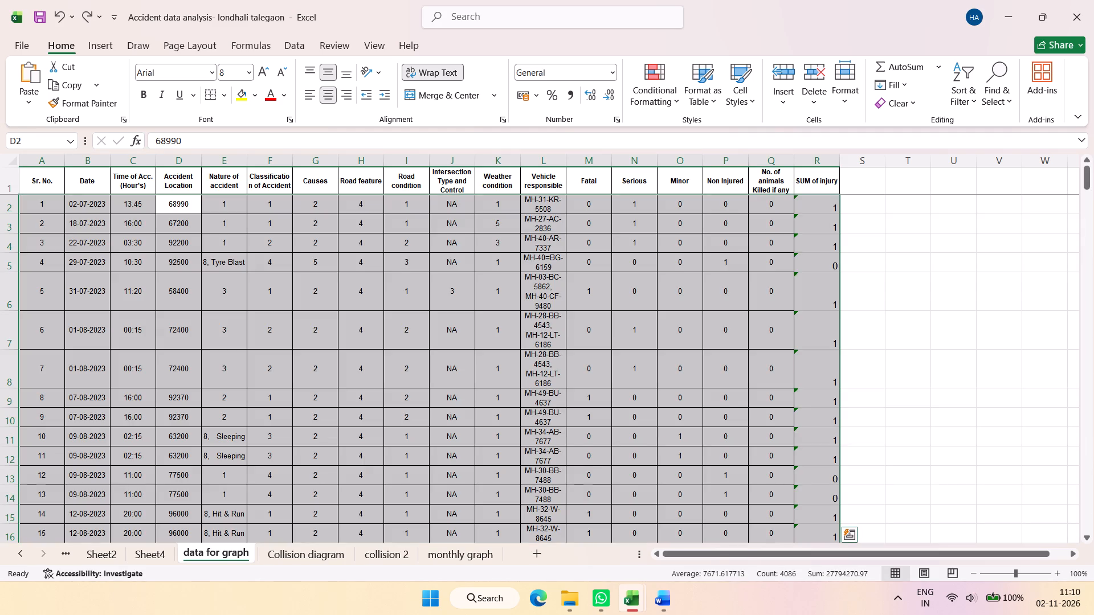
Sort the accident records by Accident Location from smallest to largest.
left_click(190, 207)
left_click(970, 97)
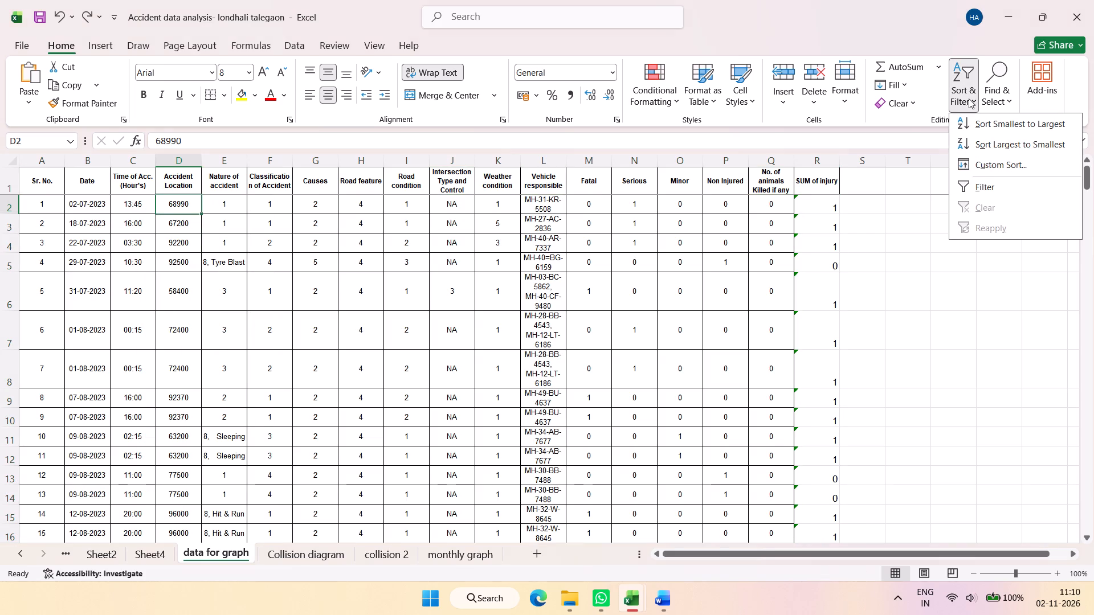
left_click(995, 128)
Fill the records for locations 92500 to 92560, A187:R198, yellow, including the SUM of injury column.
scroll(224, 389, "down", 9)
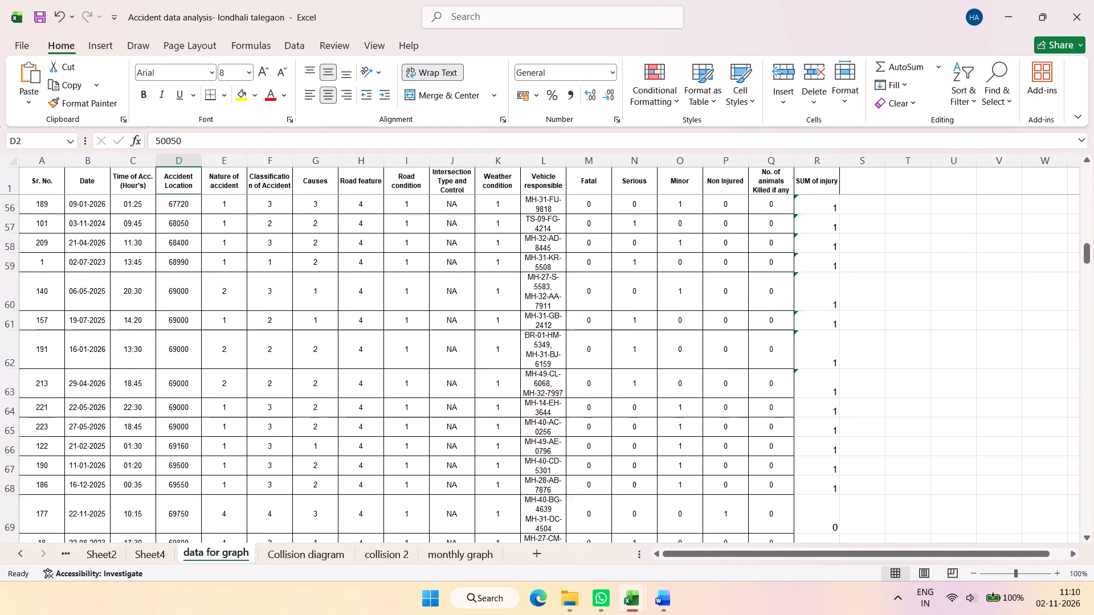
scroll(223, 393, "down", 16)
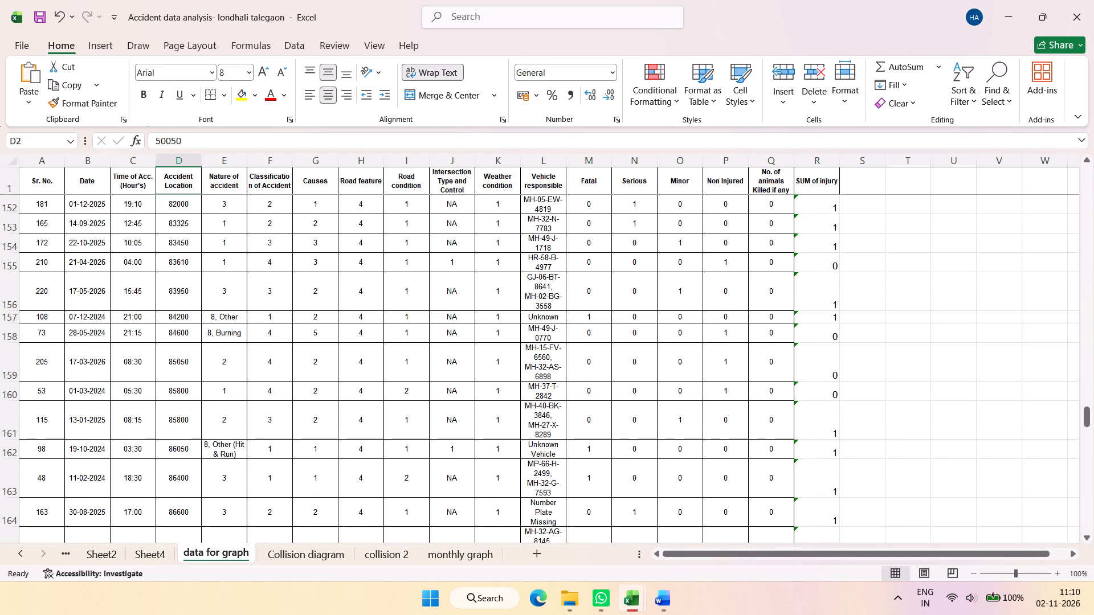
scroll(223, 393, "down", 5)
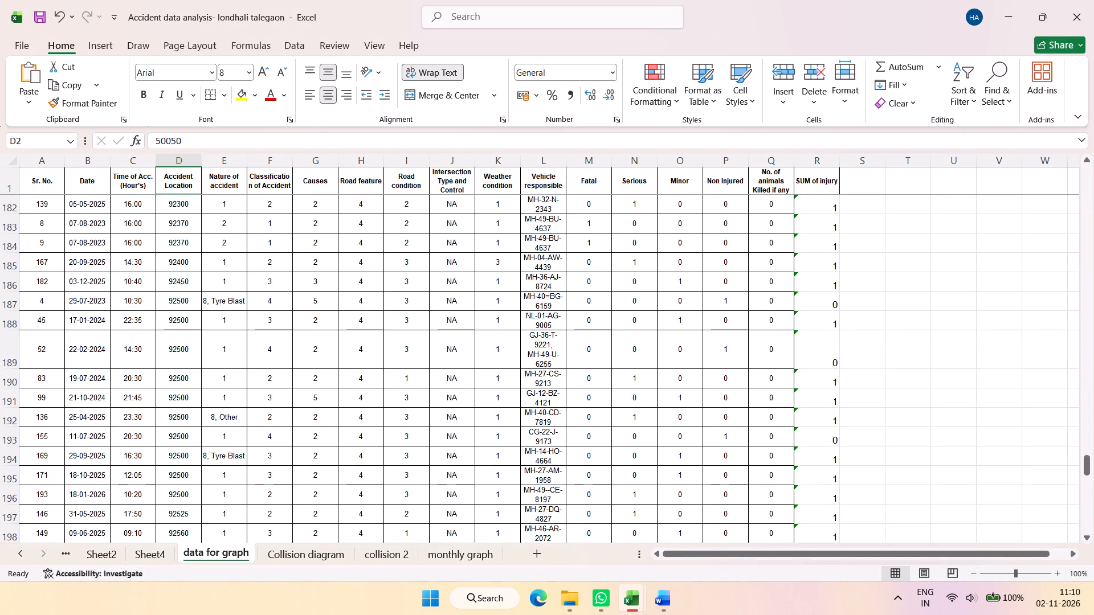
left_click_drag(40, 298, 661, 308)
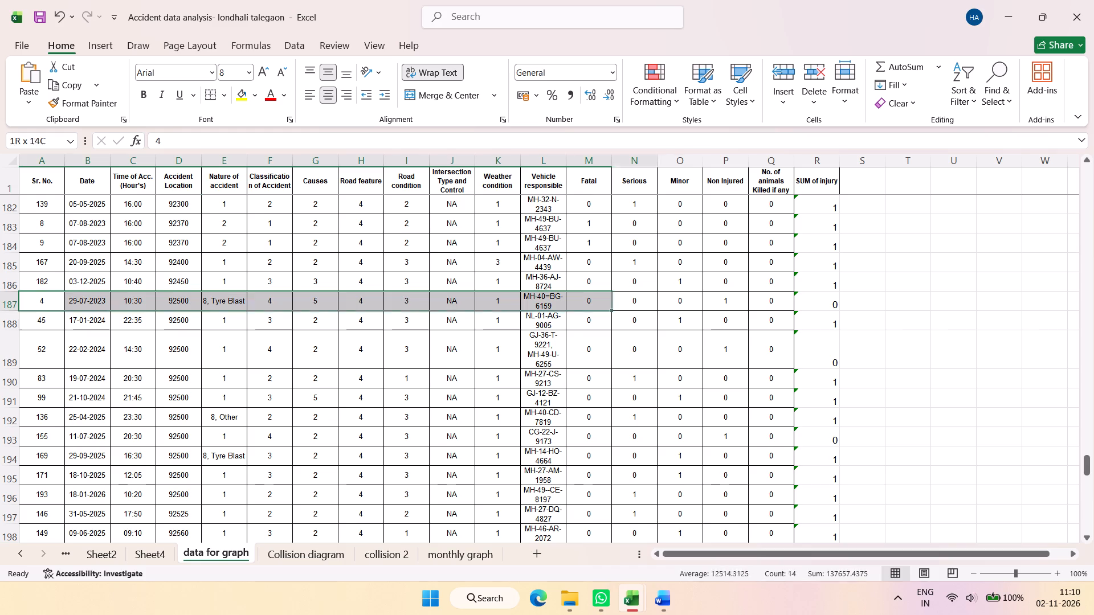
left_click_drag(661, 308, 836, 458)
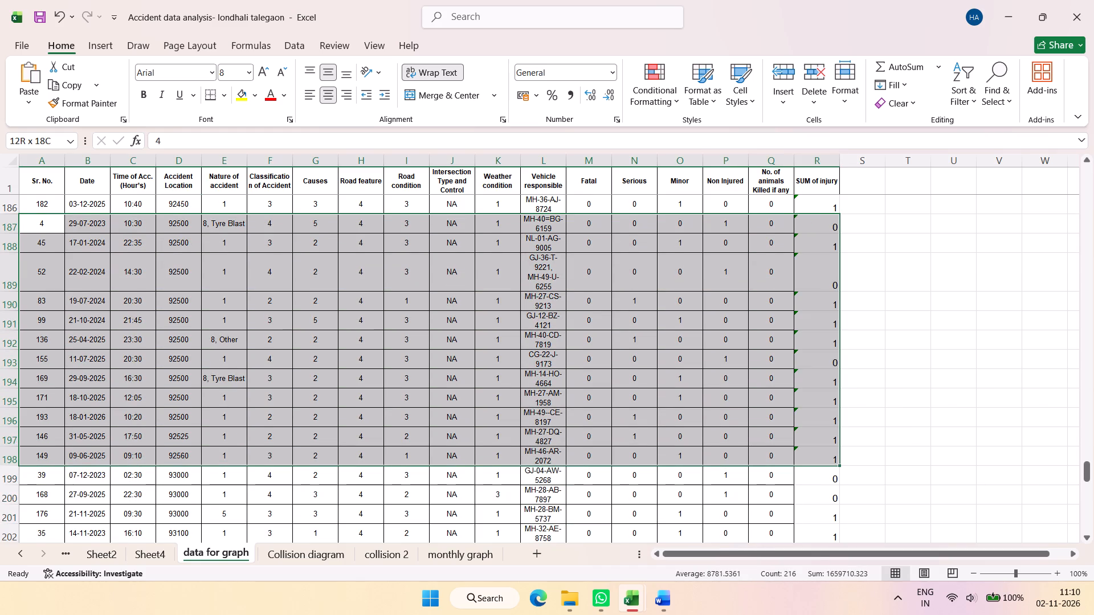
left_click_drag(836, 458, 836, 453)
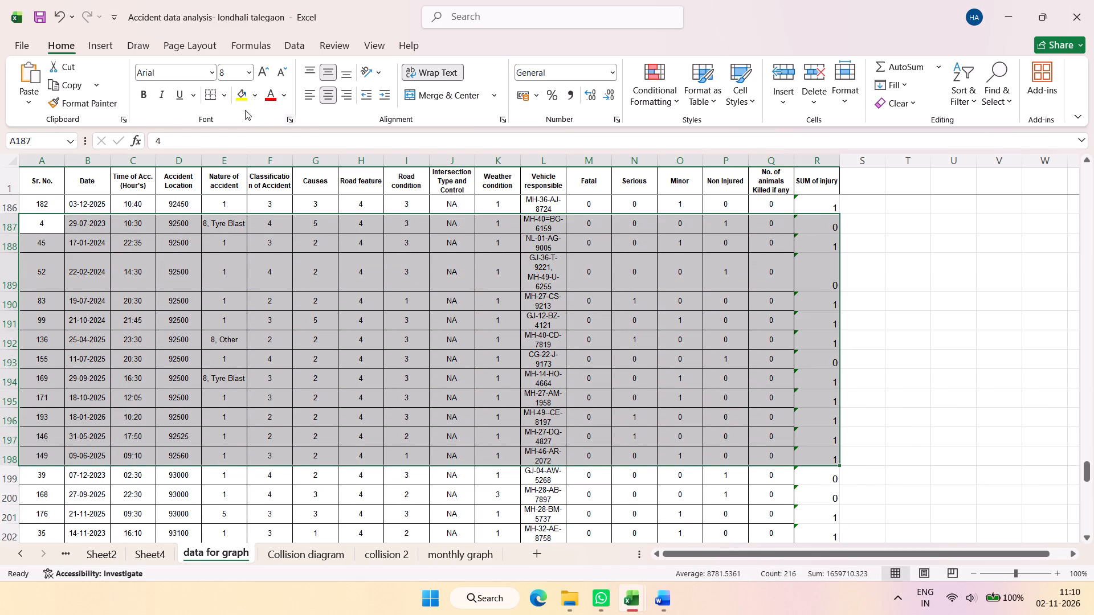
left_click(240, 102)
left_click(311, 308)
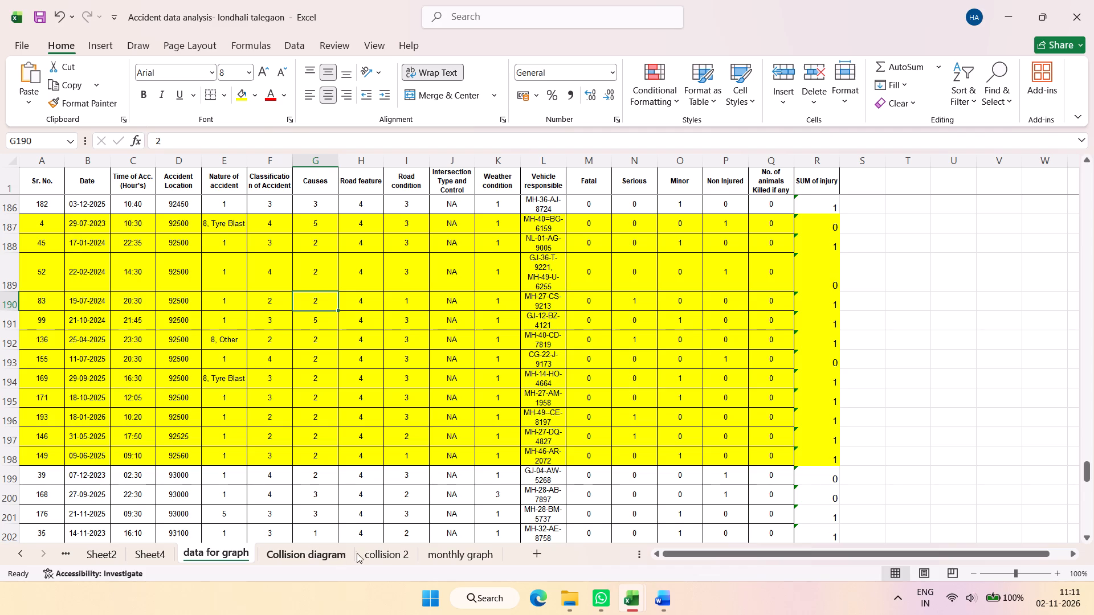
Add a new worksheet directly after the data for graph sheet.
left_click(531, 556)
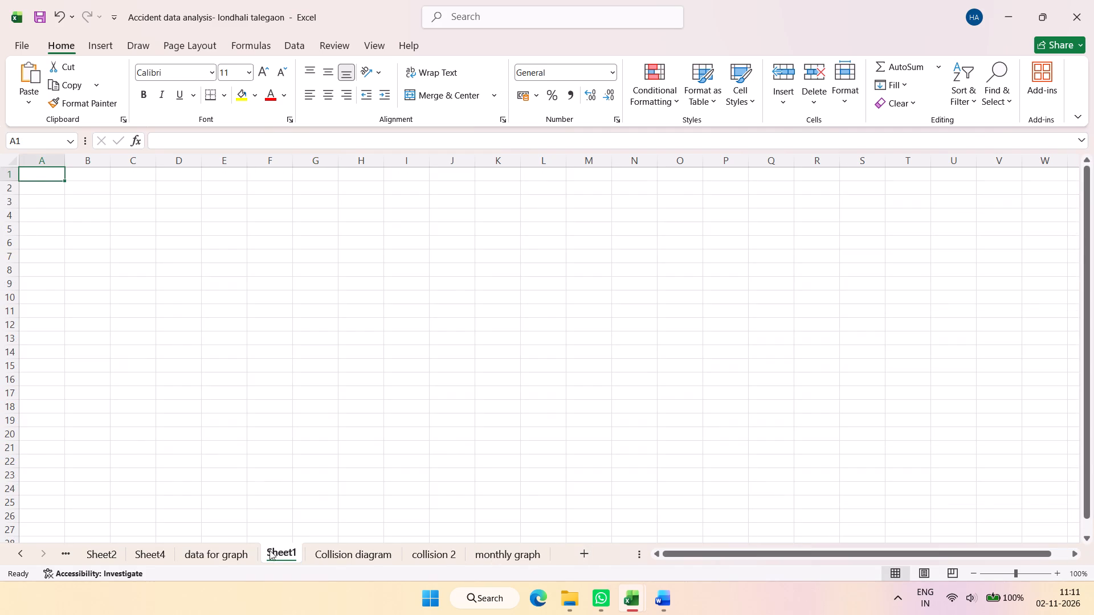
Examine the chainage stretches and accident entries laid out on the Collision diagram and collision 2 sheets.
left_click(231, 551)
left_click(277, 558)
left_click(323, 558)
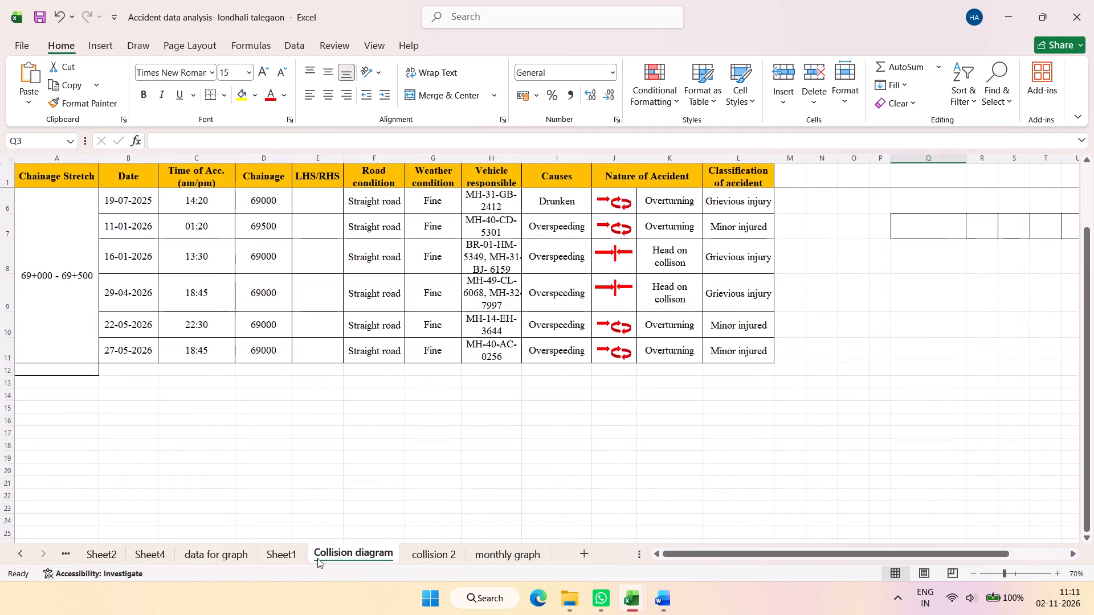
scroll(252, 426, "up", 5)
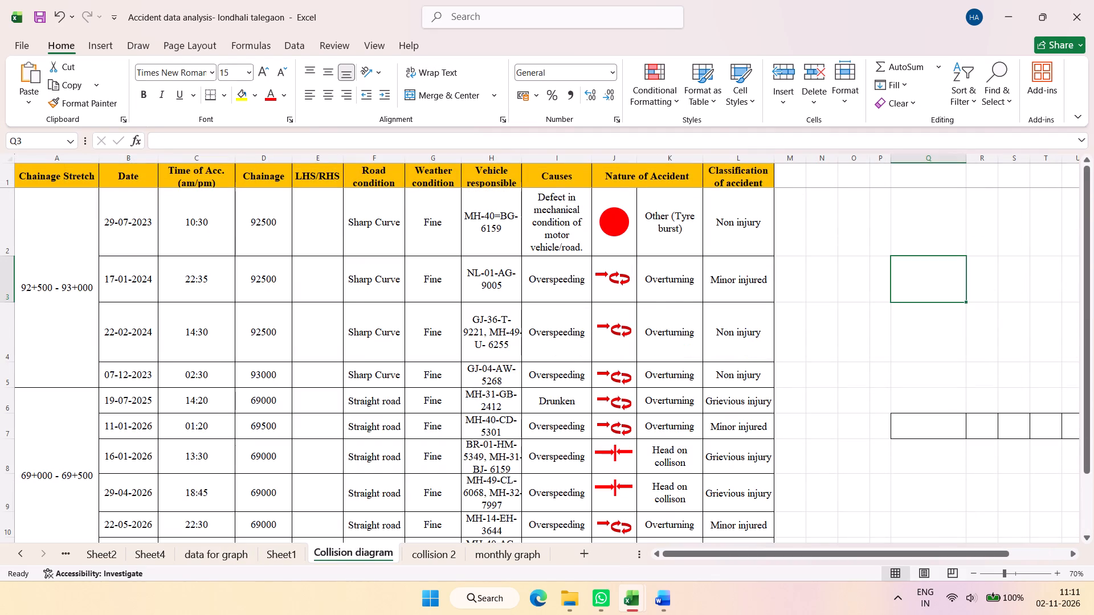
scroll(254, 427, "down", 4)
scroll(254, 427, "up", 9)
left_click(423, 557)
scroll(305, 389, "up", 3)
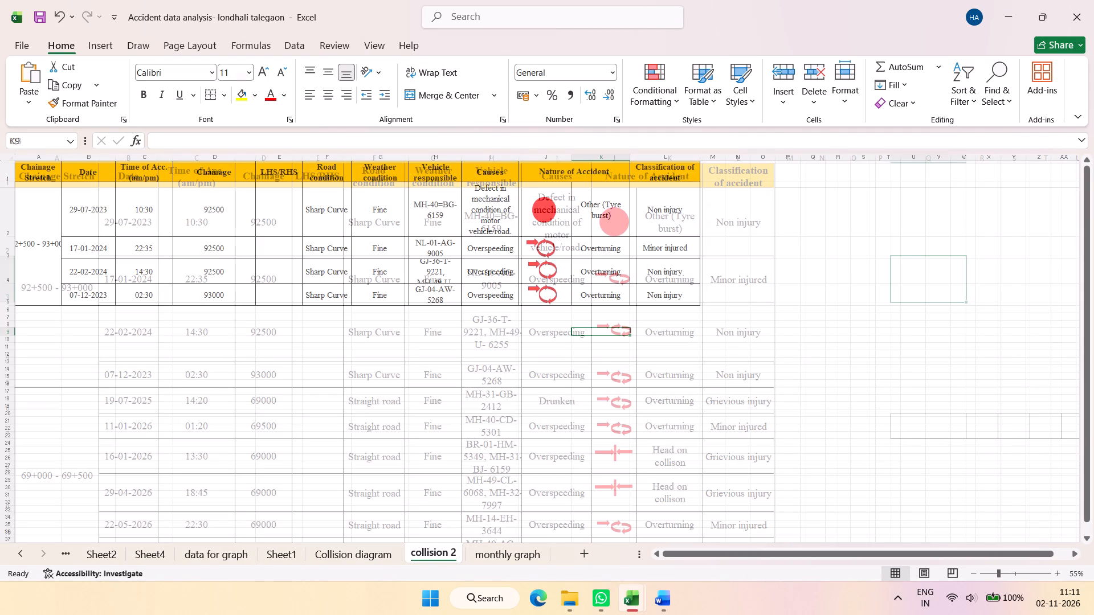
left_click(372, 557)
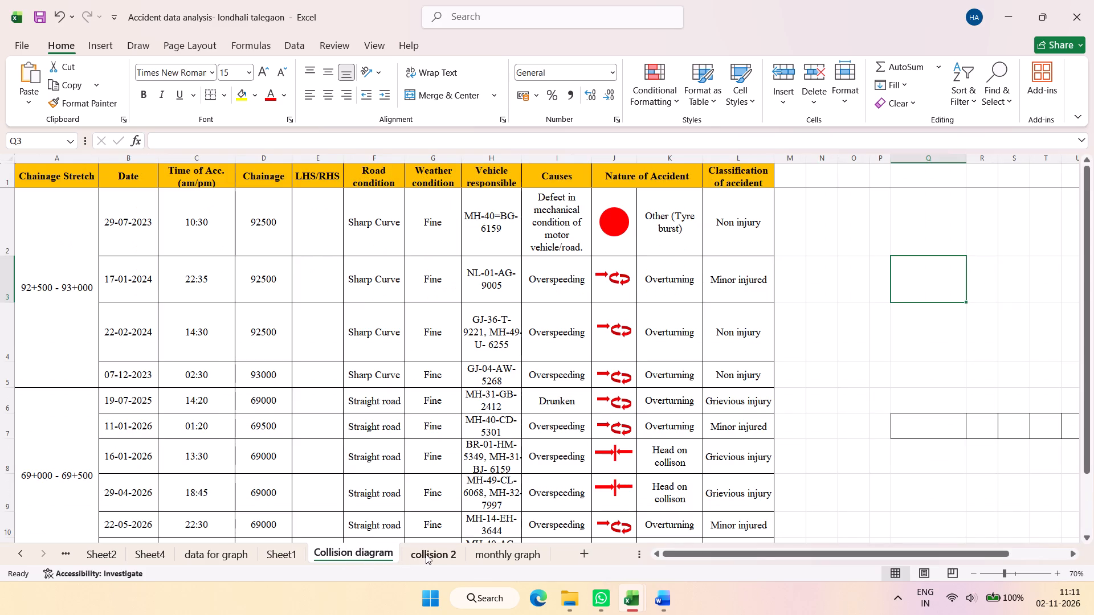
Move the collision 2 sheet ahead of the Collision diagram sheet.
left_click(435, 551)
left_click_drag(446, 554, 308, 555)
Copy the yellow records A187:Q198 from data for graph into Sheet1, starting at cell B3.
left_click(277, 553)
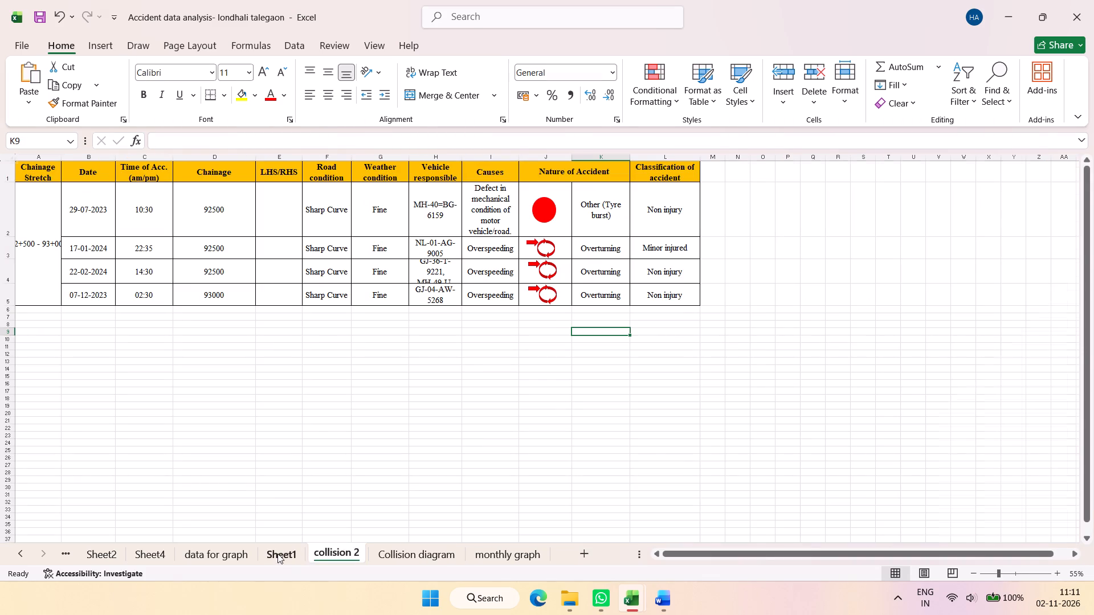
left_click(259, 553)
left_click(246, 553)
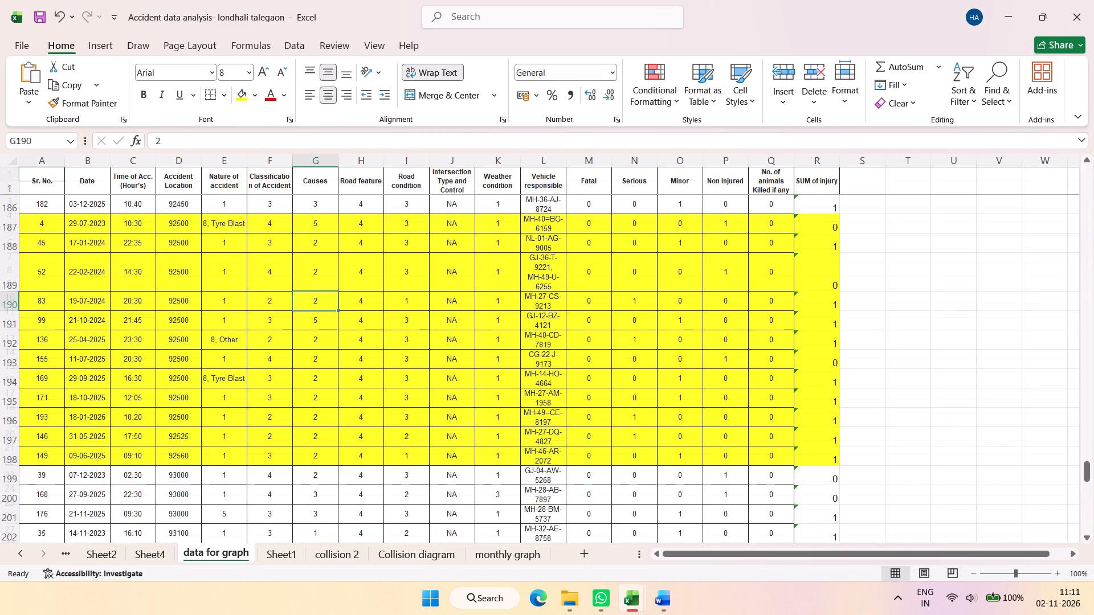
left_click_drag(32, 223, 779, 461)
key("ctrl+c")
left_click(295, 550)
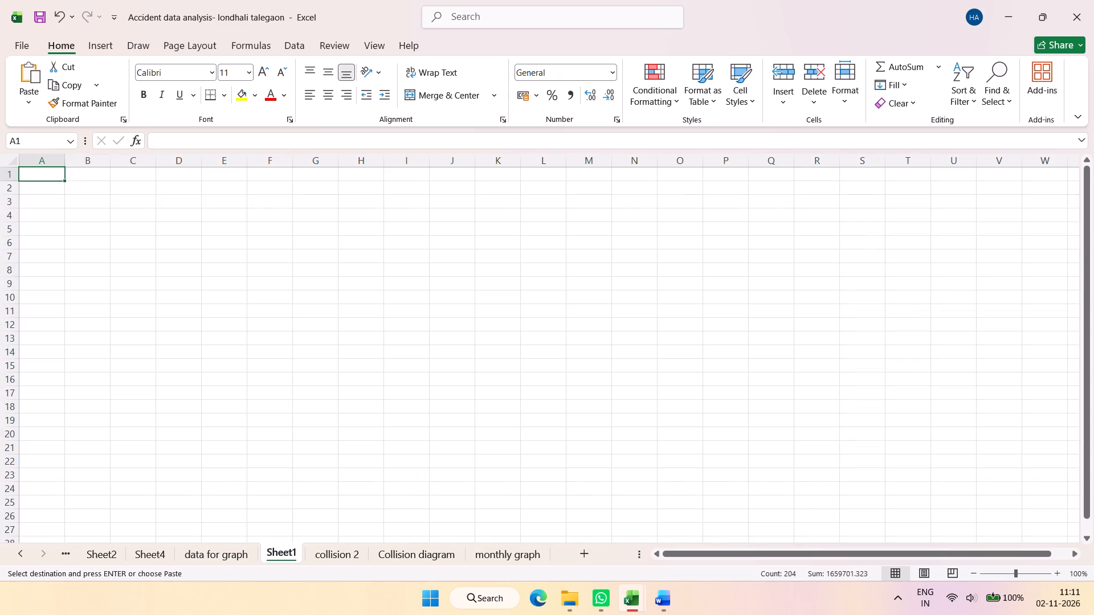
left_click(88, 201)
key("ctrl+v")
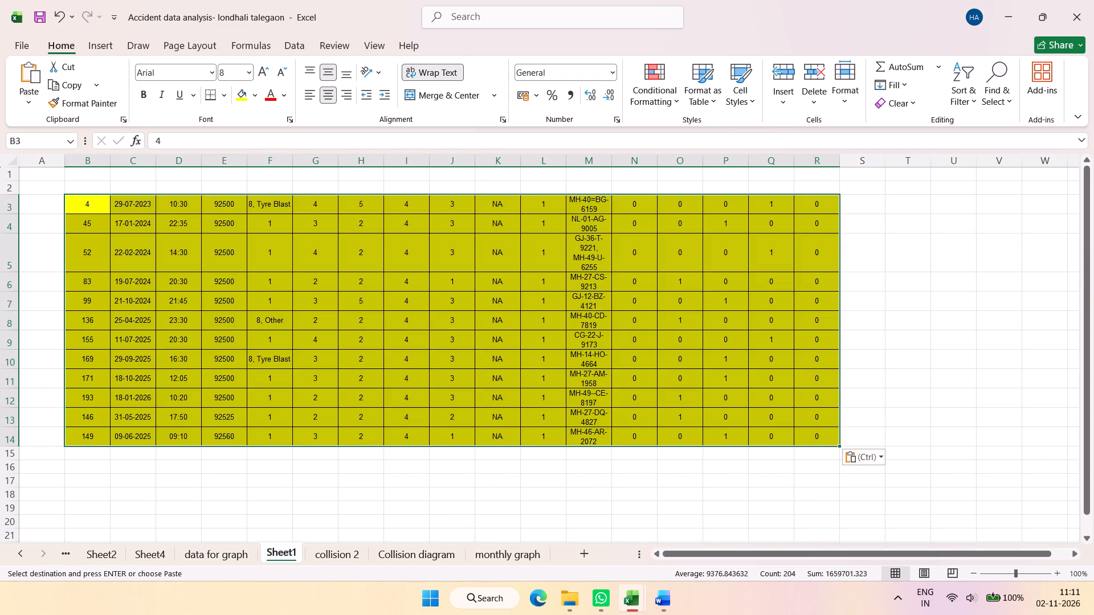
Copy the heading row, Sr. No. through SUM of injury, from data for graph into Sheet1 starting at B2.
double_click(236, 555)
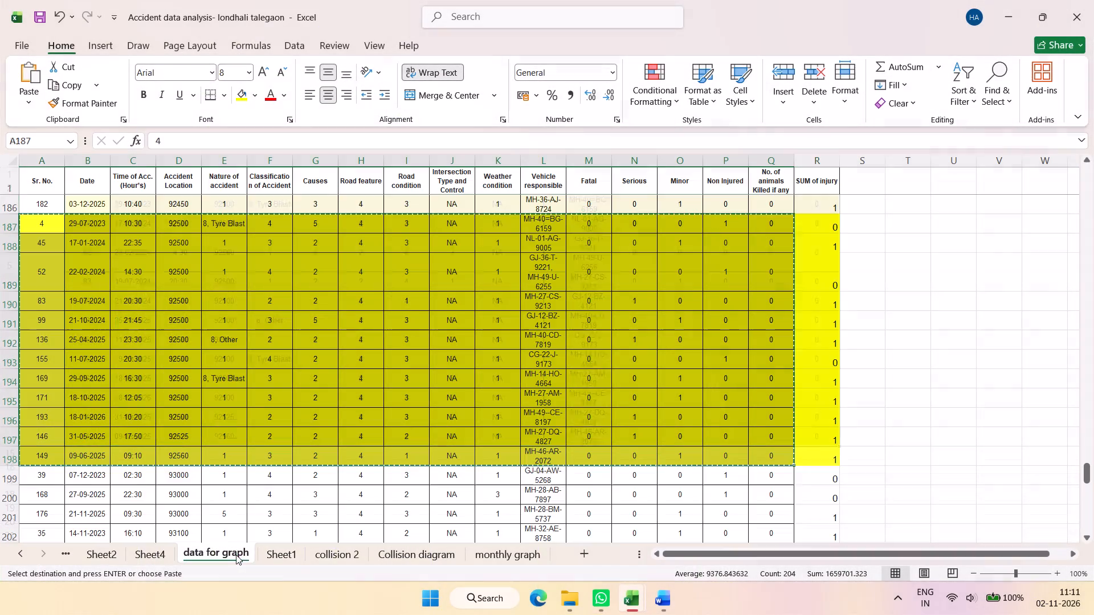
left_click_drag(39, 187, 803, 186)
key("ctrl+c")
left_click(283, 551)
left_click(84, 184)
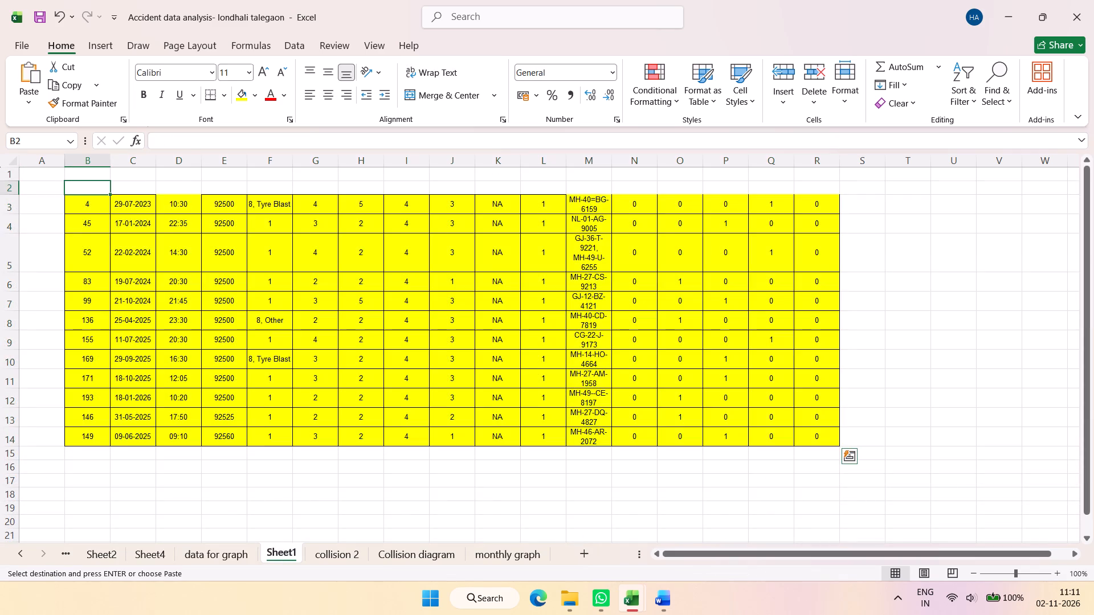
key("ctrl+v")
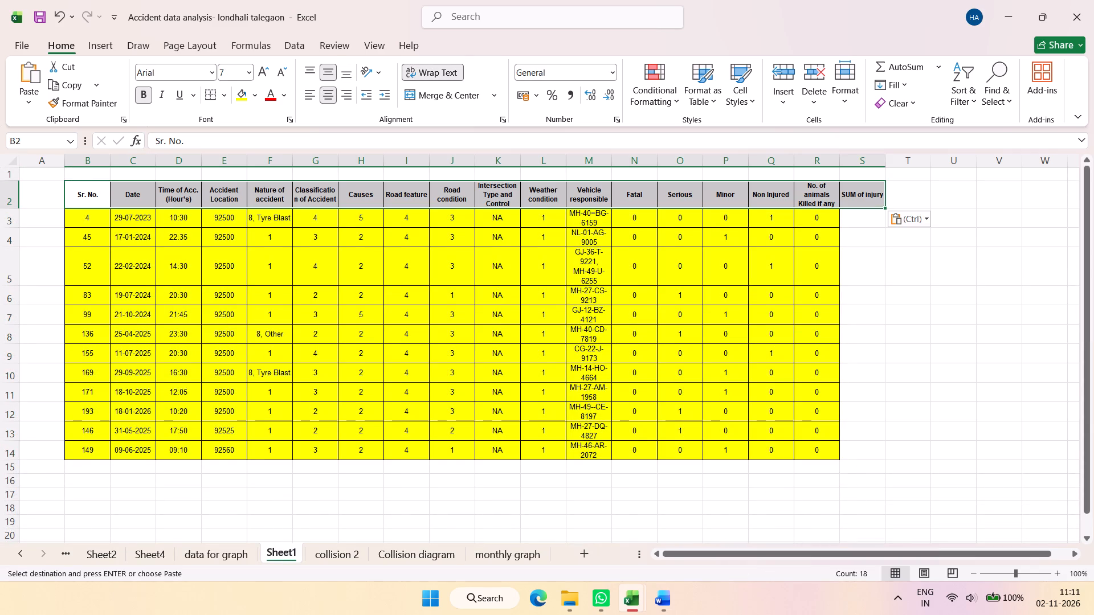
Total the Fatal, Serious and Minor injuries in S3 with =SUM(N3:P3), fill it down to S14, and check the results.
left_click(859, 222)
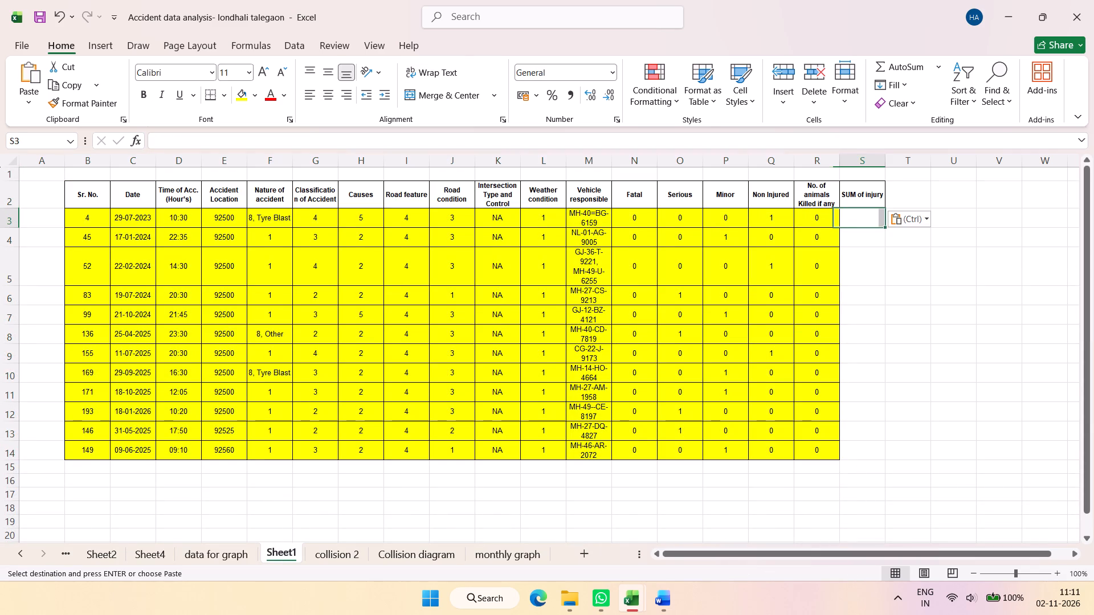
key("equal")
type("sum(")
left_click_drag(633, 215, 722, 217)
key("Return")
left_click(885, 213)
left_click(873, 218)
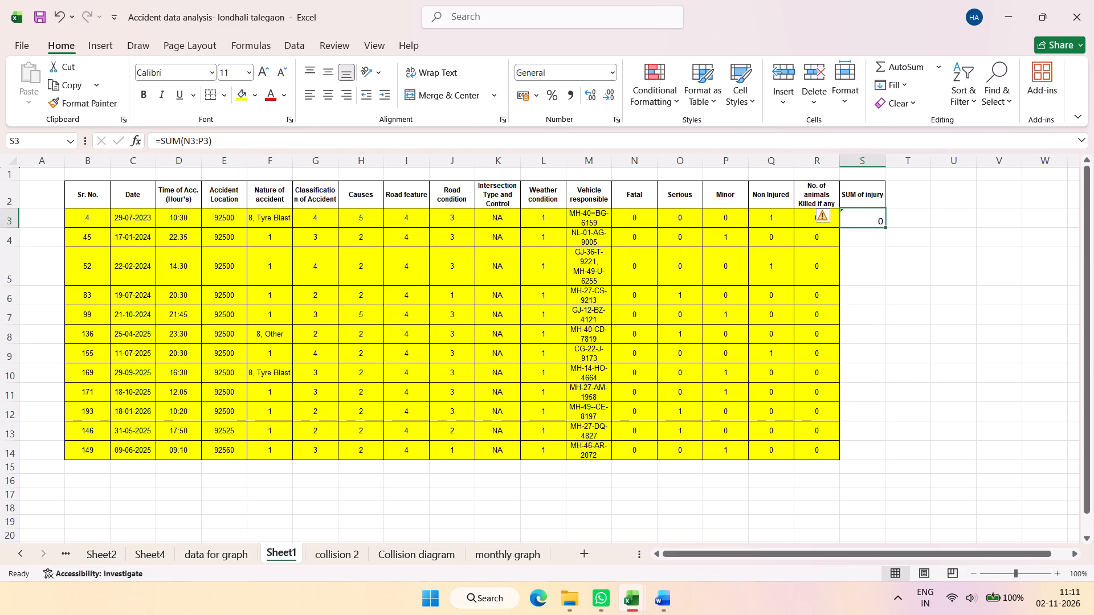
left_click_drag(885, 229, 860, 456)
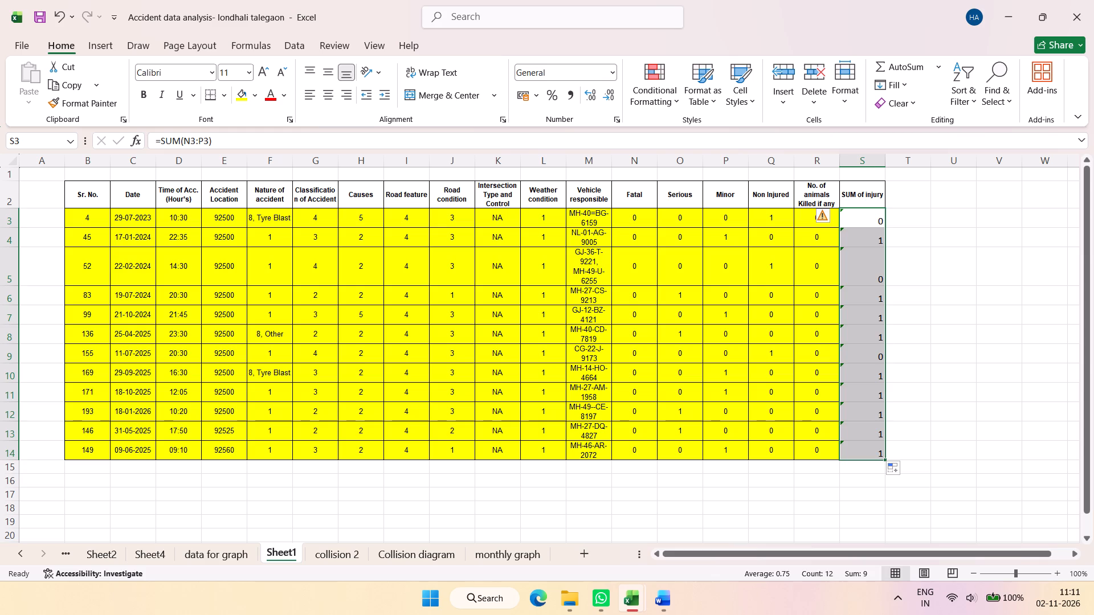
left_click(874, 359)
left_click(873, 265)
left_click(863, 214)
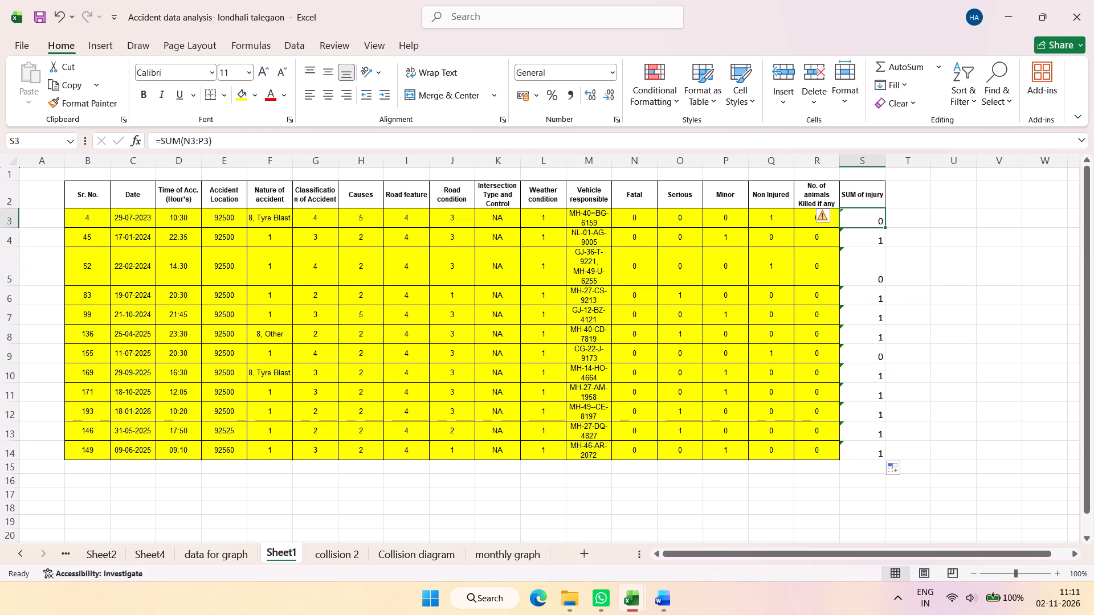
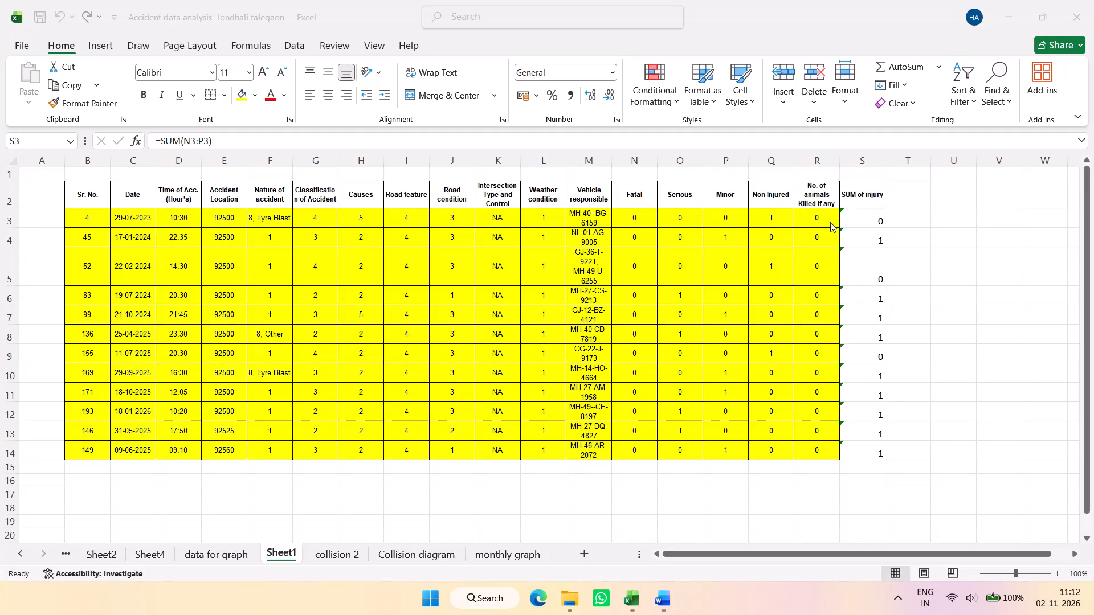
Filter the Sheet1 accident table by SUM of injury so that records with 0 are excluded.
left_click(848, 213)
left_click(858, 201)
left_click(957, 96)
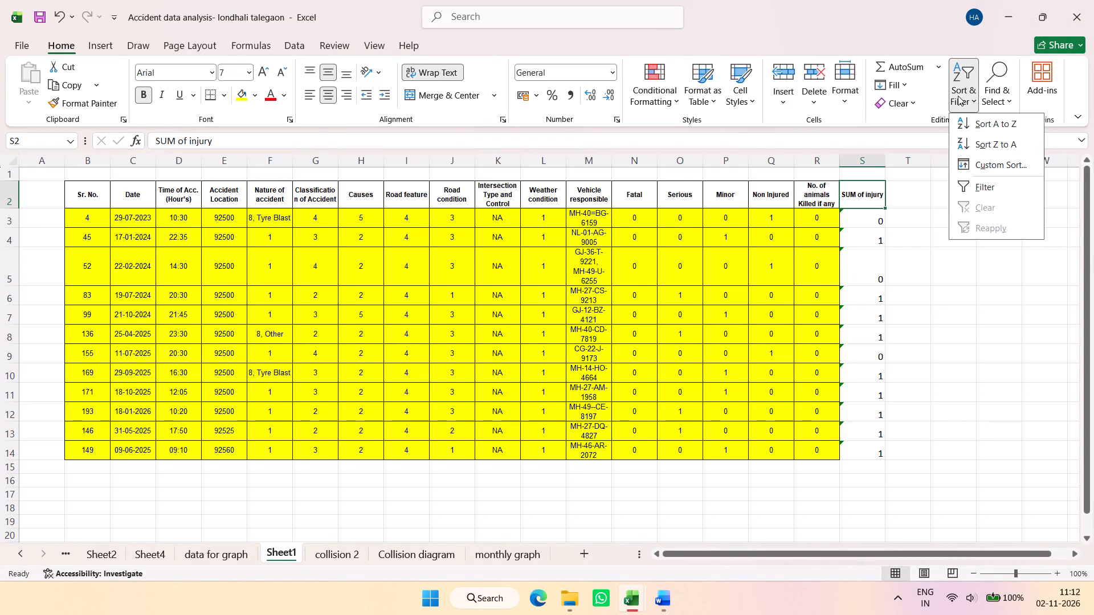
left_click(977, 195)
left_click(879, 202)
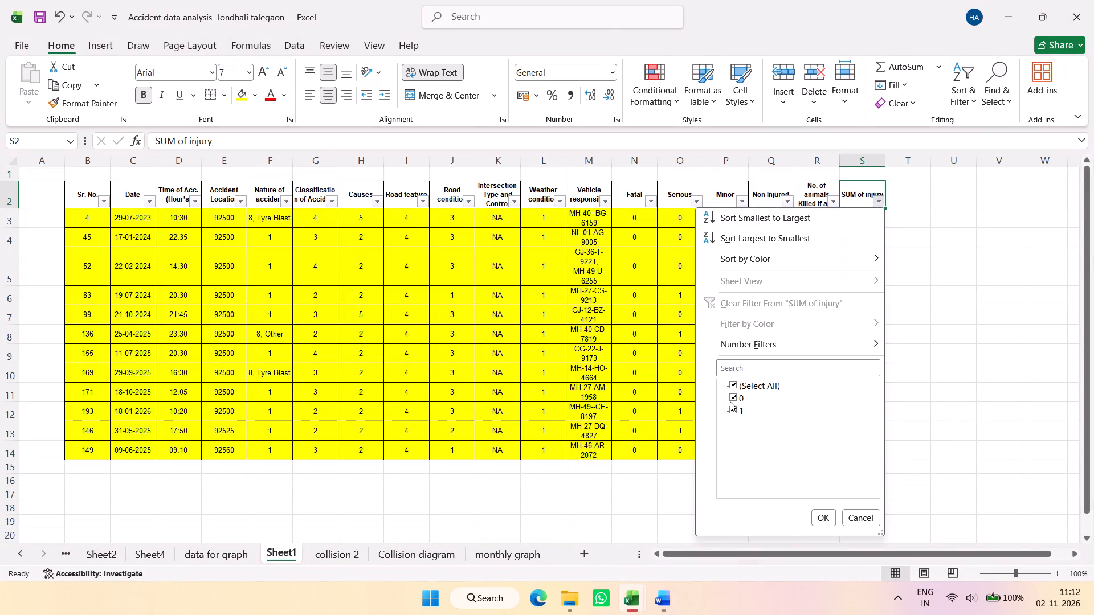
left_click(732, 398)
left_click(823, 519)
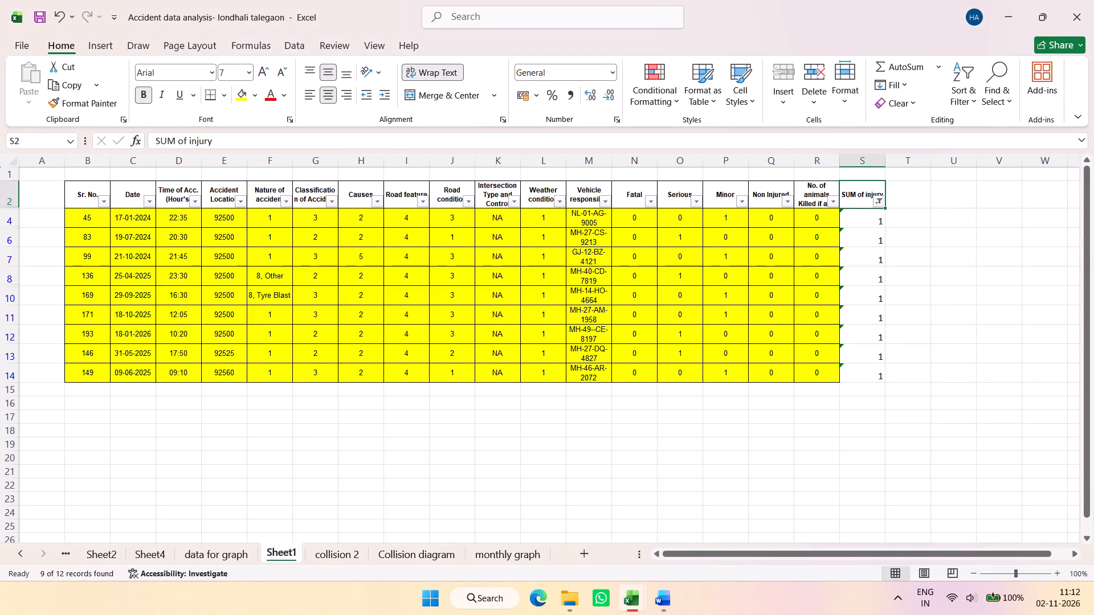
left_click(933, 306)
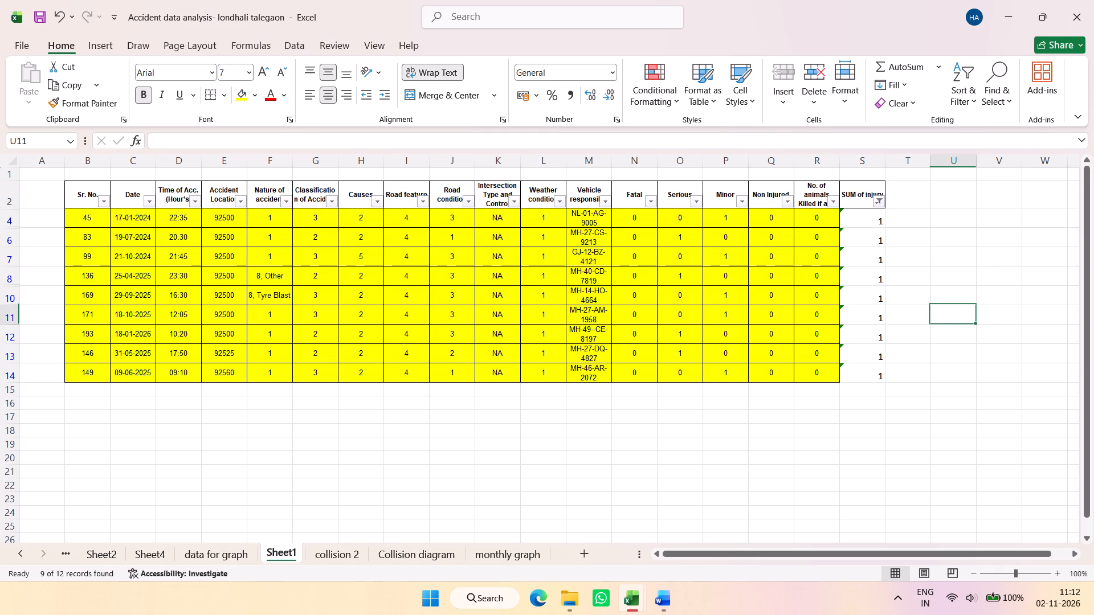
Wrap the text of the merged Chainage Stretch cell 92+500 - 93+000 on the collision 2 sheet.
left_click(332, 549)
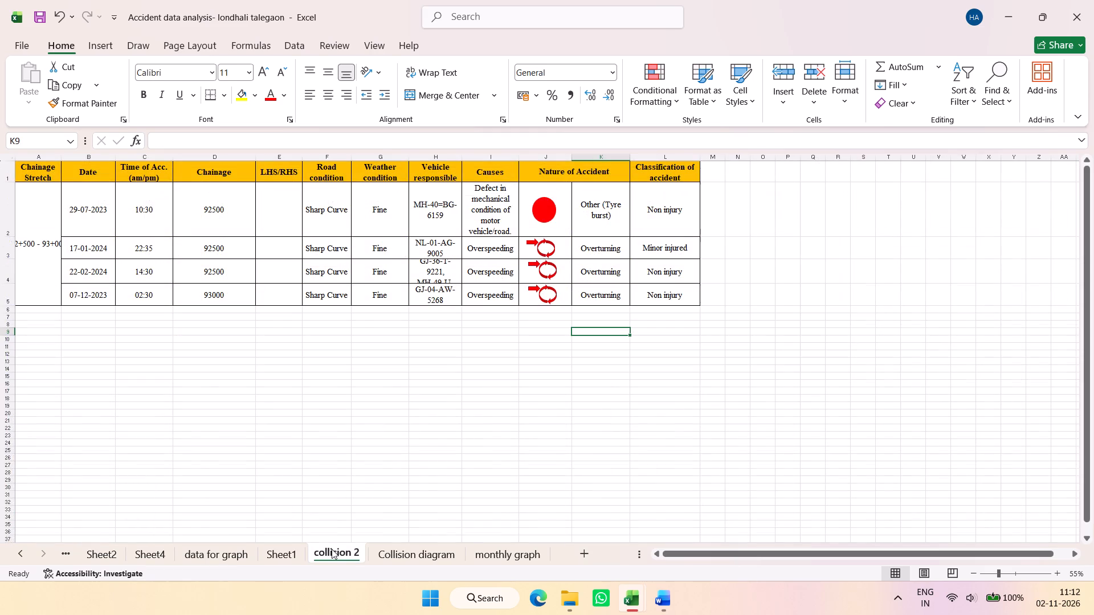
left_click(14, 249)
left_click(50, 228)
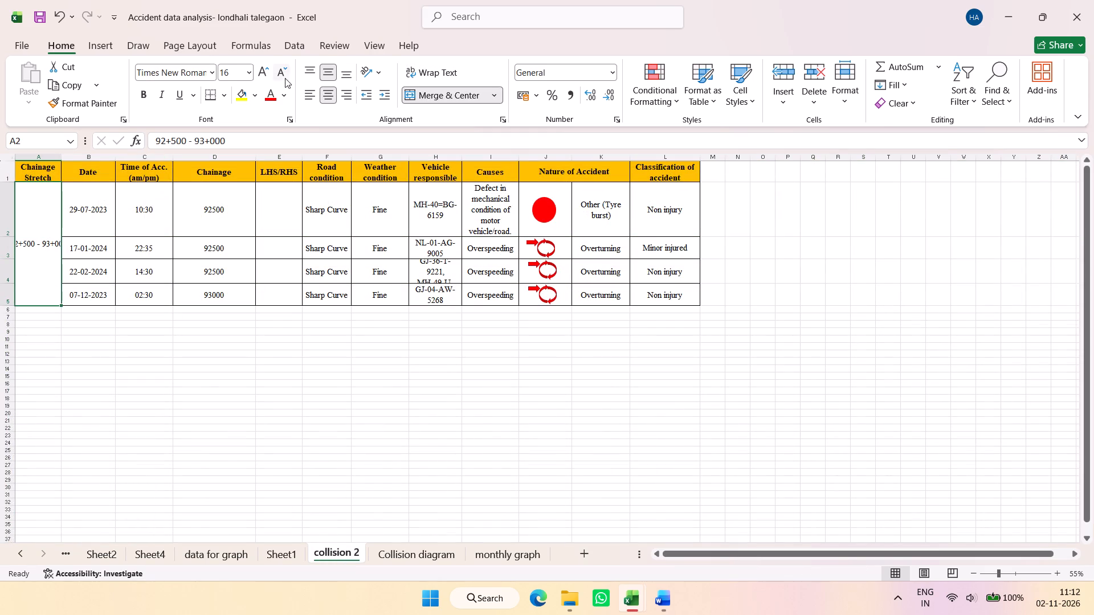
left_click(417, 69)
left_click(51, 266)
left_click(115, 277)
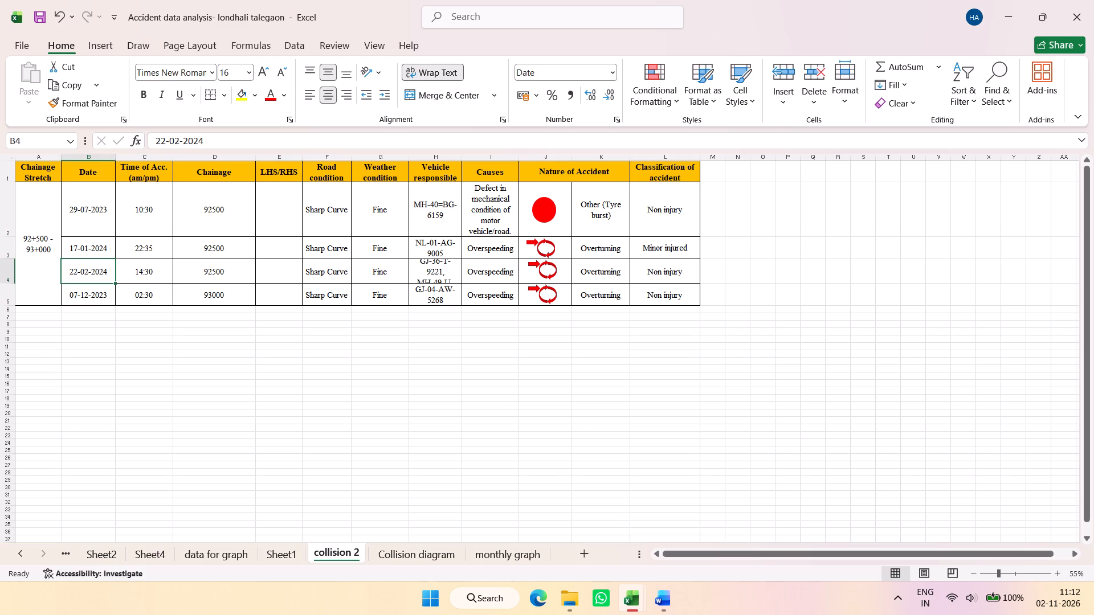
Sort the filtered records on Sheet1 by Date, oldest to newest.
left_click(283, 536)
left_click(288, 556)
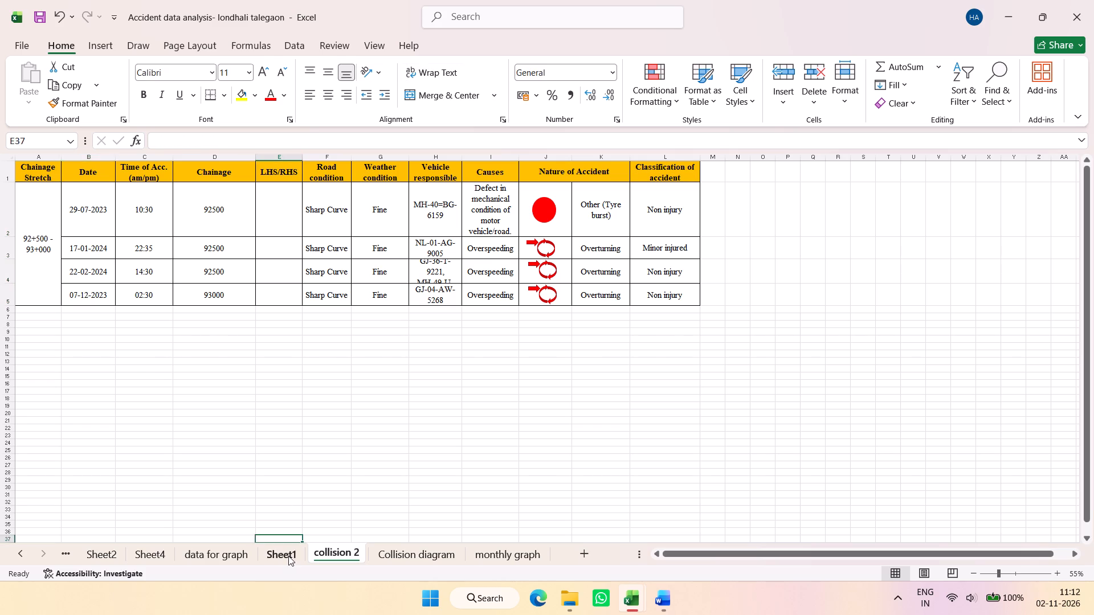
left_click(139, 213)
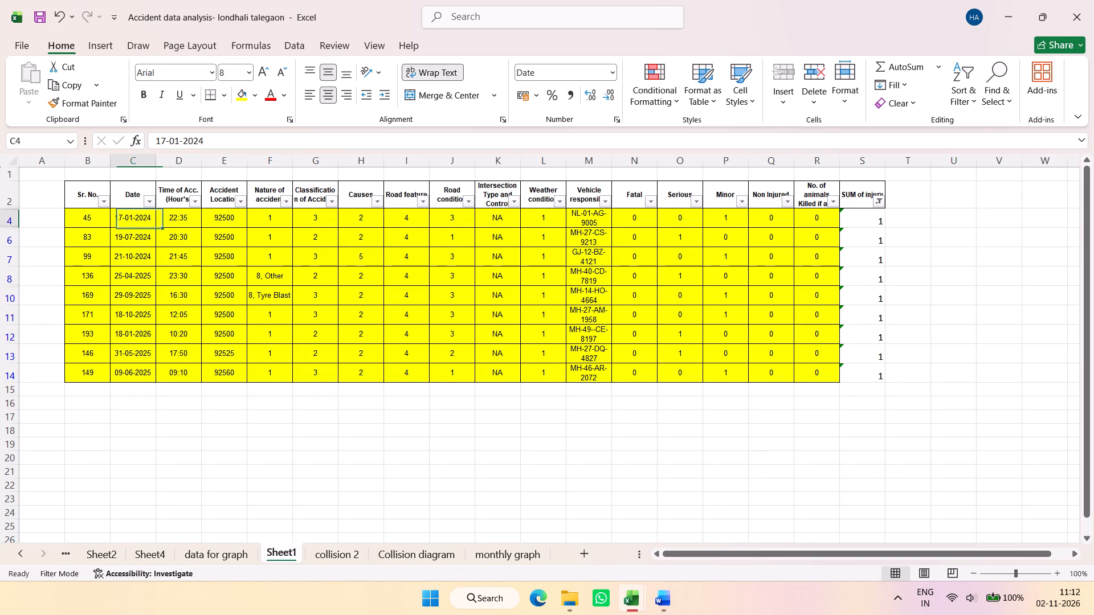
left_click(956, 83)
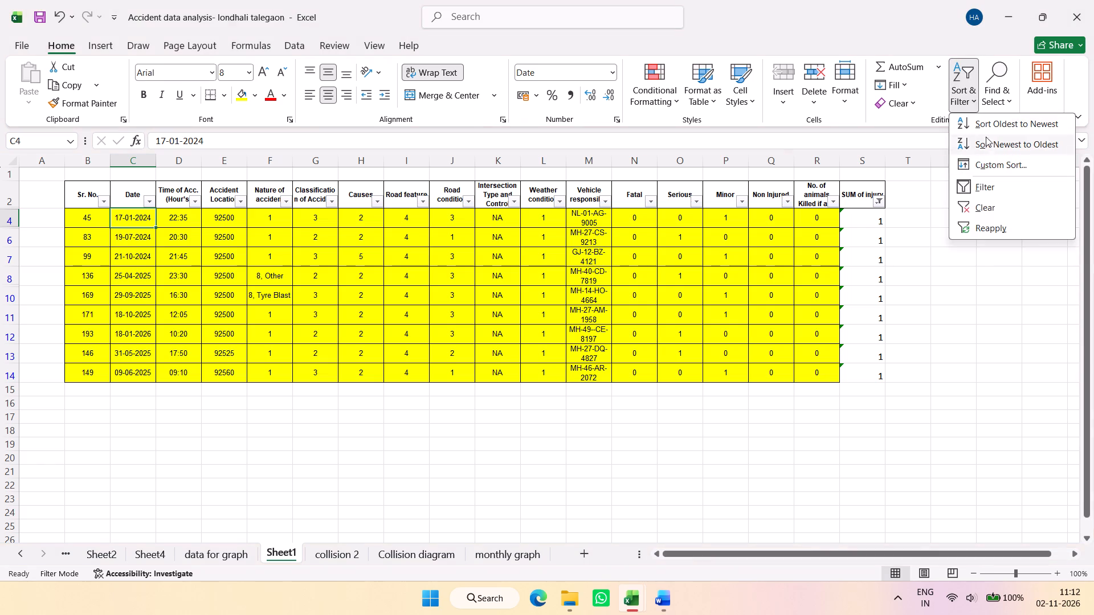
left_click(986, 127)
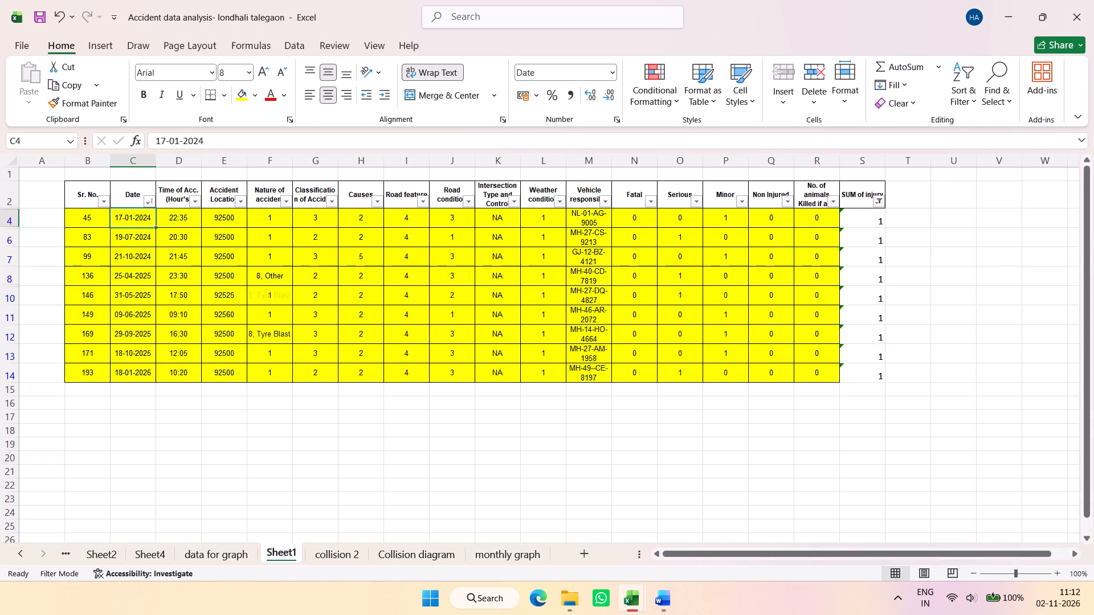
Rewrite the Sheet1 accident locations in chainage format for Sr. No. 45, 83, 99 and 136 as 92+500 and 146 as 92+525.
left_click(224, 216)
left_click(166, 142)
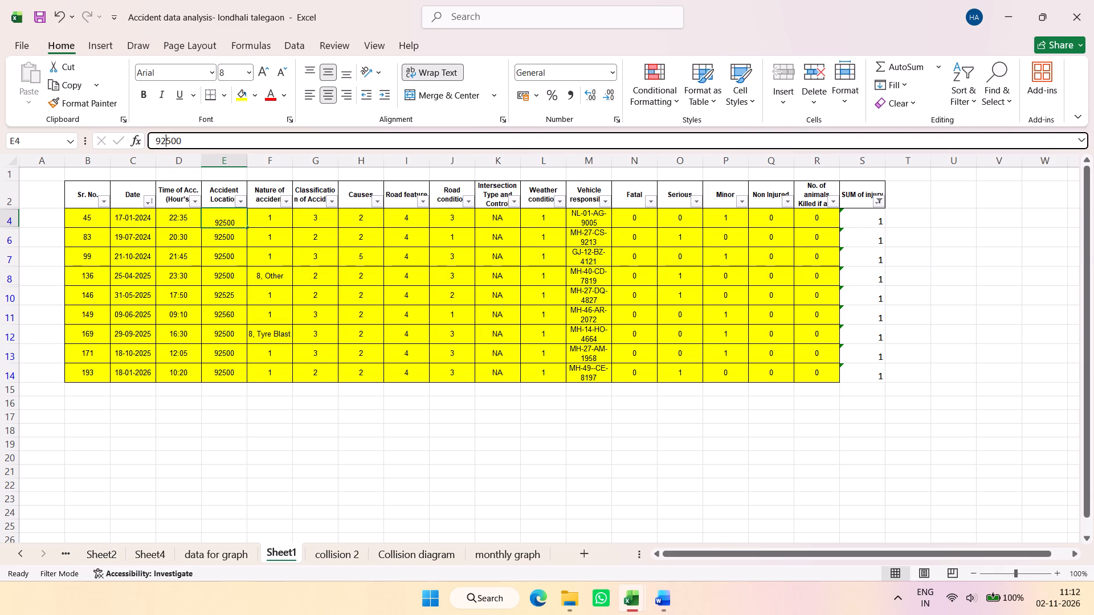
key("plus")
key("Return")
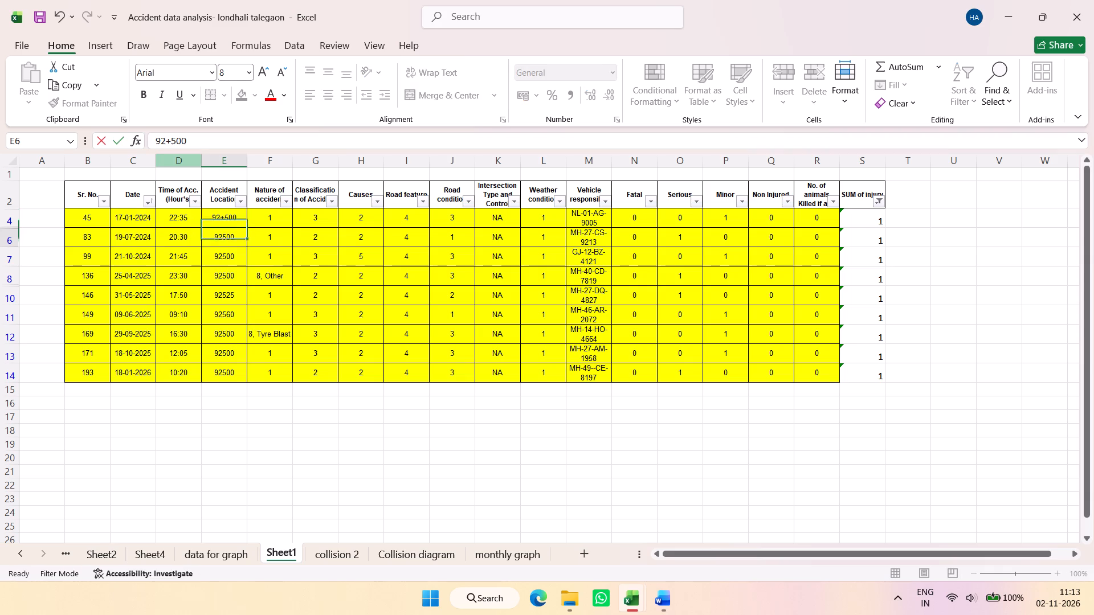
left_click(166, 140)
key("plus")
key("Return")
left_click(166, 140)
key("plus")
key("Return")
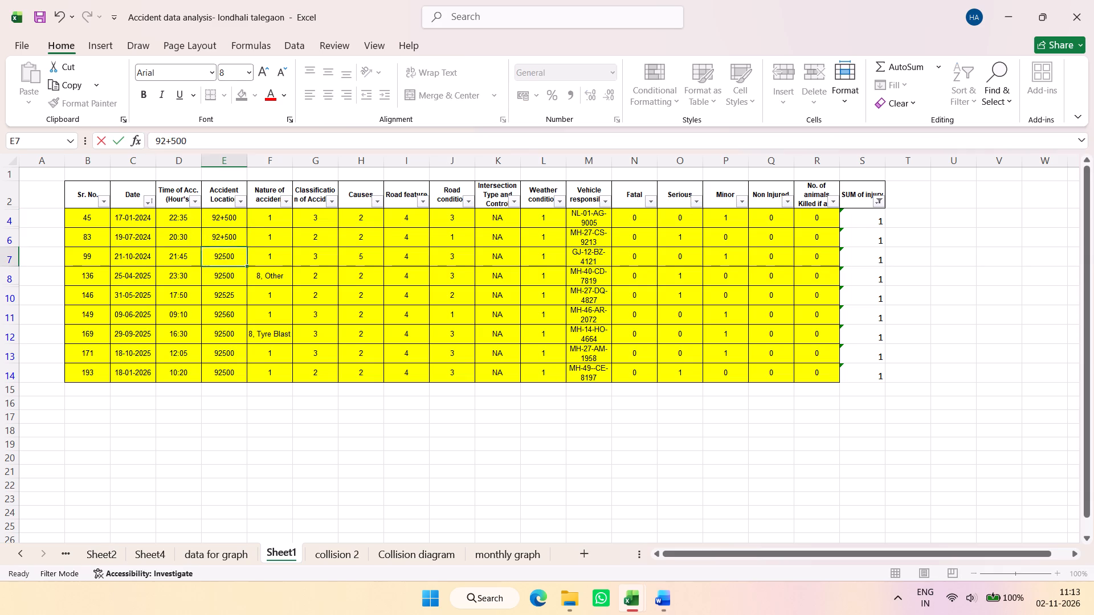
left_click(166, 140)
key("plus")
key("Return")
left_click(166, 140)
key("plus")
key("Return")
Rewrite the remaining Sheet1 accident locations in chainage format: 92+560 for Sr. No. 149, and 92+500 for 169, 171 and 193.
left_click(166, 140)
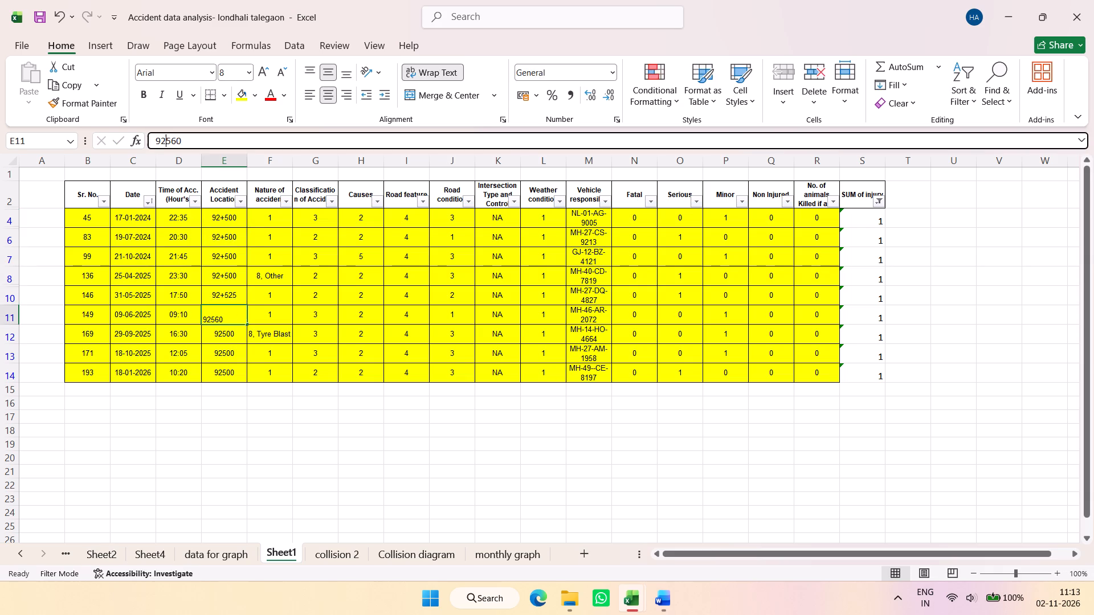
key("plus")
key("Return")
left_click(166, 140)
key("plus")
key("Return")
left_click(166, 140)
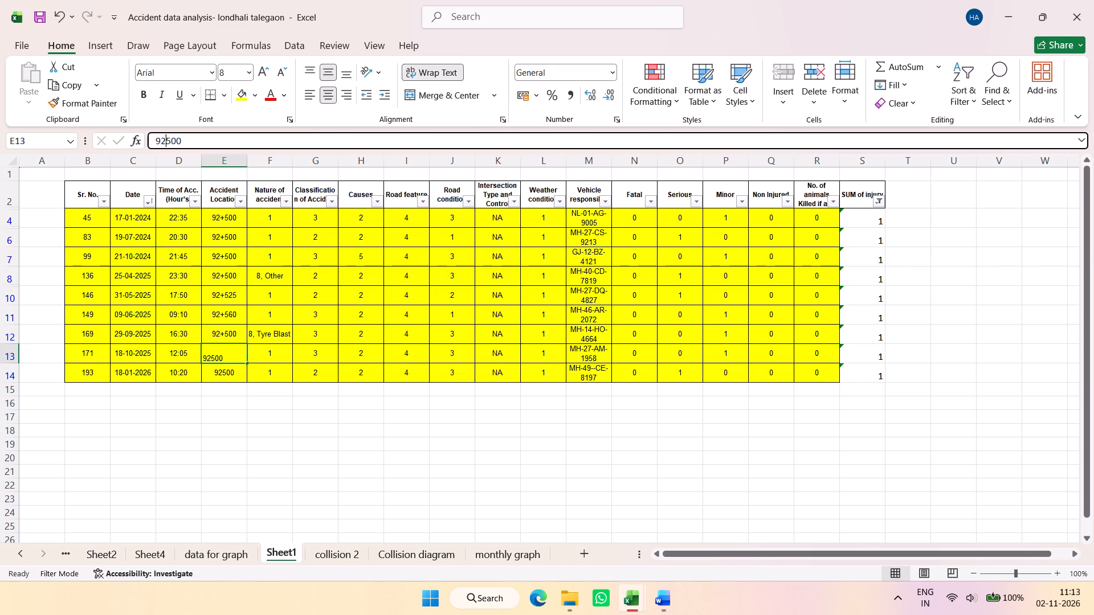
key("Return")
left_click(228, 348)
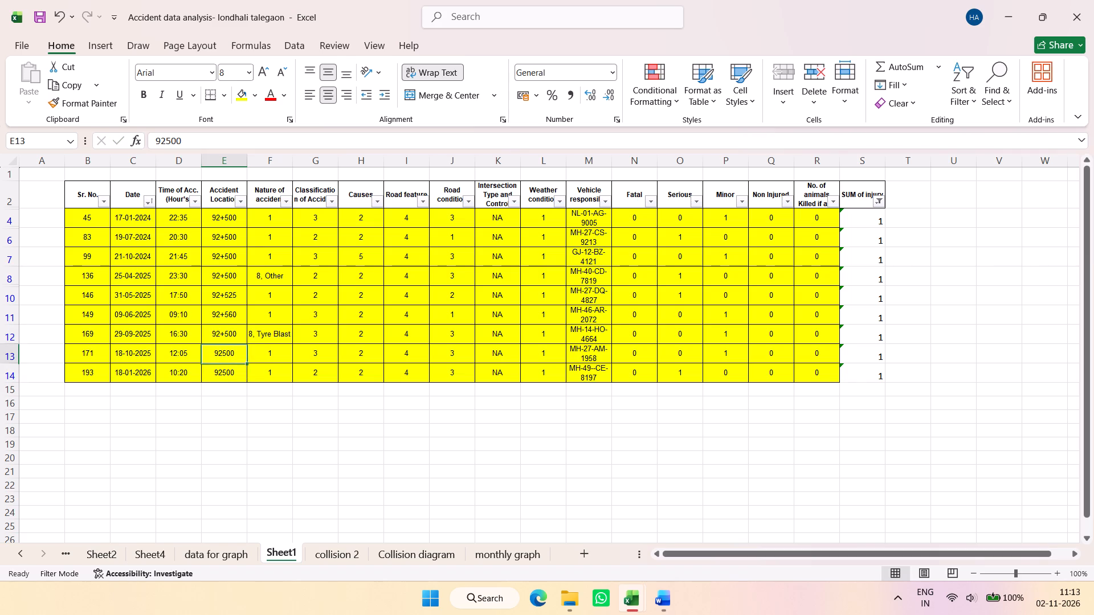
left_click(165, 145)
key("plus")
key("Return")
left_click(166, 144)
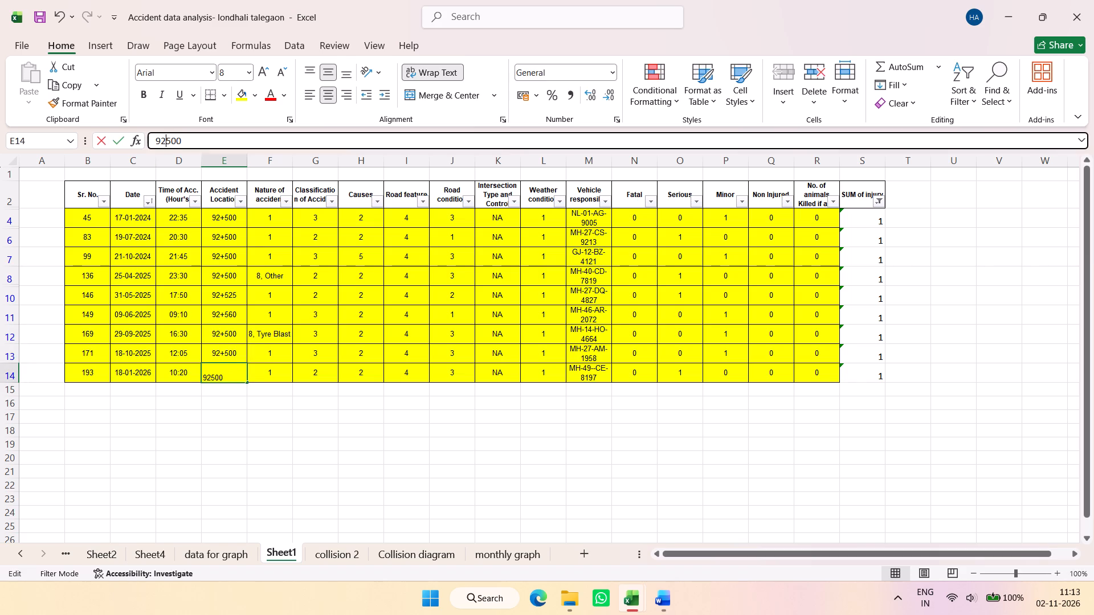
key("plus")
left_click(222, 311)
left_click(401, 350)
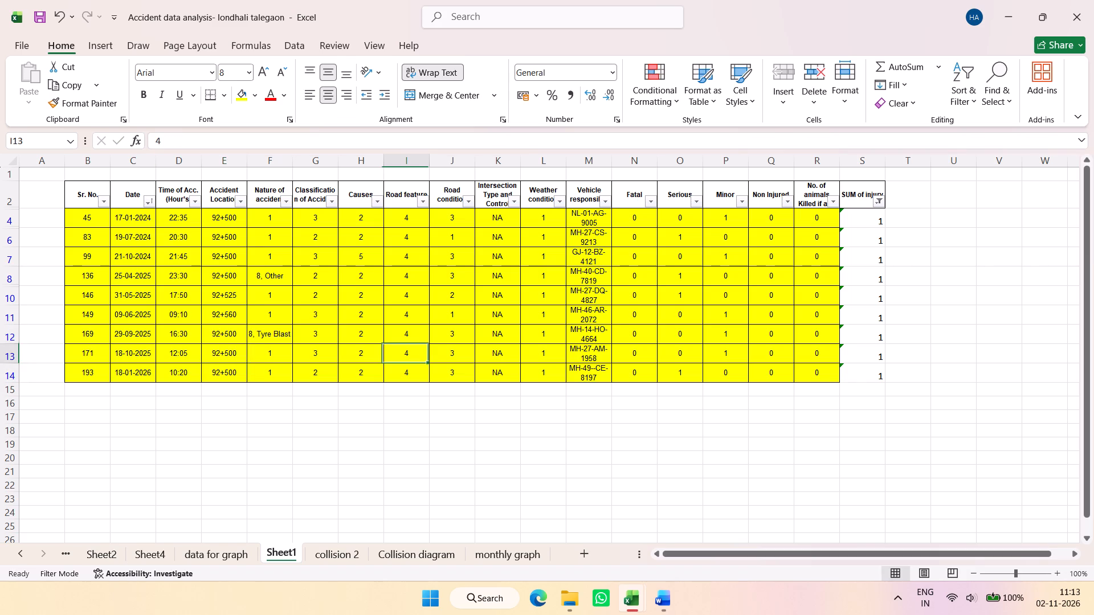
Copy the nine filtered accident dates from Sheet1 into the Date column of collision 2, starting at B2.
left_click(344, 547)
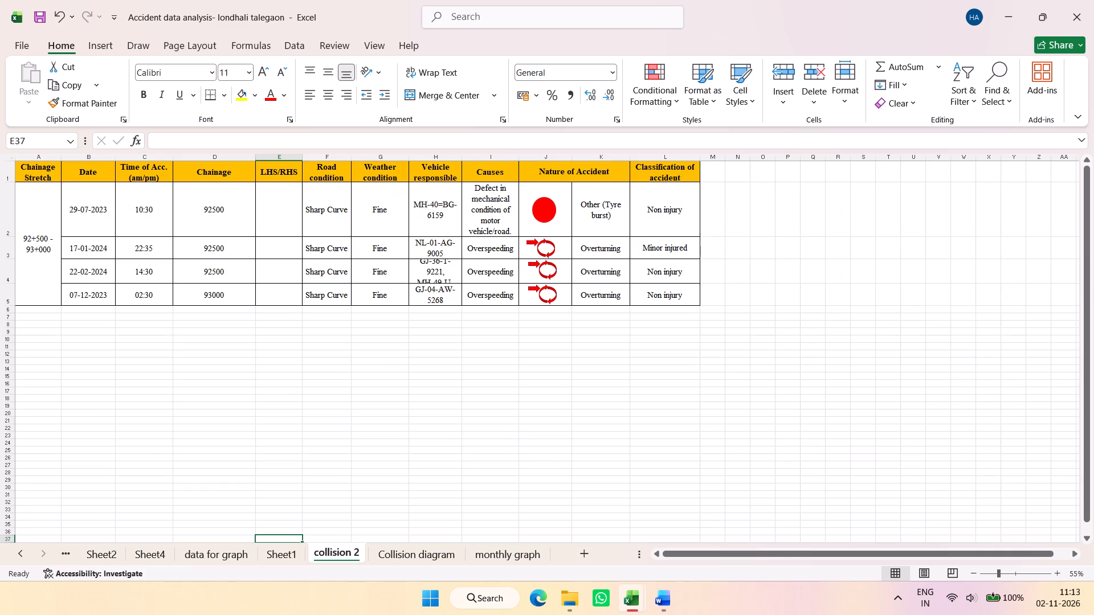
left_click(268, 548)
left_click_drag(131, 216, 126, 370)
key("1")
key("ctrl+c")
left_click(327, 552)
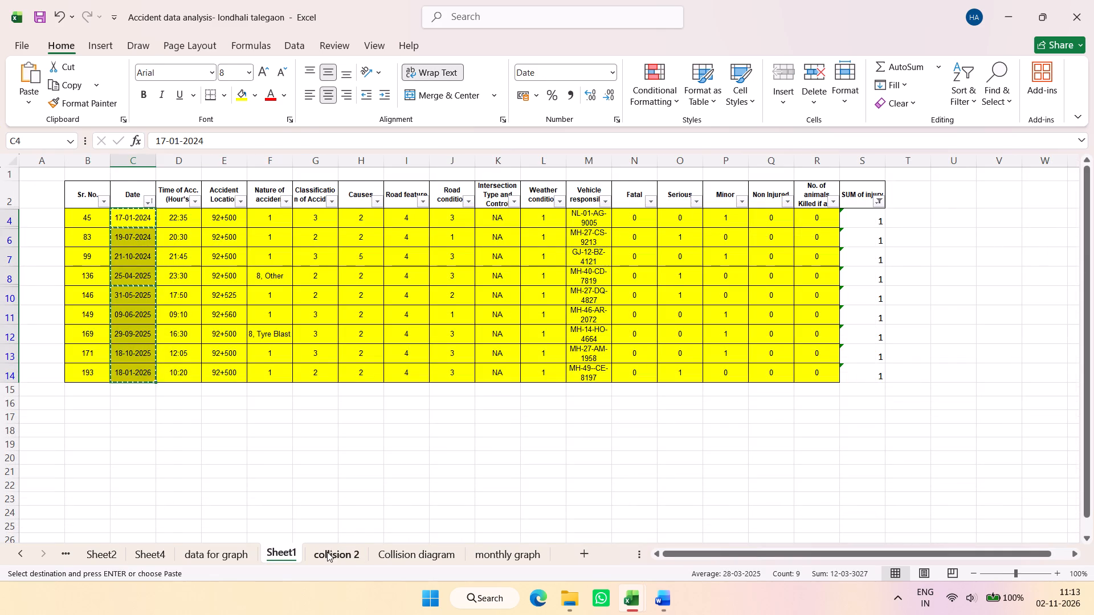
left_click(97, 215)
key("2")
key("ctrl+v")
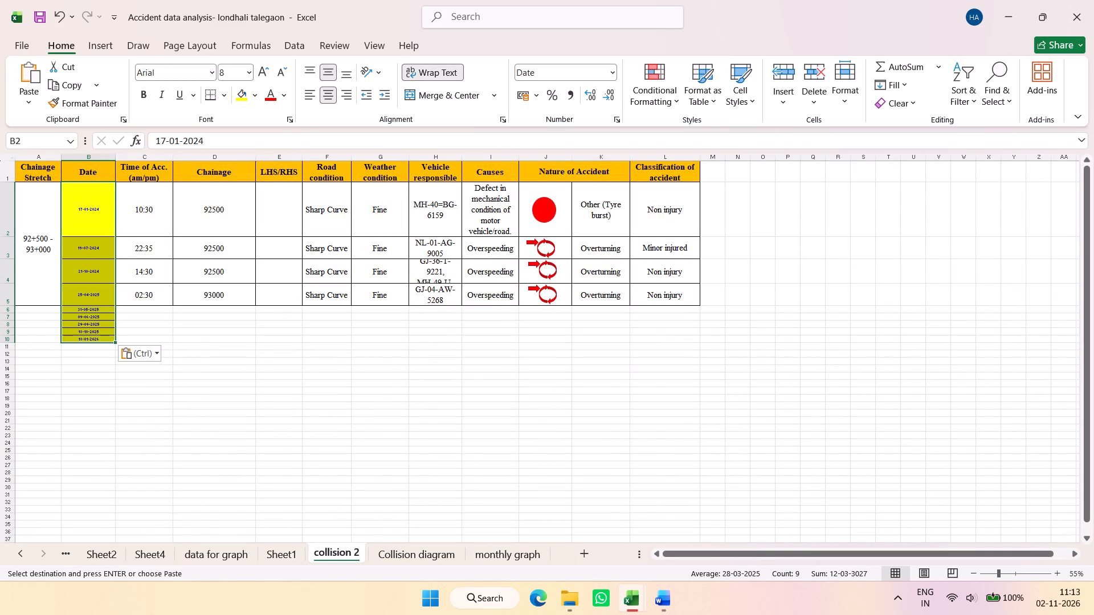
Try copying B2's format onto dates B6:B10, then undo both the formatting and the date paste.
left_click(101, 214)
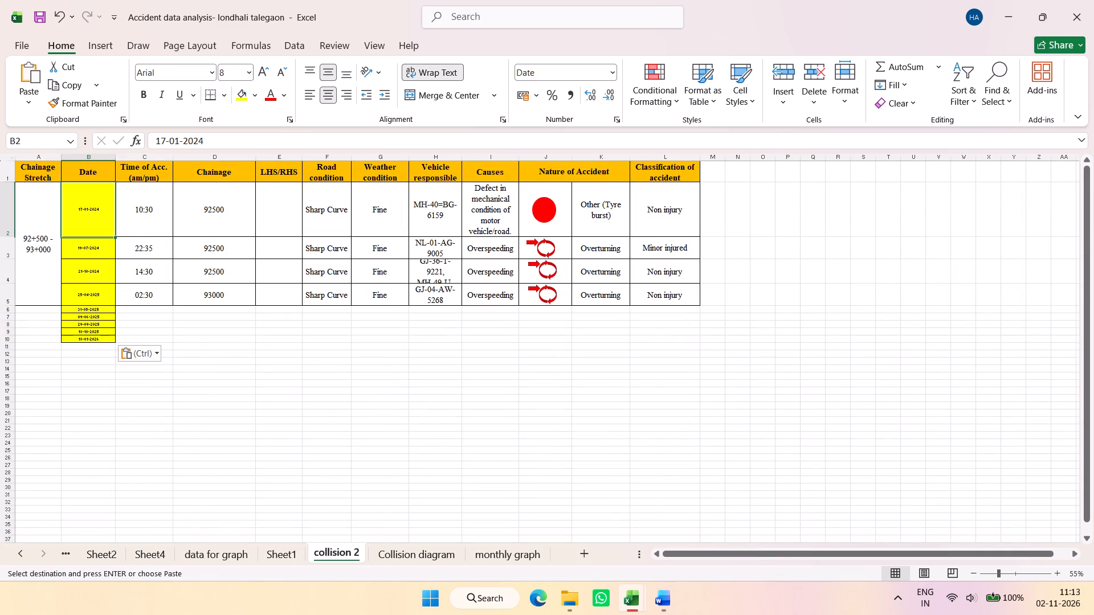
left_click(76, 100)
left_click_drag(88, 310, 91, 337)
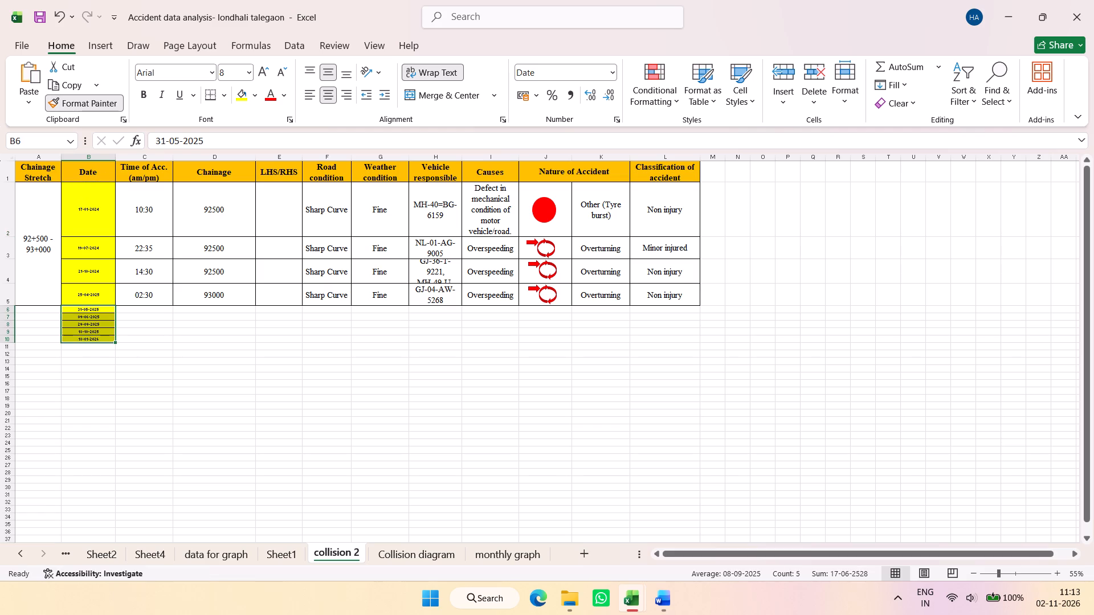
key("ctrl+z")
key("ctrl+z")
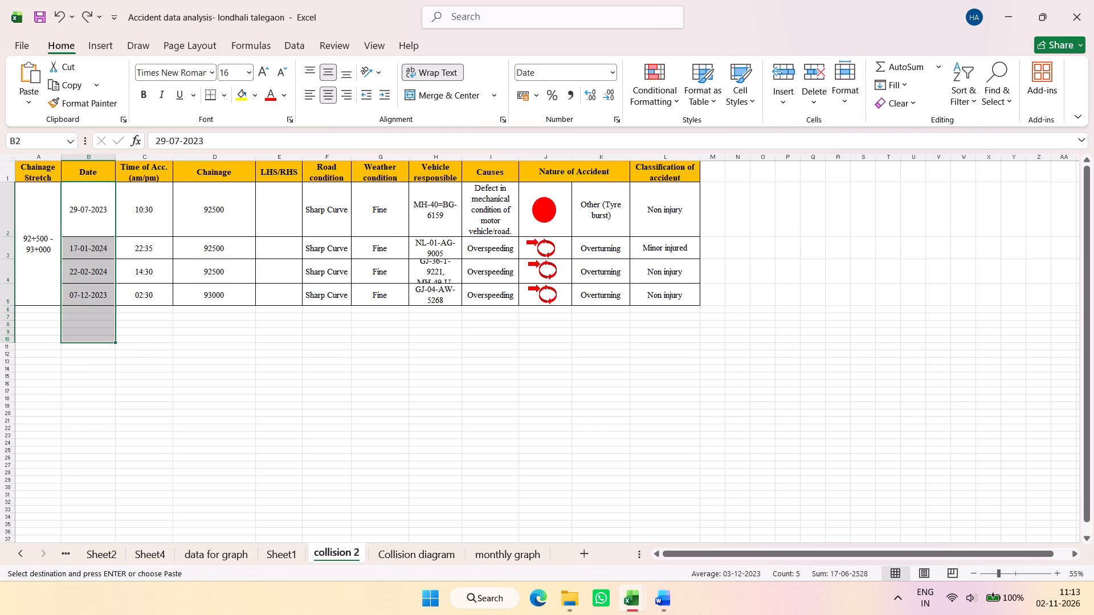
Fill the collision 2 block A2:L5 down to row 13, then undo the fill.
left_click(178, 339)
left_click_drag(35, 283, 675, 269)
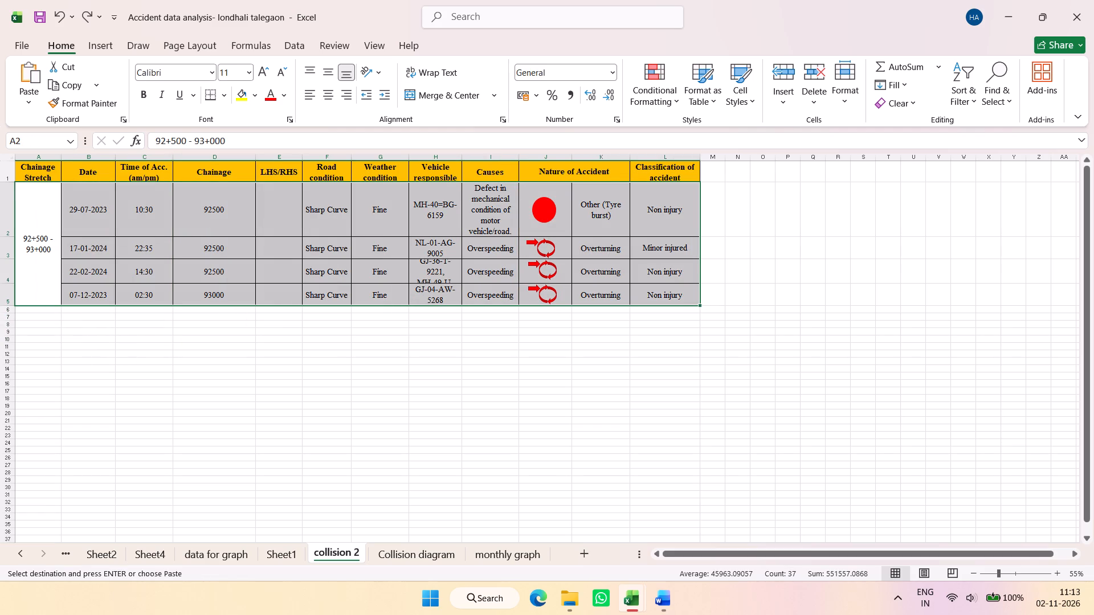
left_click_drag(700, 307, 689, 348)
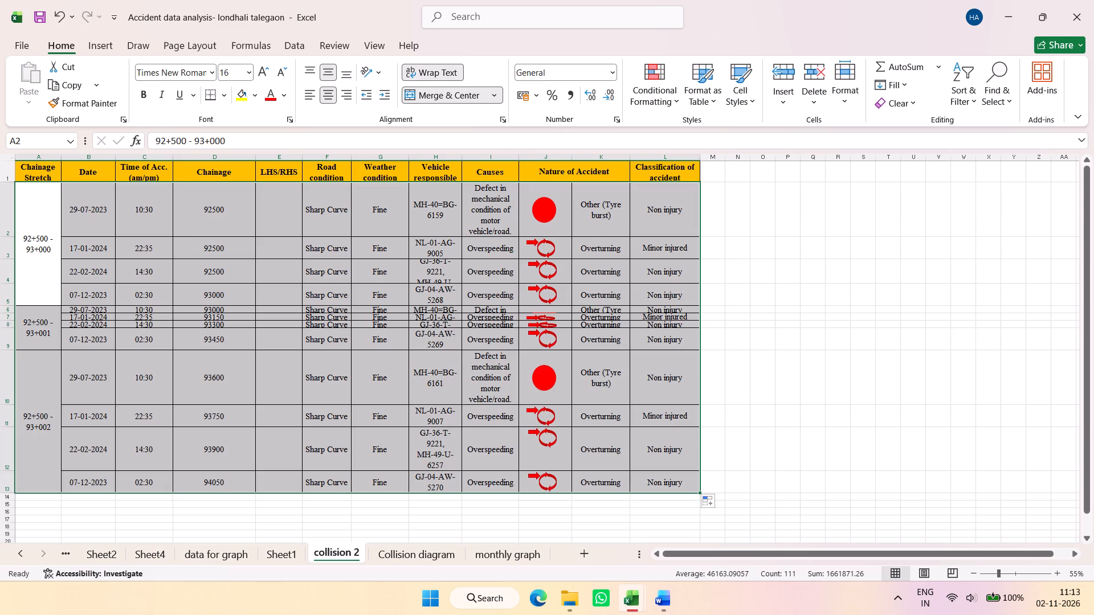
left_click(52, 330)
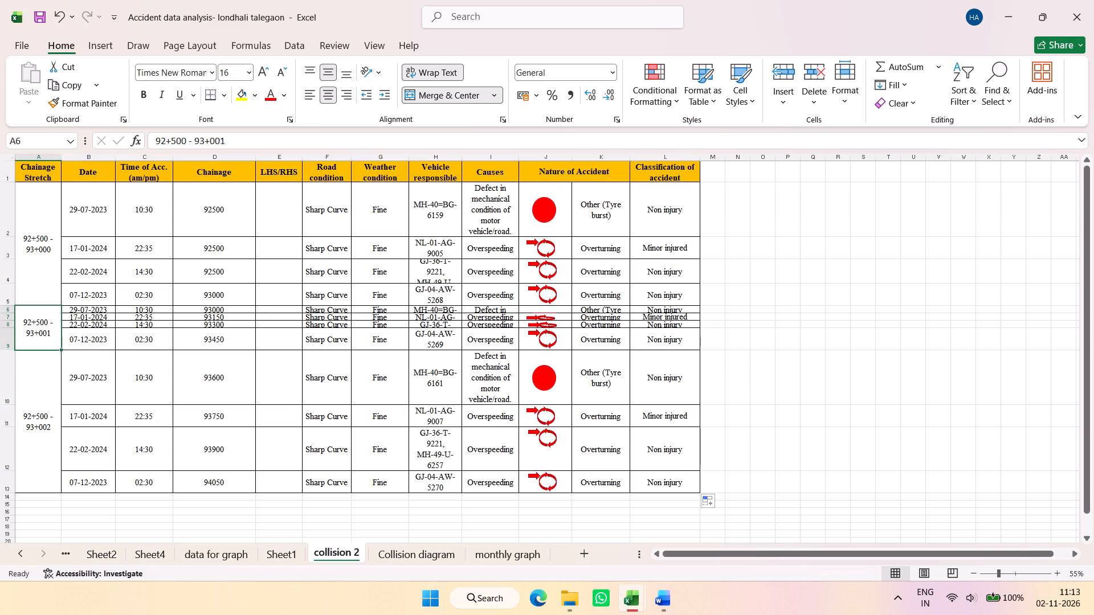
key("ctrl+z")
Fill the collision 2 block A2:L5 down through row 17 to add more formatted record rows.
left_click(50, 286)
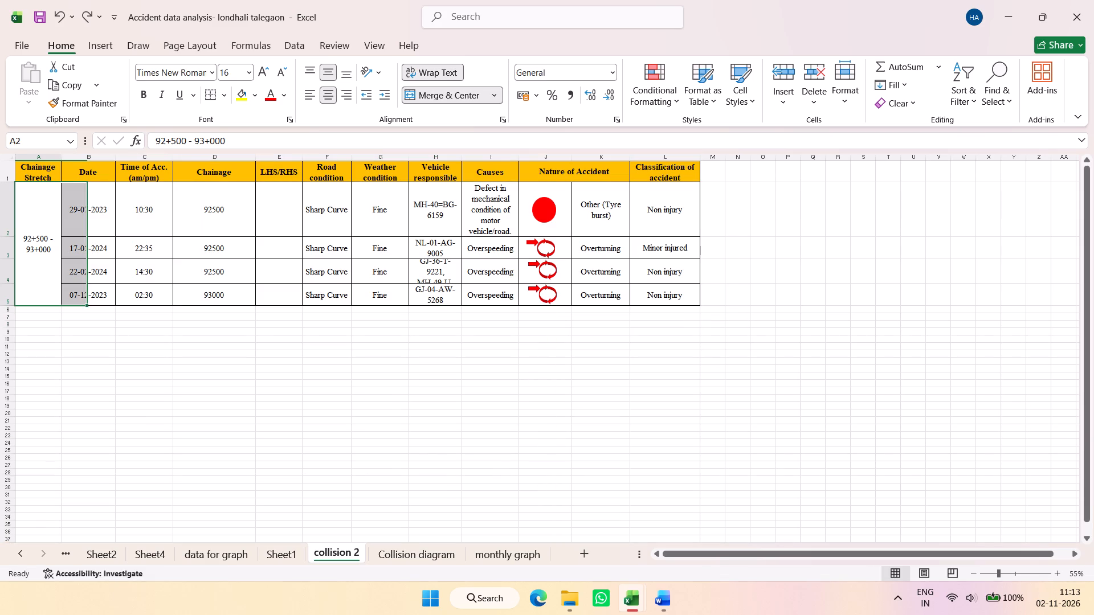
left_click_drag(37, 279, 670, 271)
left_click_drag(699, 306, 698, 324)
left_click_drag(698, 348, 699, 367)
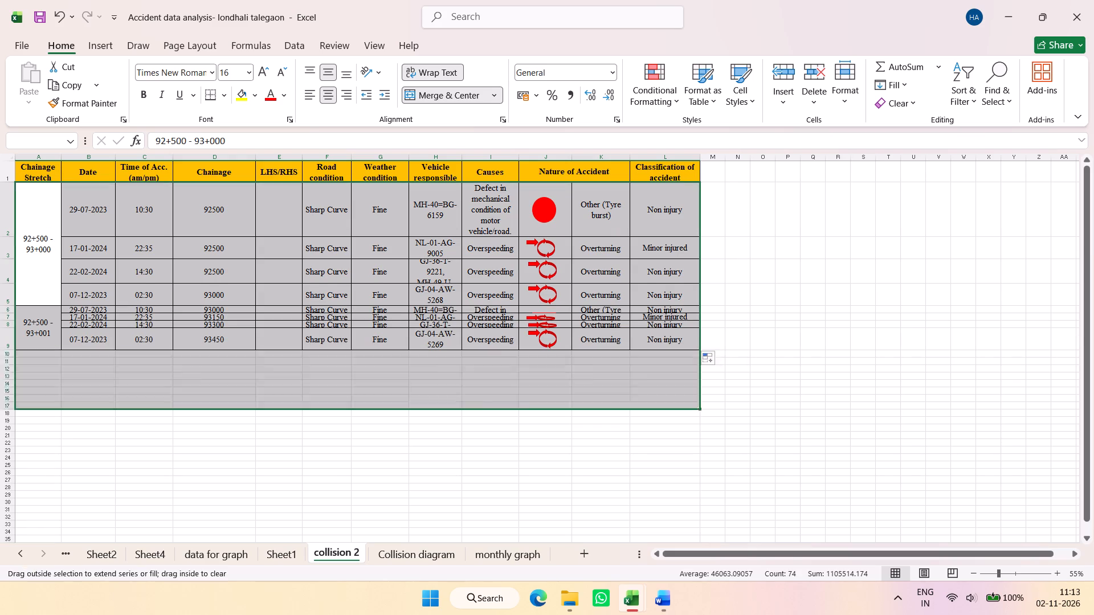
scroll(300, 381, "down", 1)
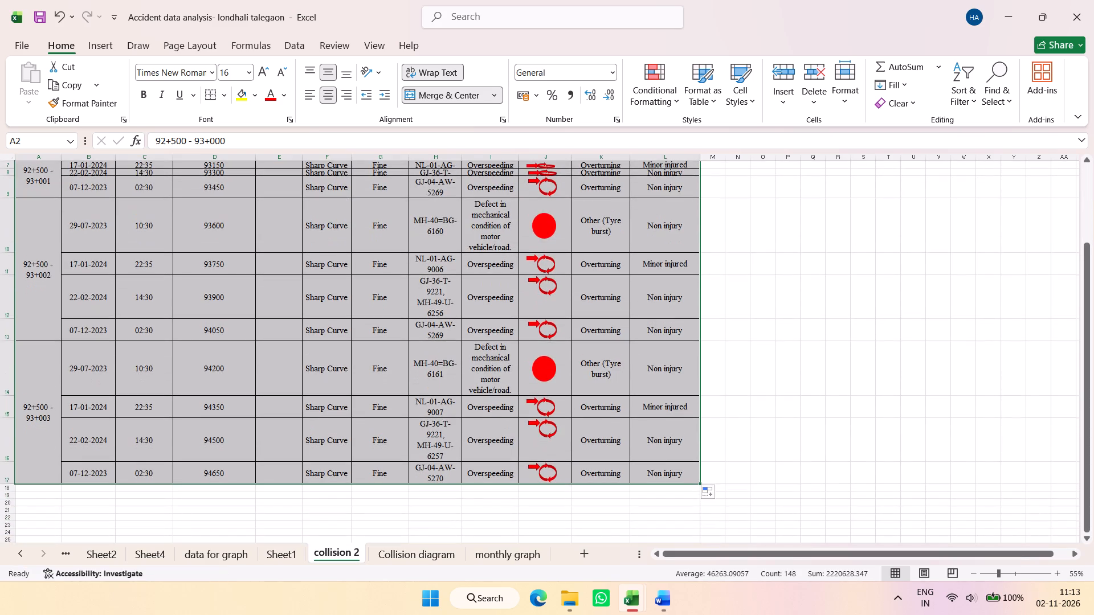
scroll(155, 345, "up", 1)
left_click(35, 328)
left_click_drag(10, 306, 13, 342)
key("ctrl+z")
Delete the entire rows 6 to 9 of the squeezed 92+500 - 93+001 block on collision 2.
left_click(40, 330)
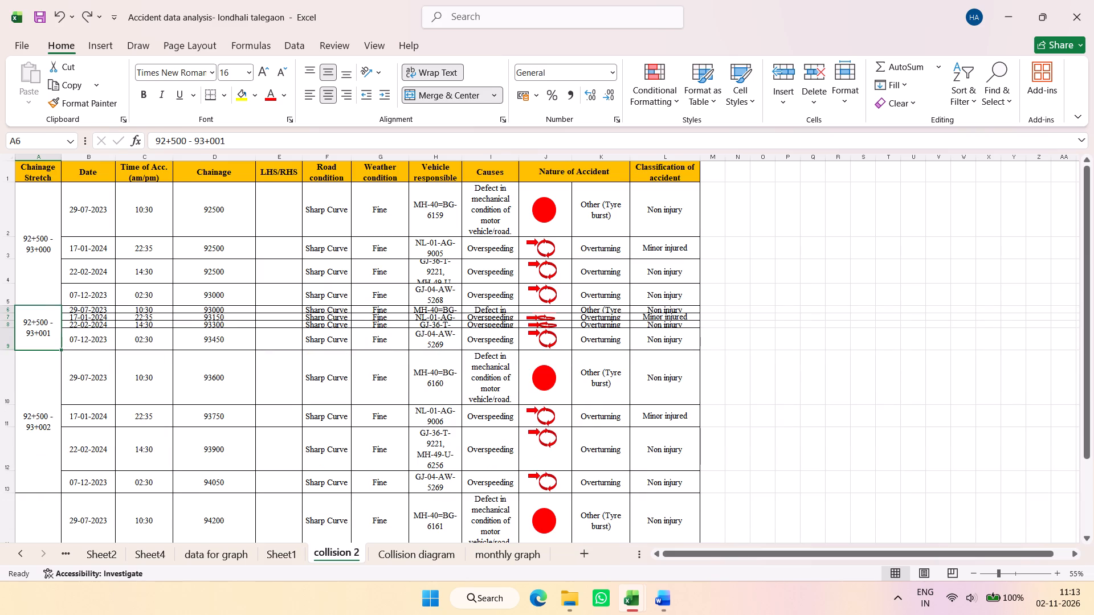
right_click(40, 330)
left_click(113, 314)
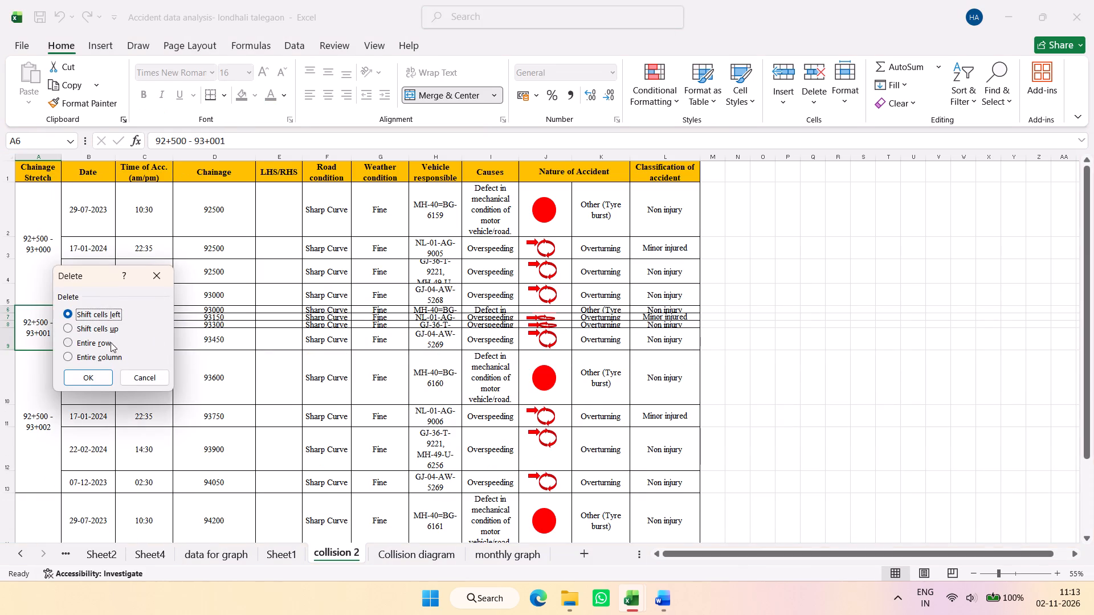
left_click(106, 339)
left_click(104, 370)
Merge and center the two Chainage Stretch blocks A2:A9 on collision 2 under 92+500 - 93+000.
left_click(33, 357)
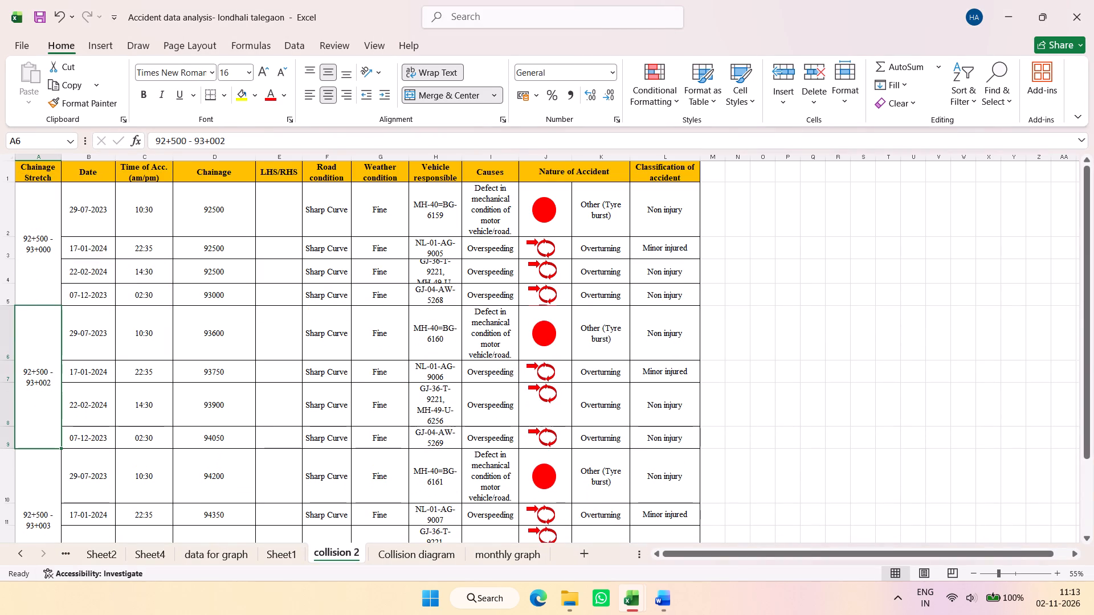
left_click_drag(51, 276, 50, 330)
left_click(423, 93)
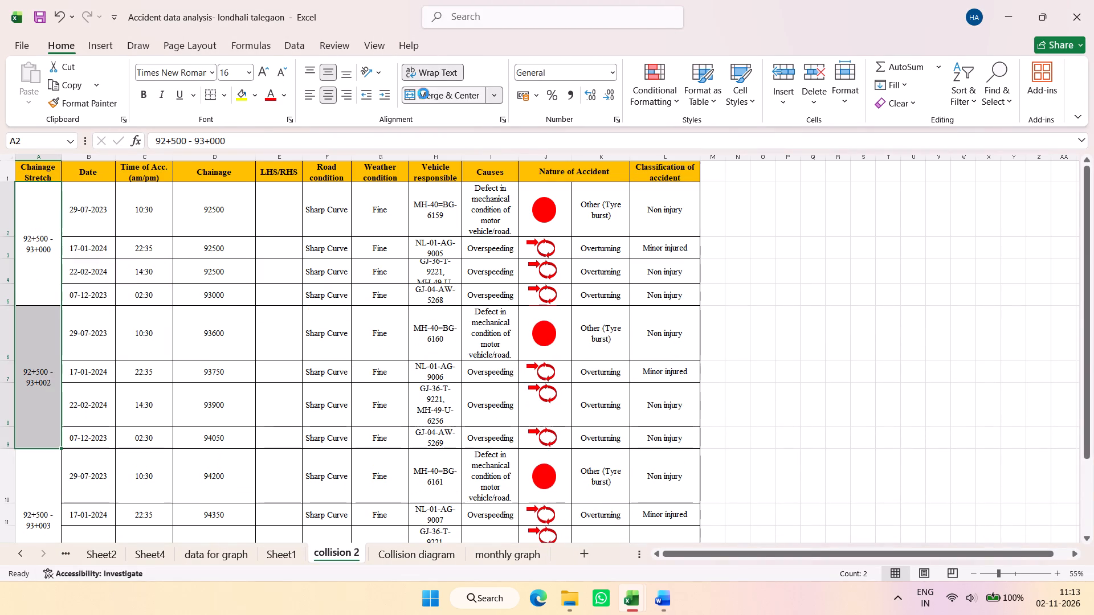
left_click(422, 93)
left_click(583, 335)
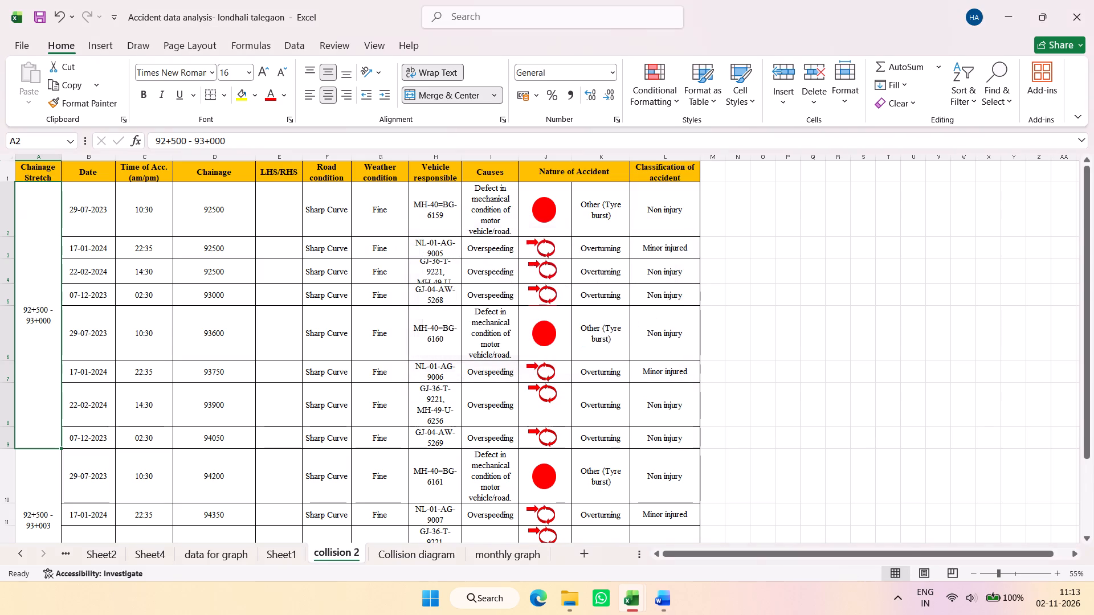
Delete the entire rows 11 to 13 at the bottom of the collision 2 table.
scroll(75, 404, "down", 1)
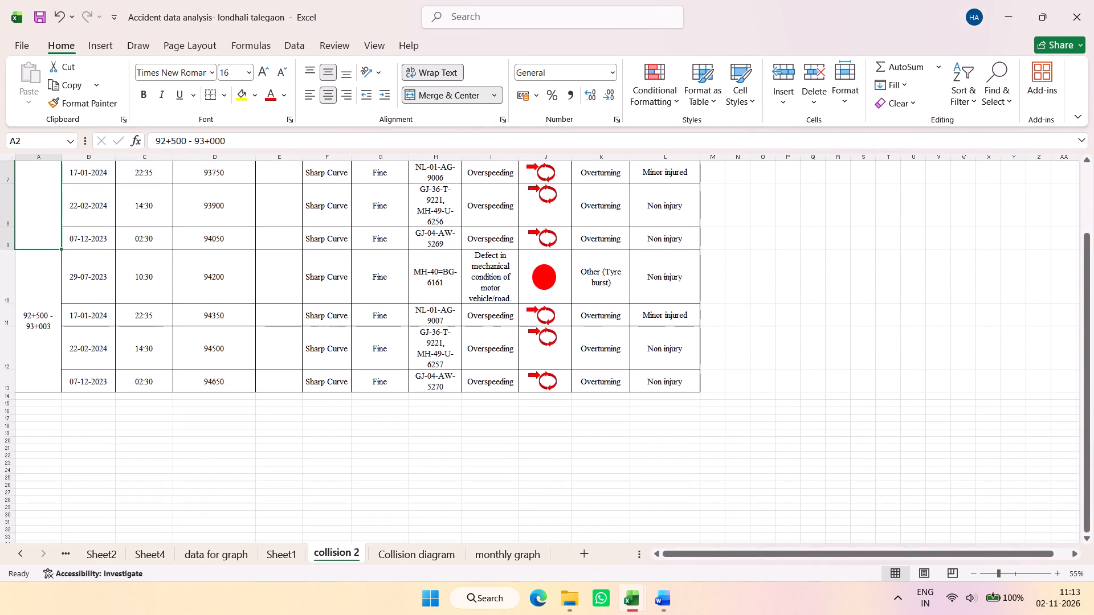
left_click_drag(98, 314, 632, 387)
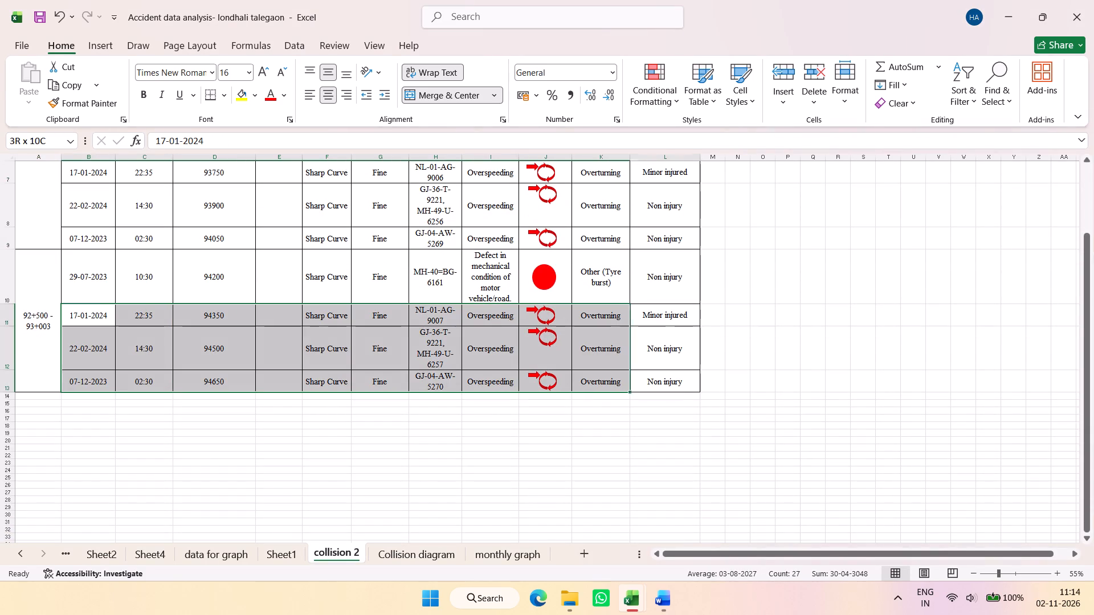
left_click_drag(632, 387, 646, 387)
right_click(649, 382)
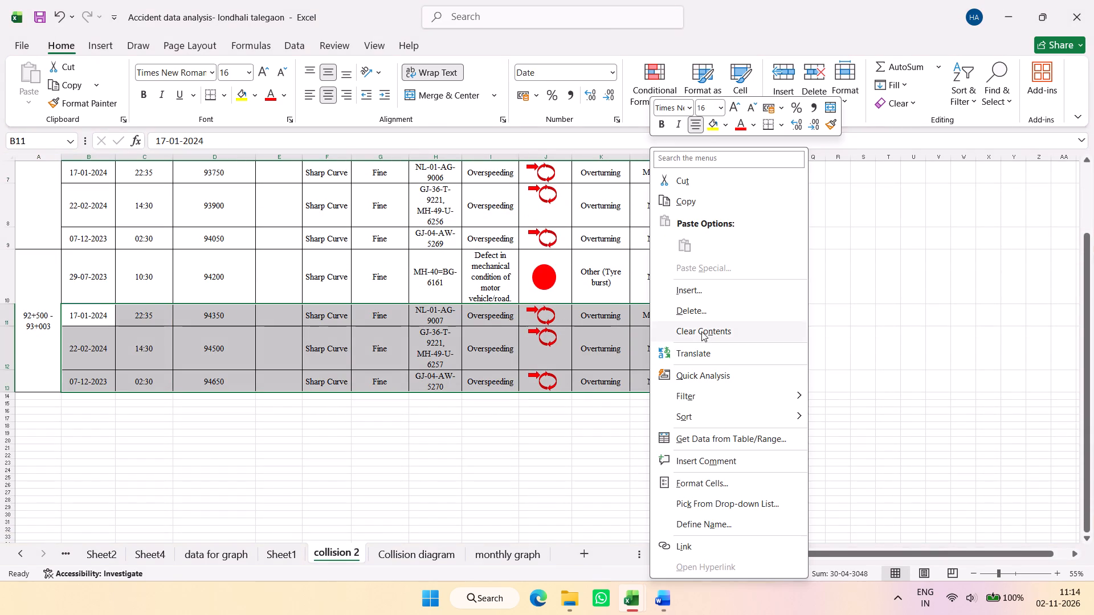
left_click(703, 315)
left_click(666, 340)
left_click(663, 375)
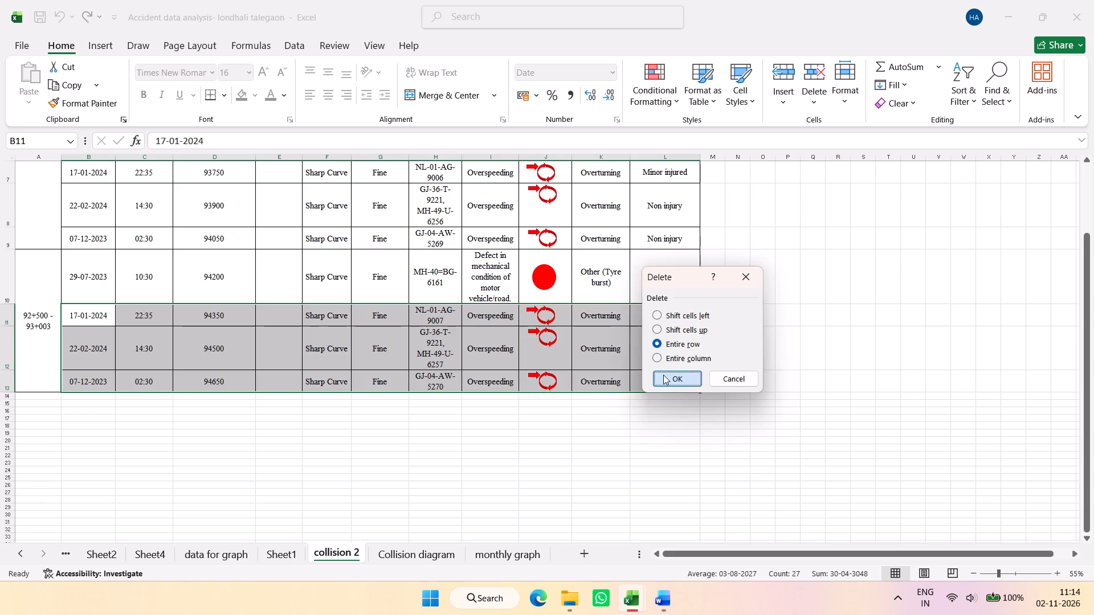
Merge and center Chainage Stretch cells A2:A10 into one block, keeping only the upper value 92+500 - 93+000.
scroll(55, 280, "up", 1)
left_click_drag(45, 357, 47, 457)
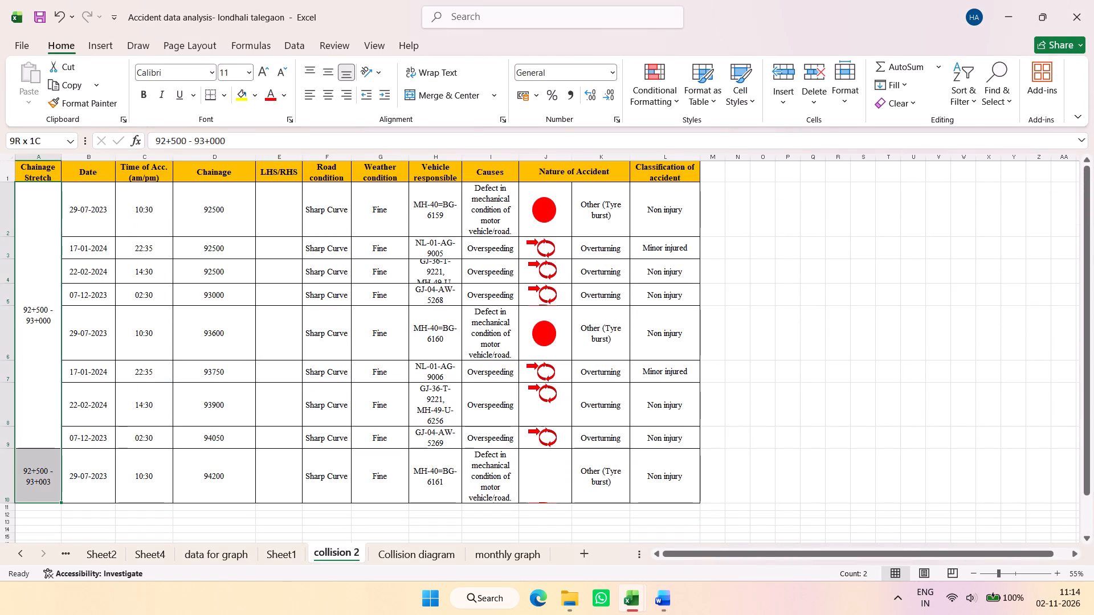
left_click_drag(47, 457, 47, 458)
double_click(424, 97)
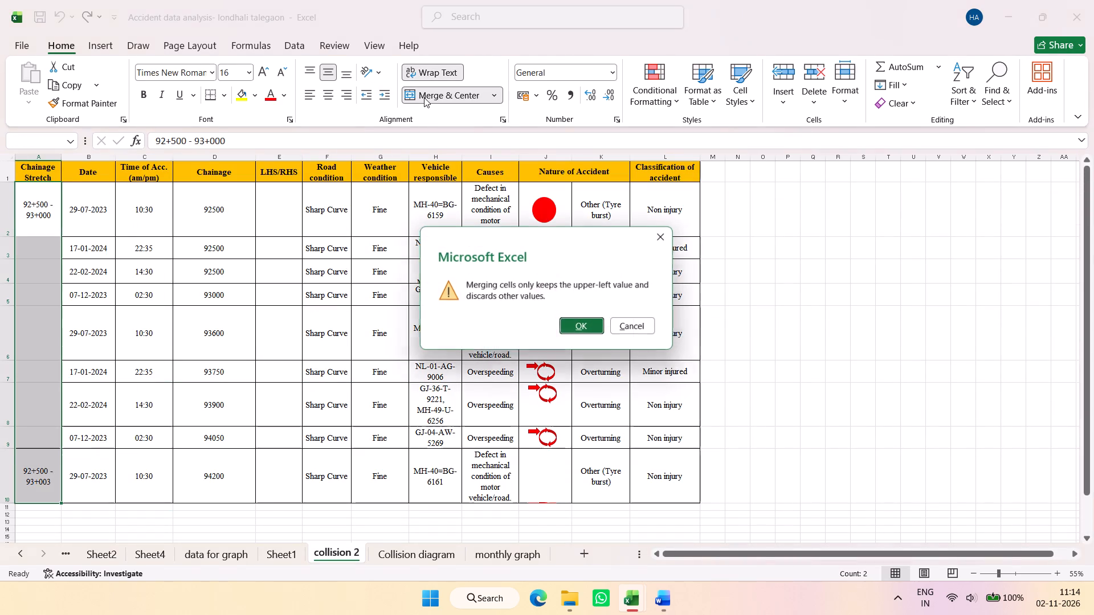
left_click(577, 325)
Copy the filtered accident dates from Sheet1 and paste them as values into collision 2's Date column from B2.
left_click(67, 220)
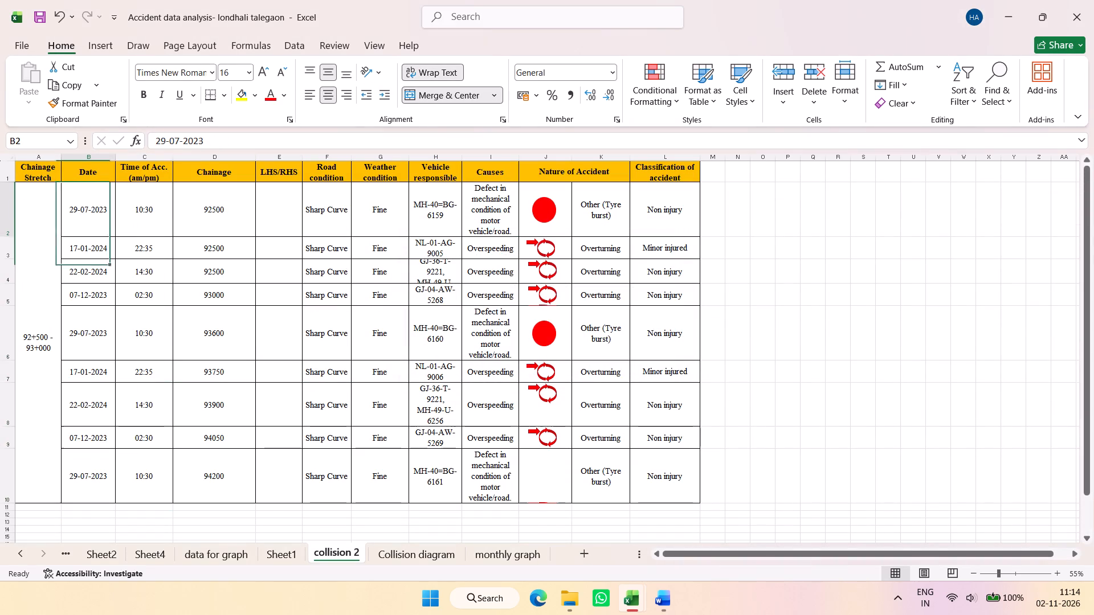
left_click(297, 550)
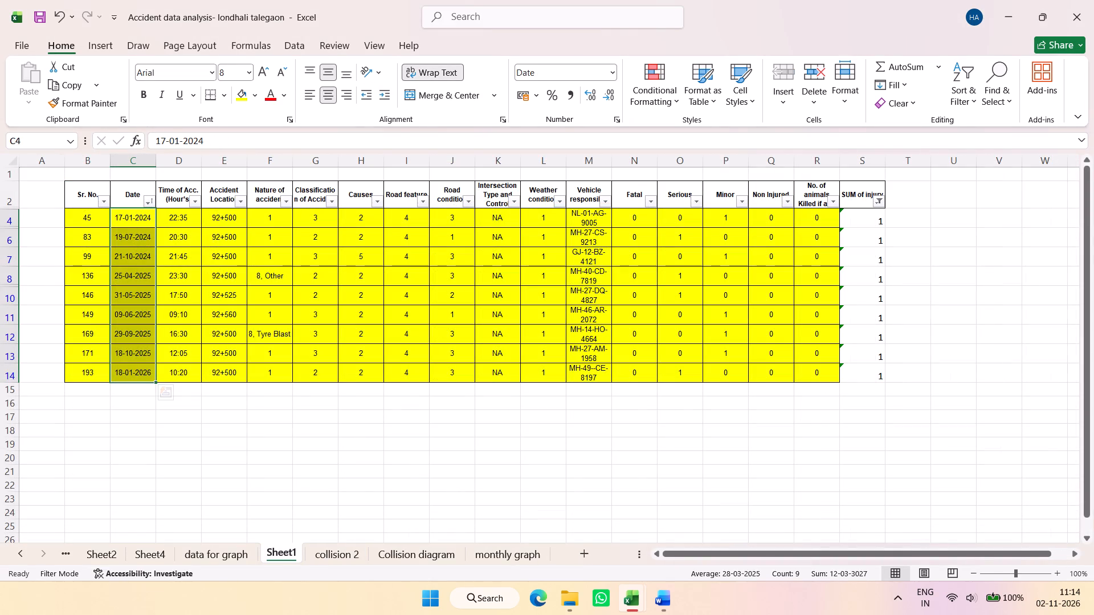
key("1")
key("ctrl+c")
key("grave")
key("alt+Tab")
key("grave")
key("alt+Tab")
left_click(349, 557)
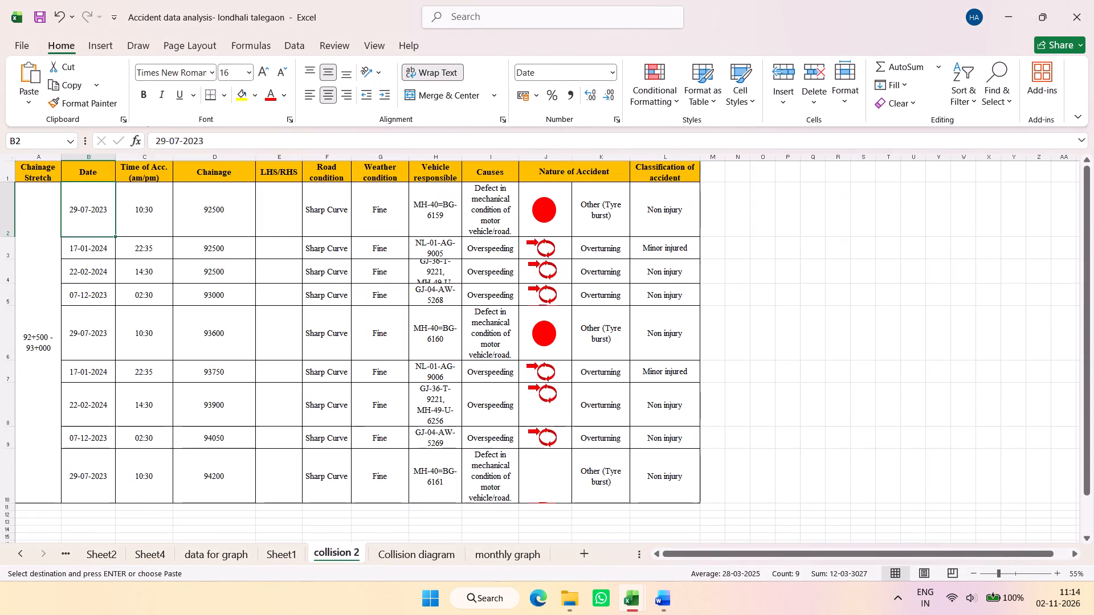
right_click(99, 218)
left_click(153, 267)
Copy the filtered accident times from Sheet1's Time of Acc. column and return to collision 2.
key("grave")
key("alt+Tab")
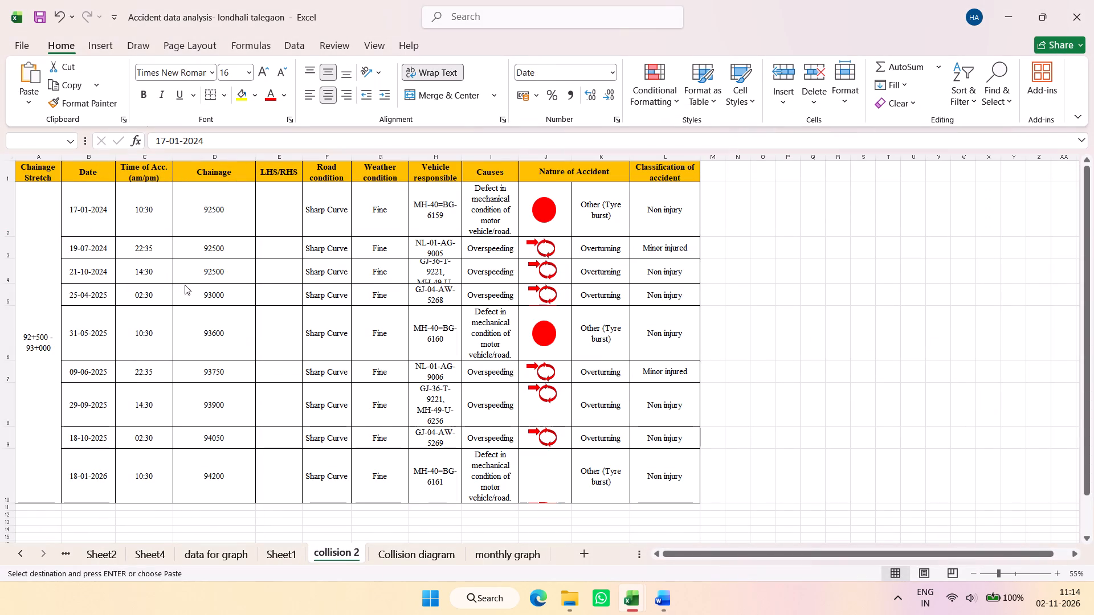
key("grave")
key("alt+Tab")
left_click(285, 555)
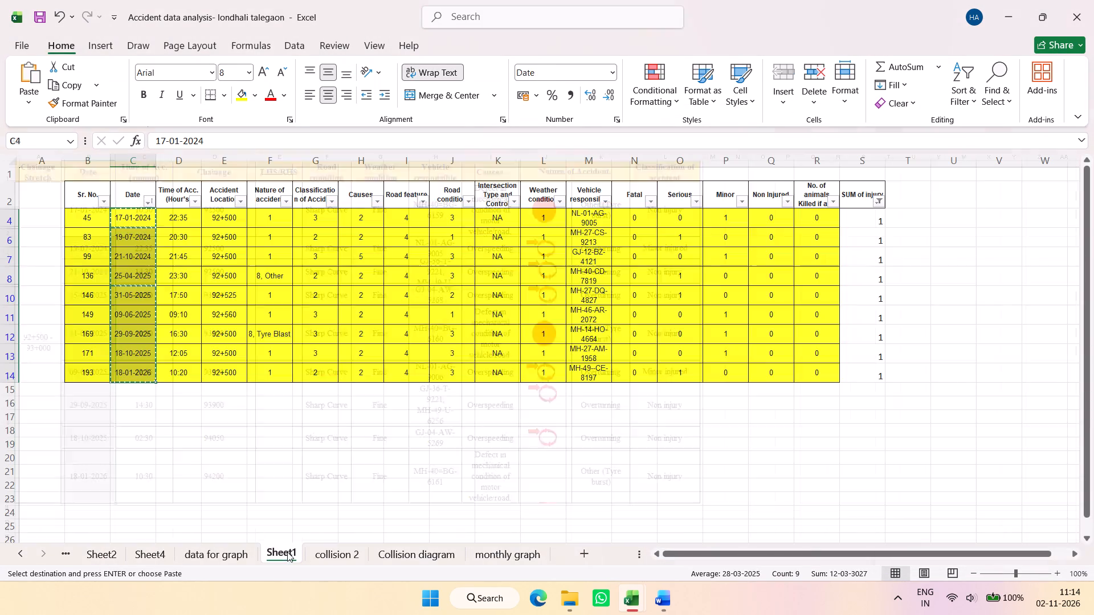
left_click(337, 557)
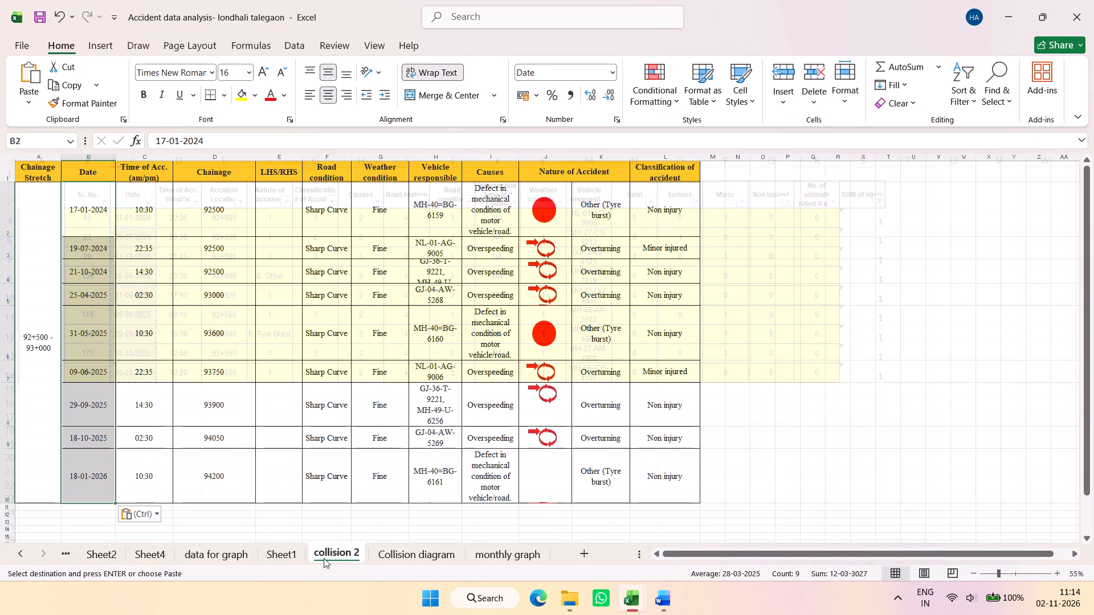
left_click(289, 555)
left_click_drag(180, 215, 196, 367)
key("1")
key("ctrl+c")
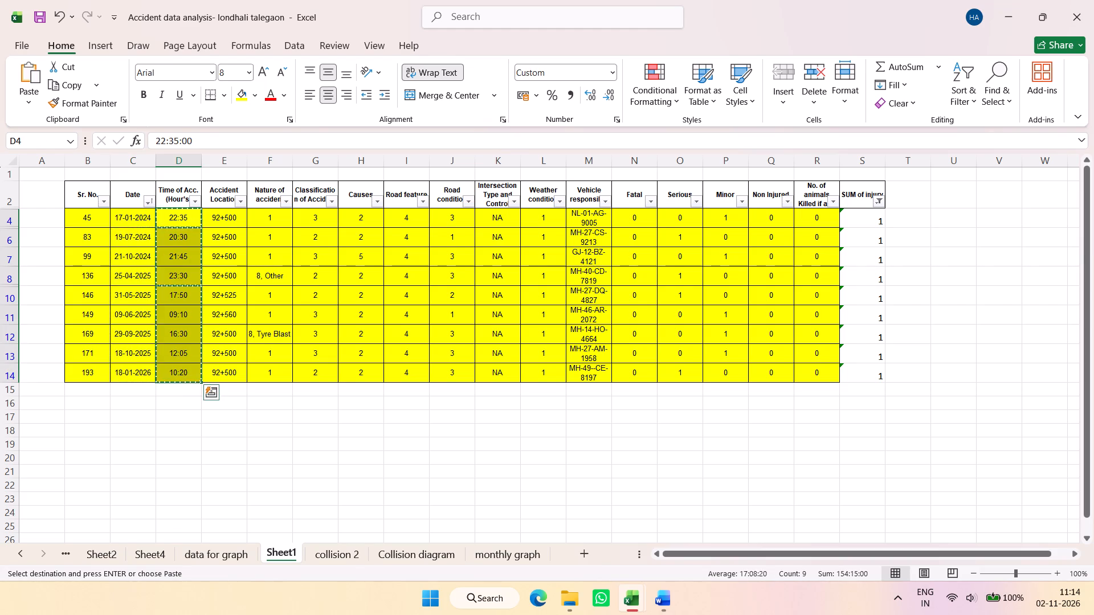
left_click(344, 553)
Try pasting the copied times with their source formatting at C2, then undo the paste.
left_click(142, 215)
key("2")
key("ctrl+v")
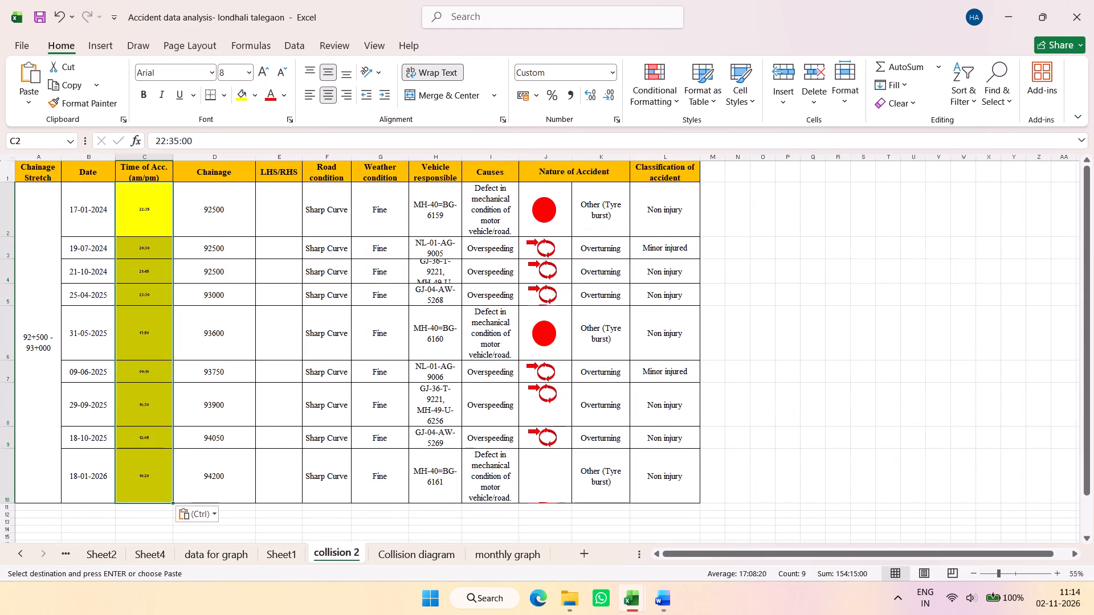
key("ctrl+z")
Paste the copied accident times as values only into collision 2's Time of Acc. column, C2:C10.
right_click(149, 224)
left_click(201, 266)
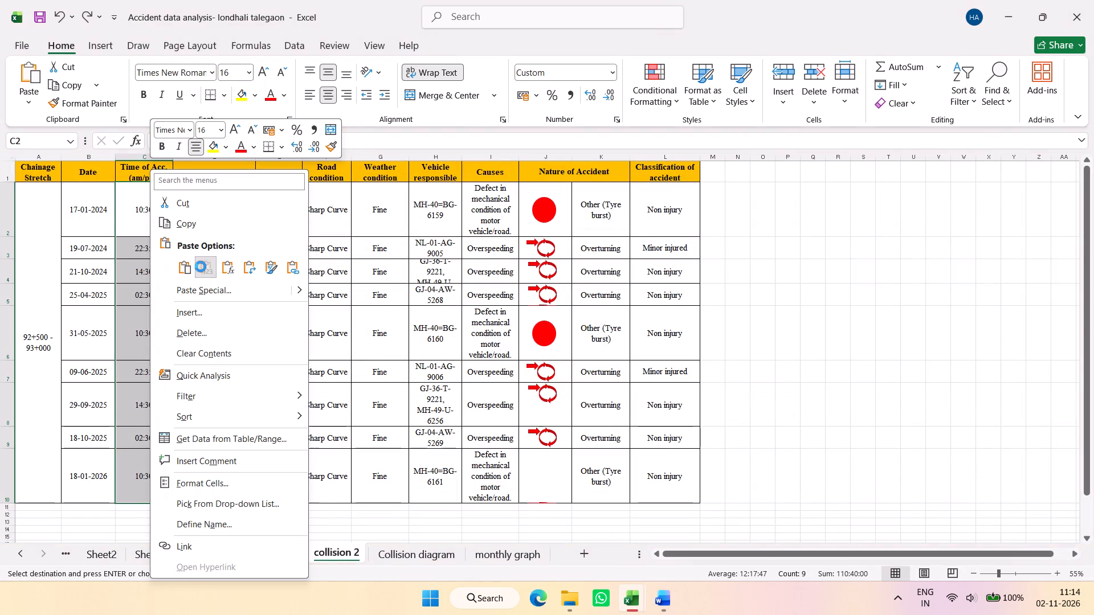
Copy the filtered accident locations from Sheet1 and paste them as values into collision 2's Chainage column from D2.
left_click(283, 551)
left_click_drag(236, 217, 239, 368)
key("1")
key("ctrl+c")
left_click(337, 552)
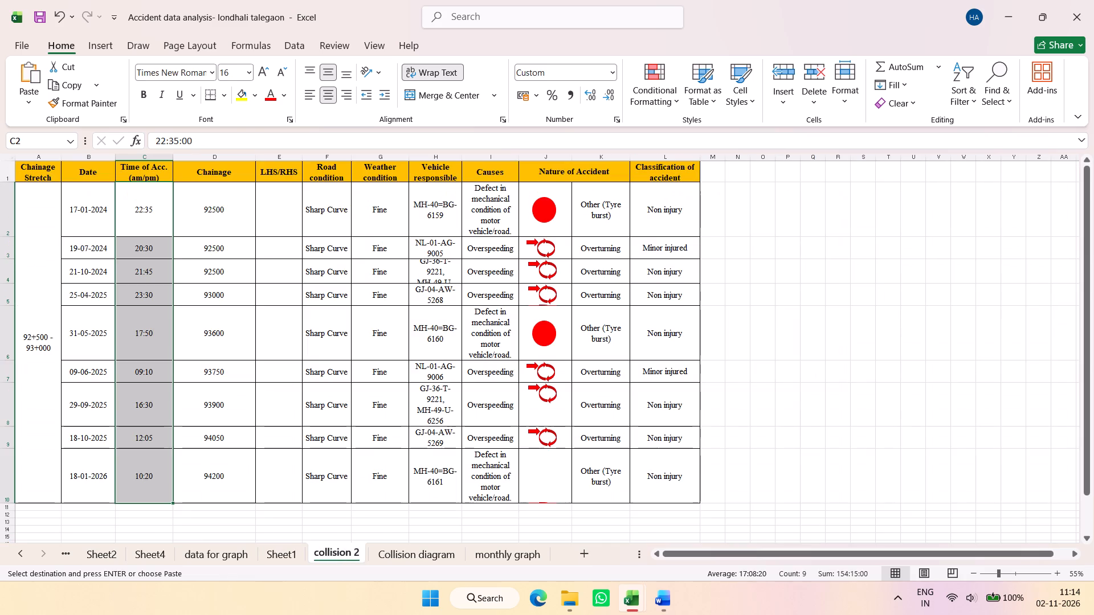
left_click(209, 212)
right_click(209, 212)
left_click(270, 270)
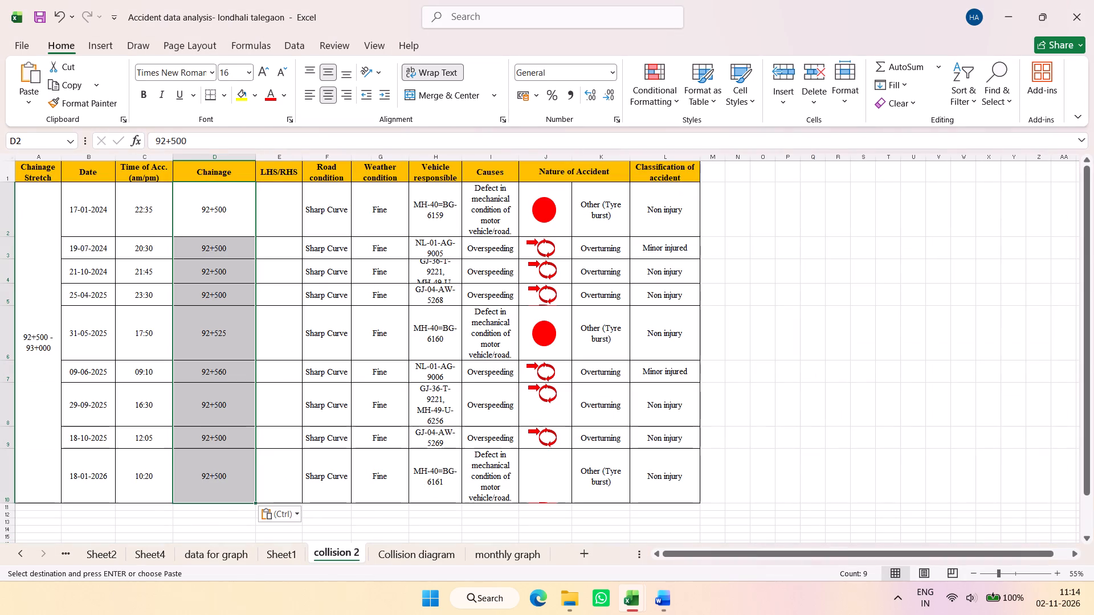
Copy the filtered road condition codes from Sheet1 and paste them as values into collision 2's Road condition column from F2.
left_click(297, 557)
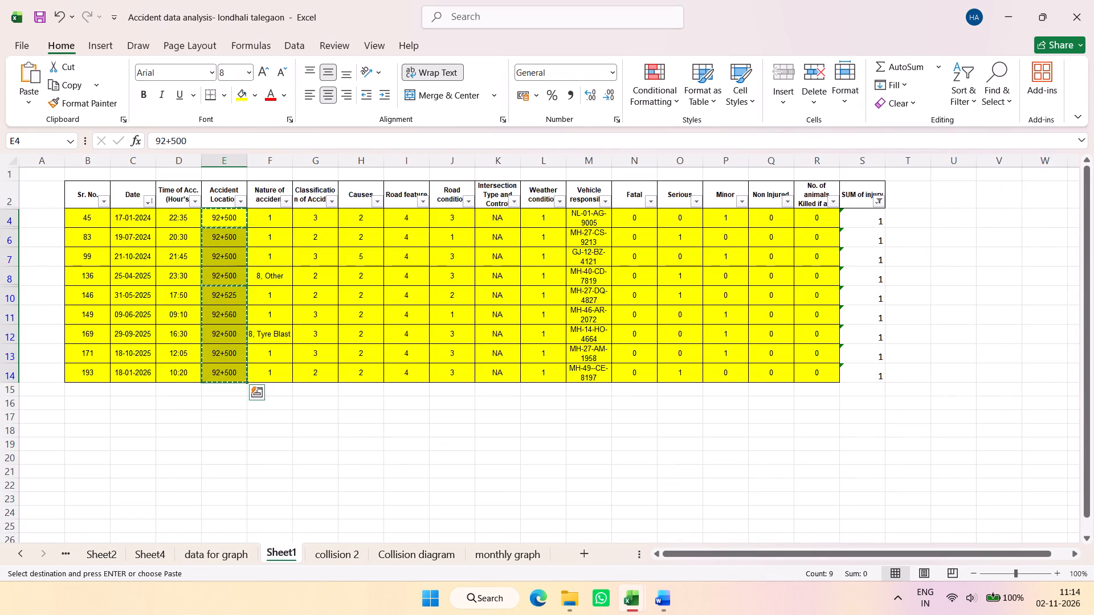
left_click_drag(458, 216, 452, 376)
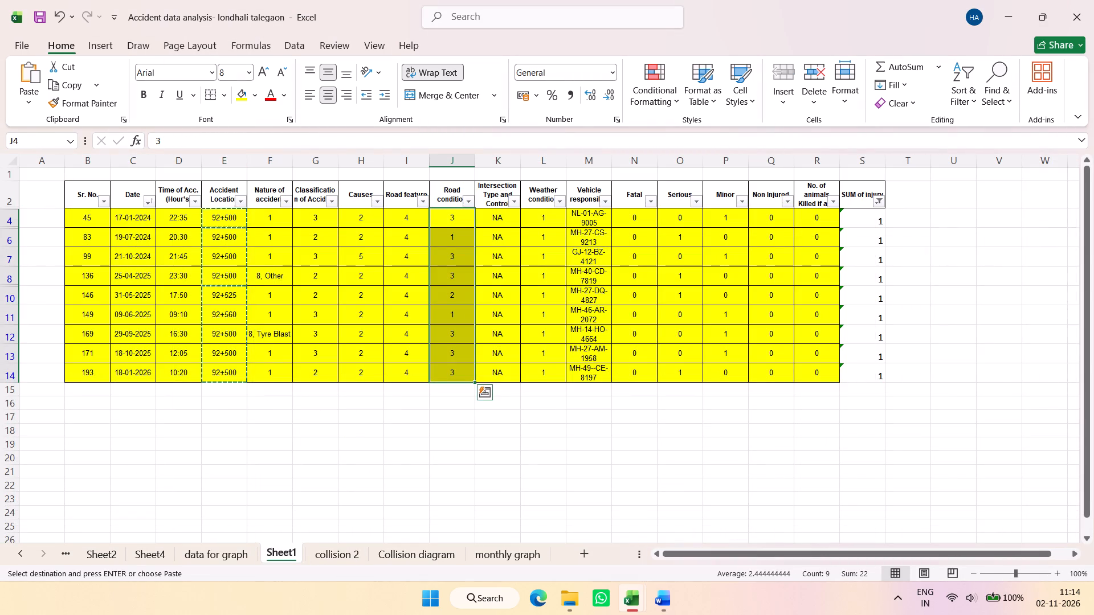
key("1")
key("ctrl+c")
left_click(324, 547)
left_click(332, 203)
right_click(332, 203)
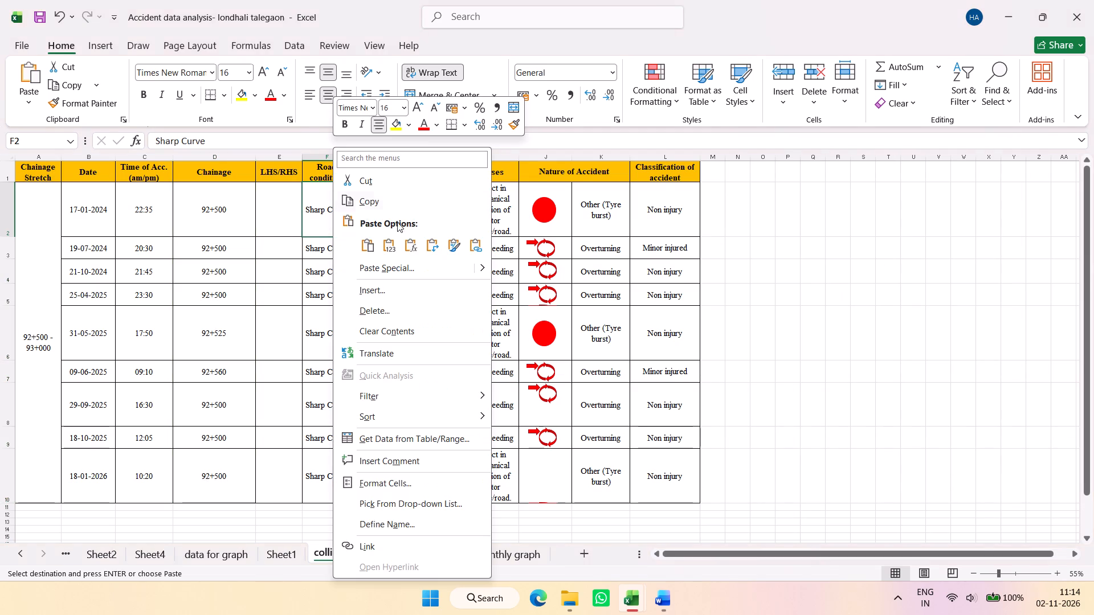
left_click(394, 247)
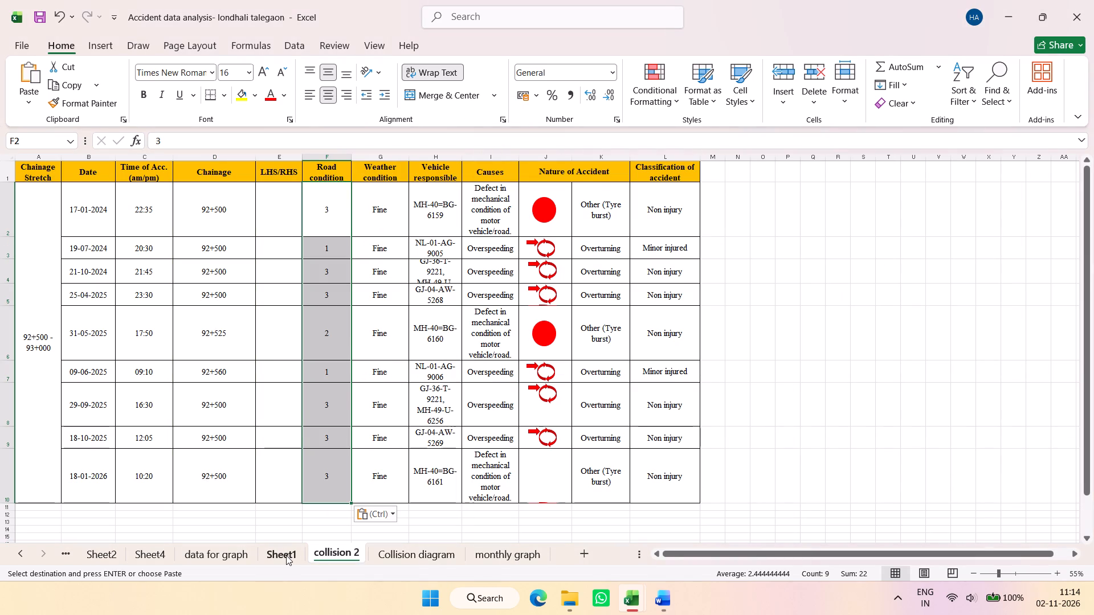
Copy the filtered vehicle registrations from Sheet1 and paste them as values into collision 2's Vehicle responsible column from H2.
left_click(286, 555)
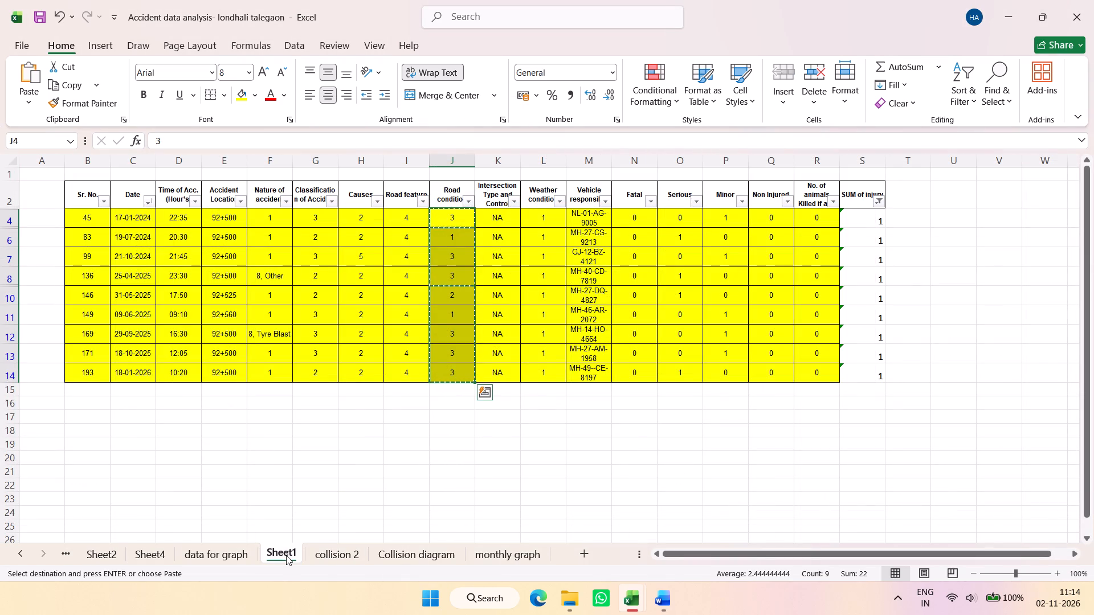
left_click(324, 555)
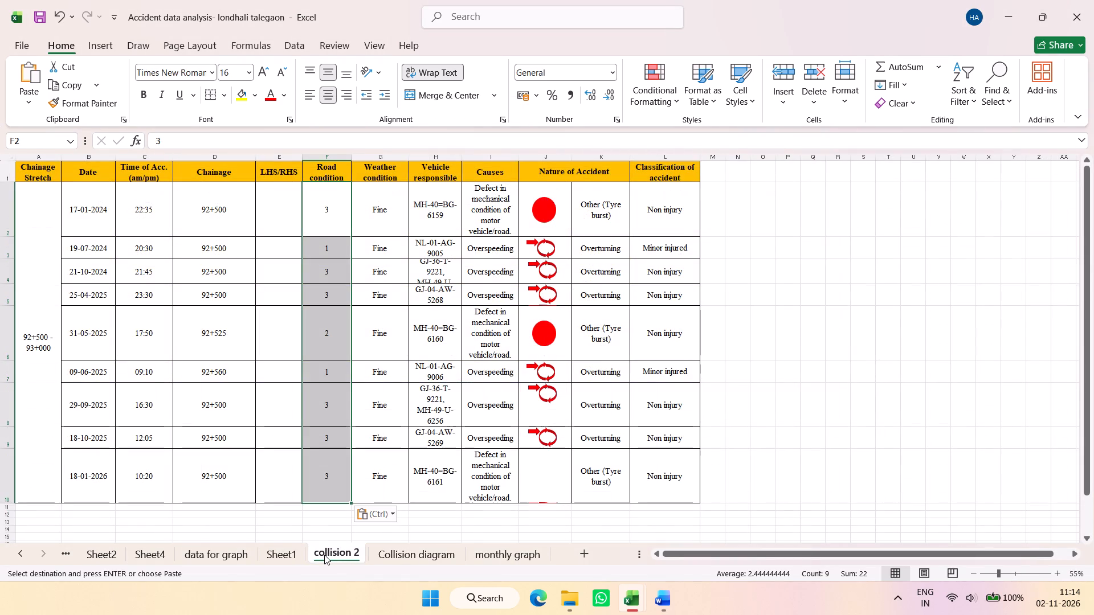
left_click(291, 557)
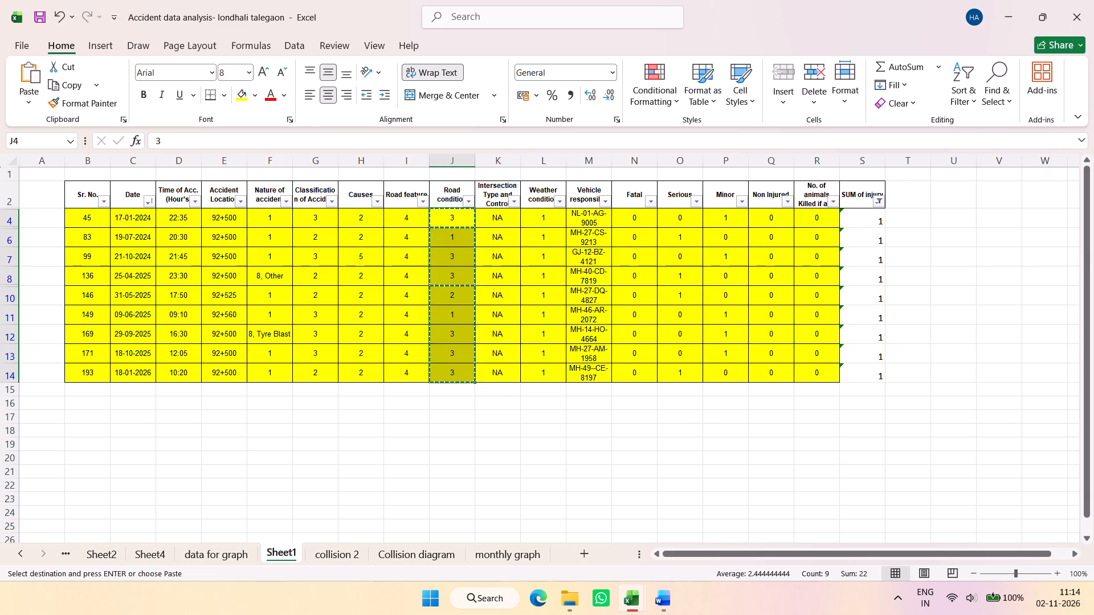
left_click_drag(589, 222, 589, 374)
key("1")
key("ctrl+c")
left_click(336, 557)
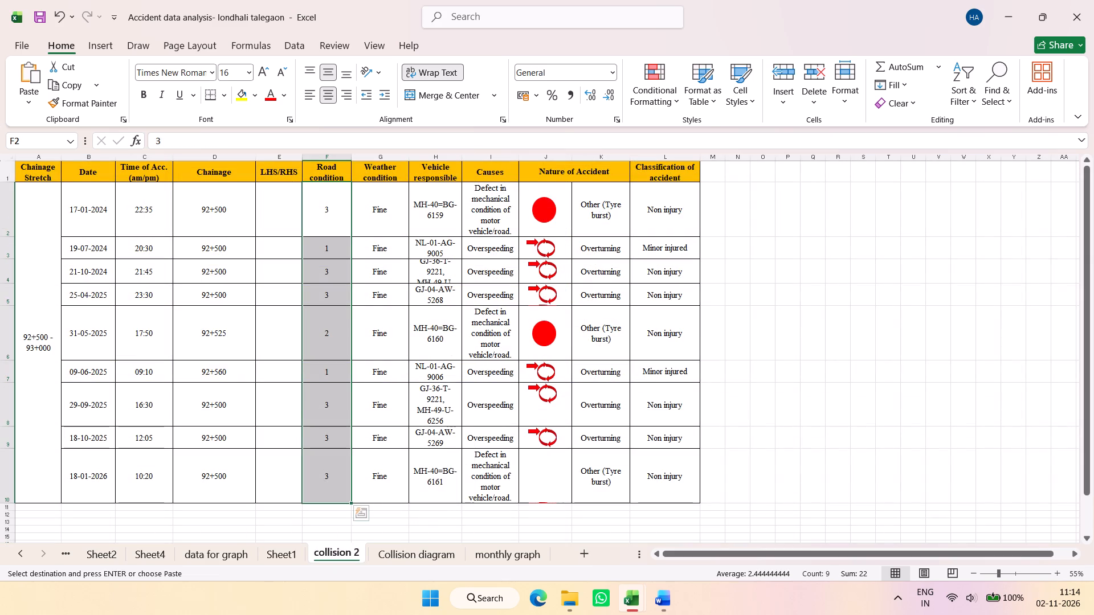
left_click(436, 225)
right_click(436, 225)
left_click(495, 248)
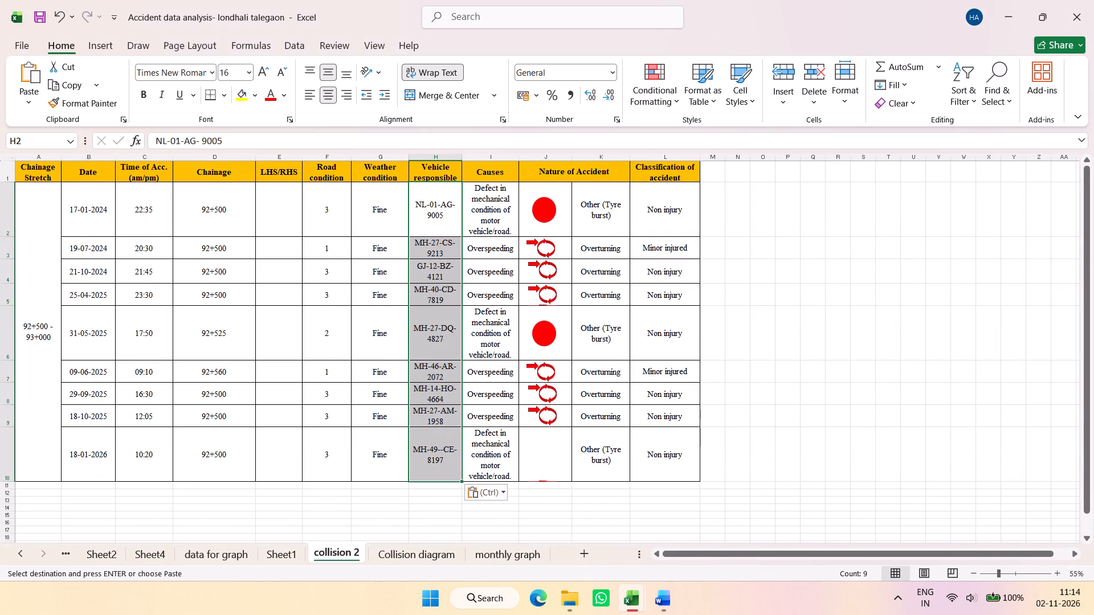
Copy the filtered accident cause codes from Sheet1's Causes column.
left_click(287, 555)
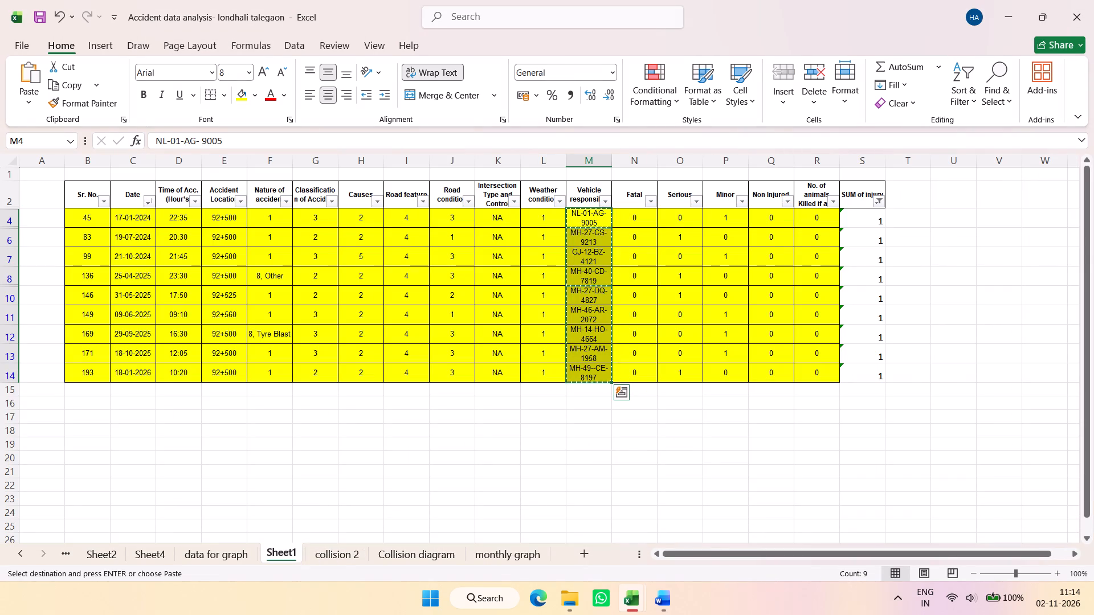
left_click_drag(369, 215, 364, 366)
key("1")
key("ctrl+c")
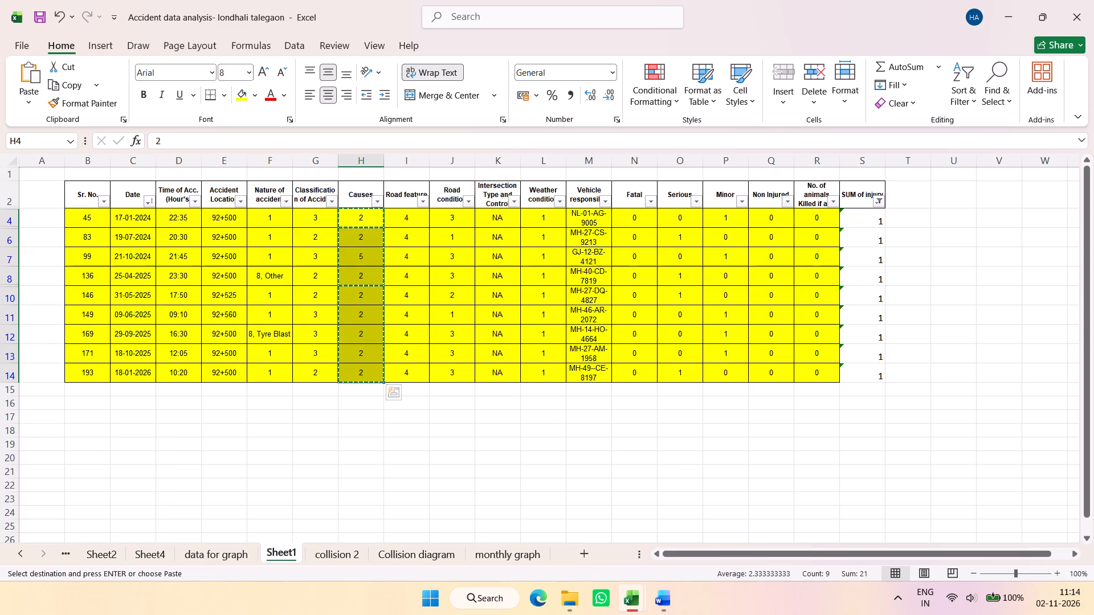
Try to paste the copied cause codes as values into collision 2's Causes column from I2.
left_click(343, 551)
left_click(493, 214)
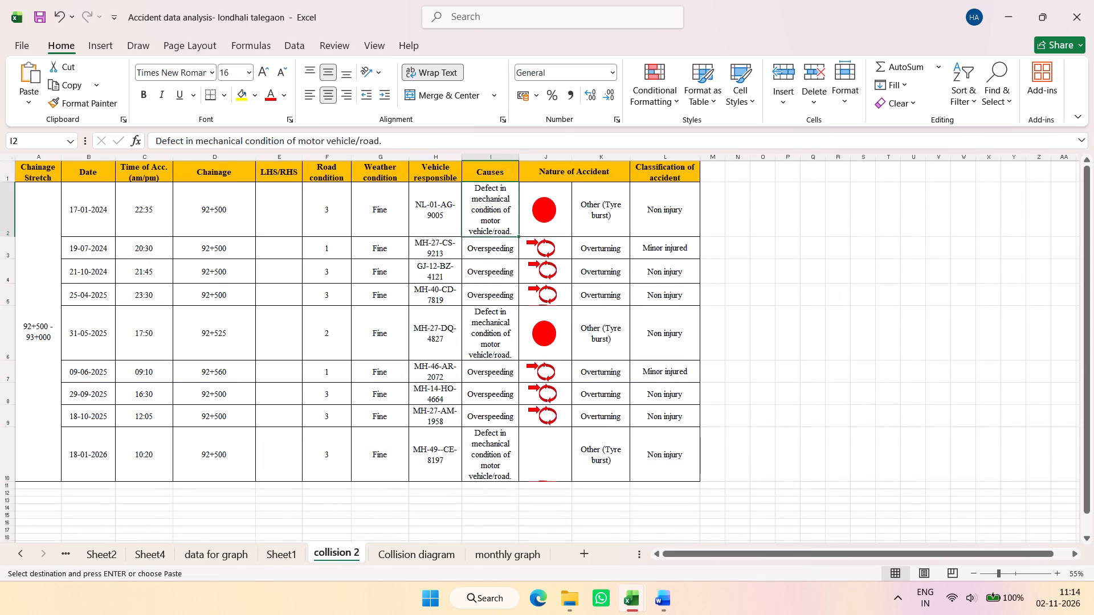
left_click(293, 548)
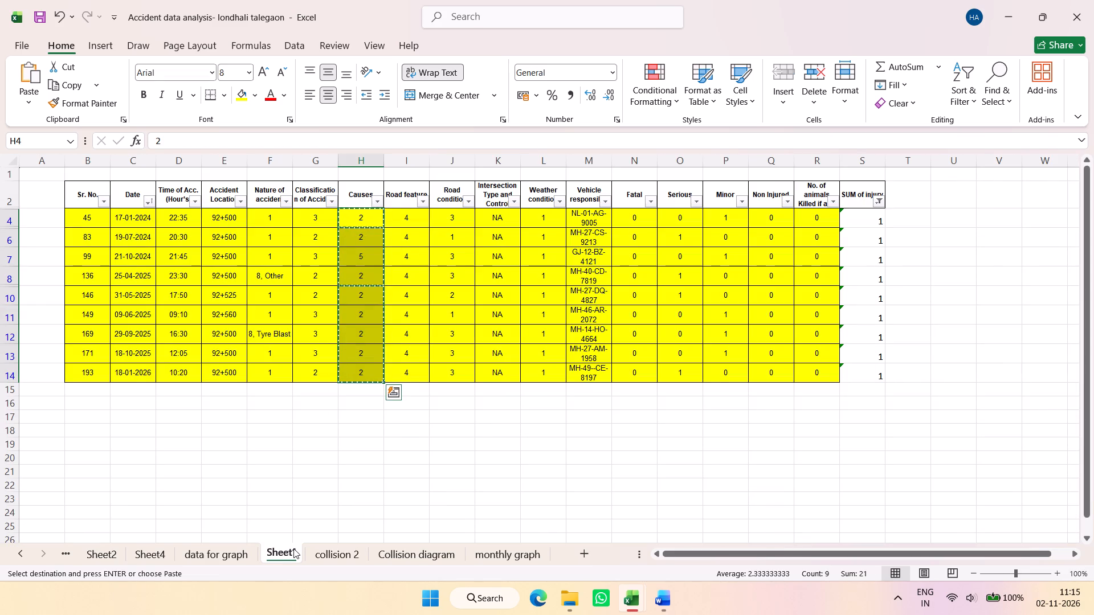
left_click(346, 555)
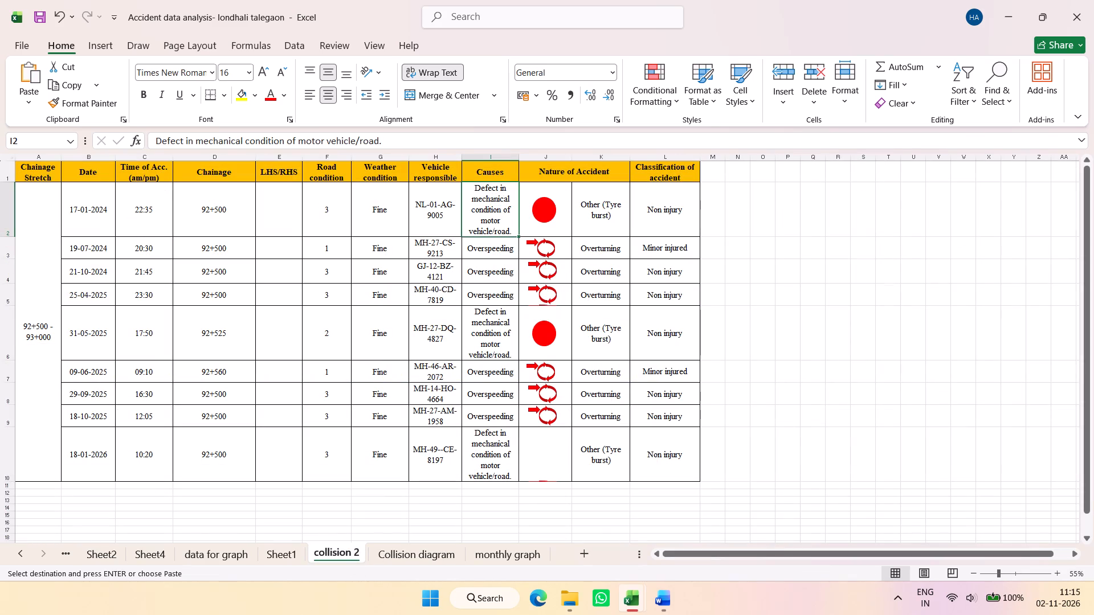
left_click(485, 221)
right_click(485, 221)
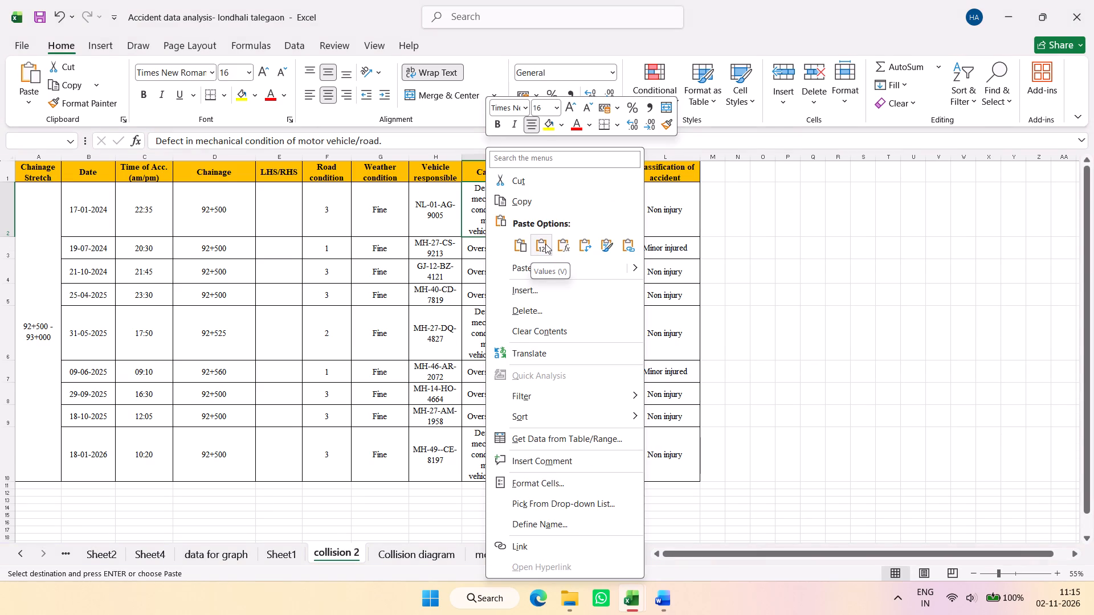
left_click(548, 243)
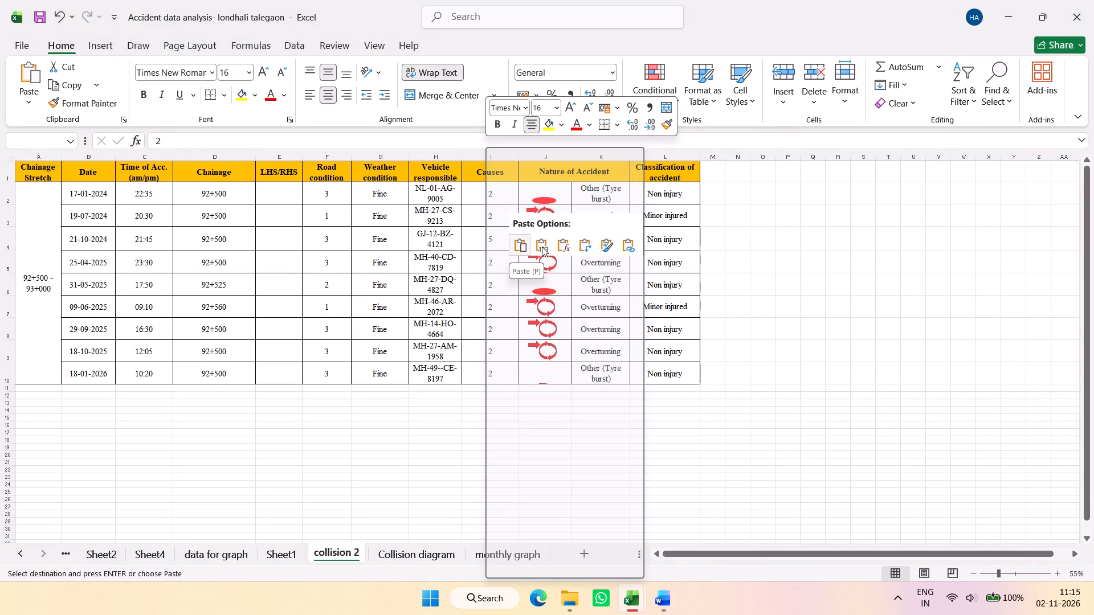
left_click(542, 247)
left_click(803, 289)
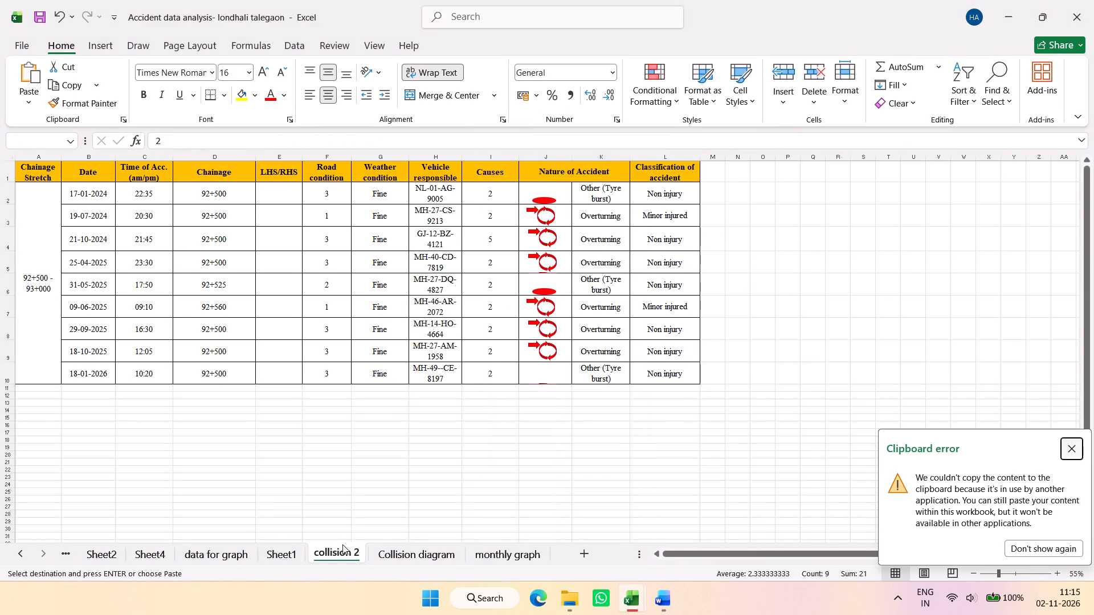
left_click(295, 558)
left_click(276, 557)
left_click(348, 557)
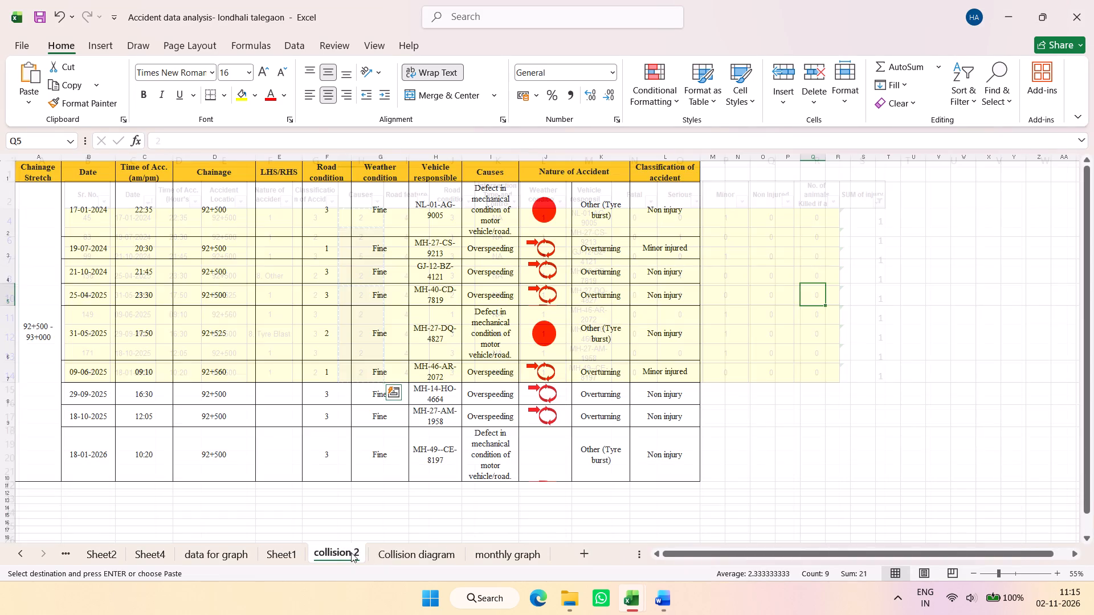
Copy the selected cause codes on Sheet1 again and paste them as values into collision 2's Causes column, I2:I10.
left_click(287, 555)
key("1")
key("ctrl+c")
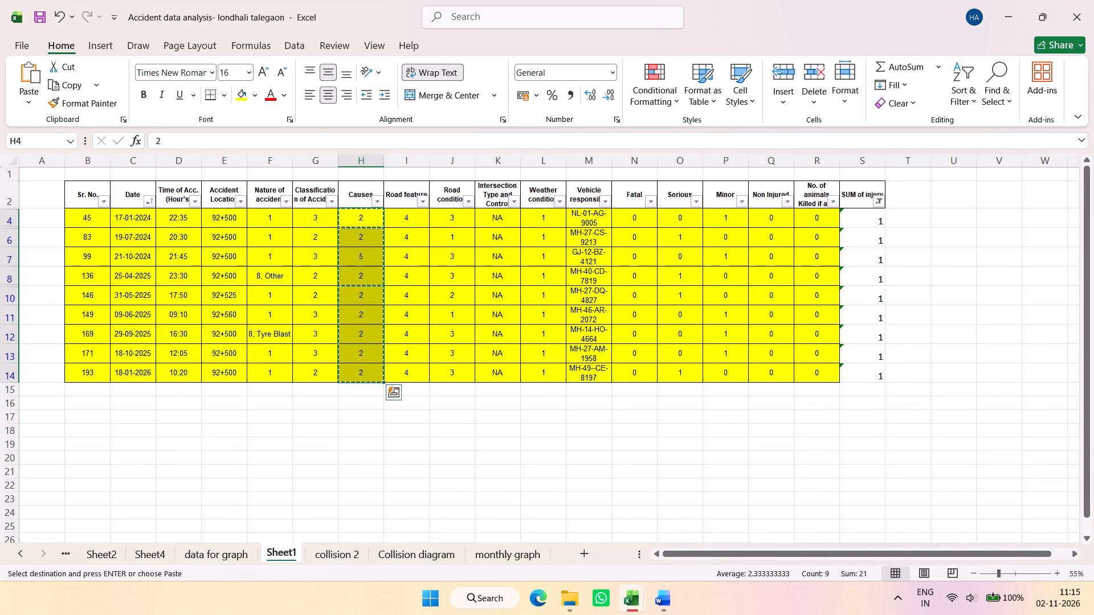
left_click(339, 553)
left_click(485, 196)
right_click(485, 196)
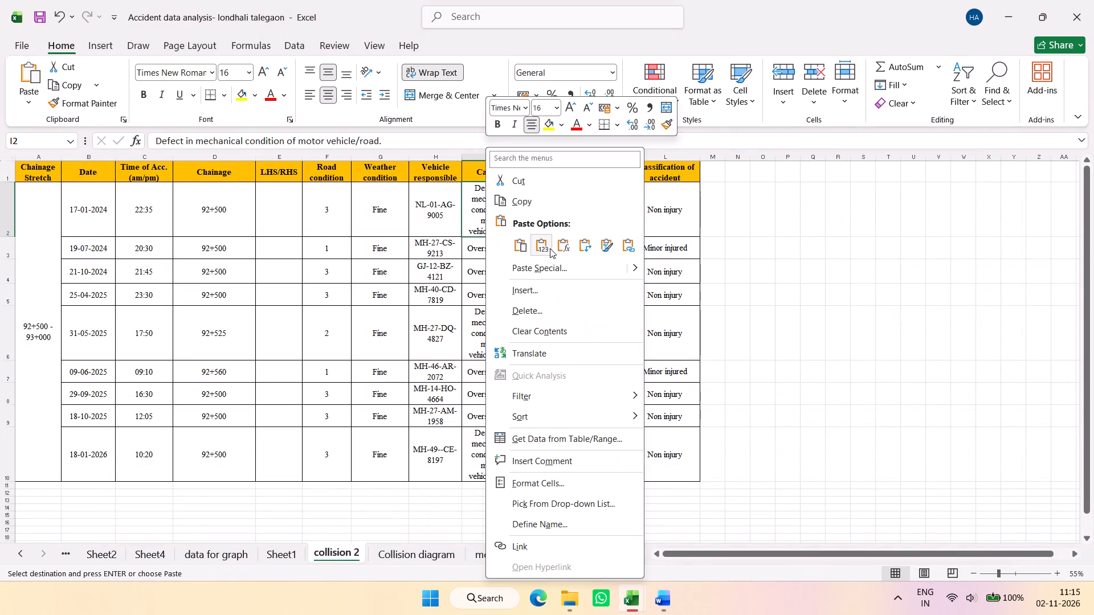
left_click(550, 248)
right_click(468, 192)
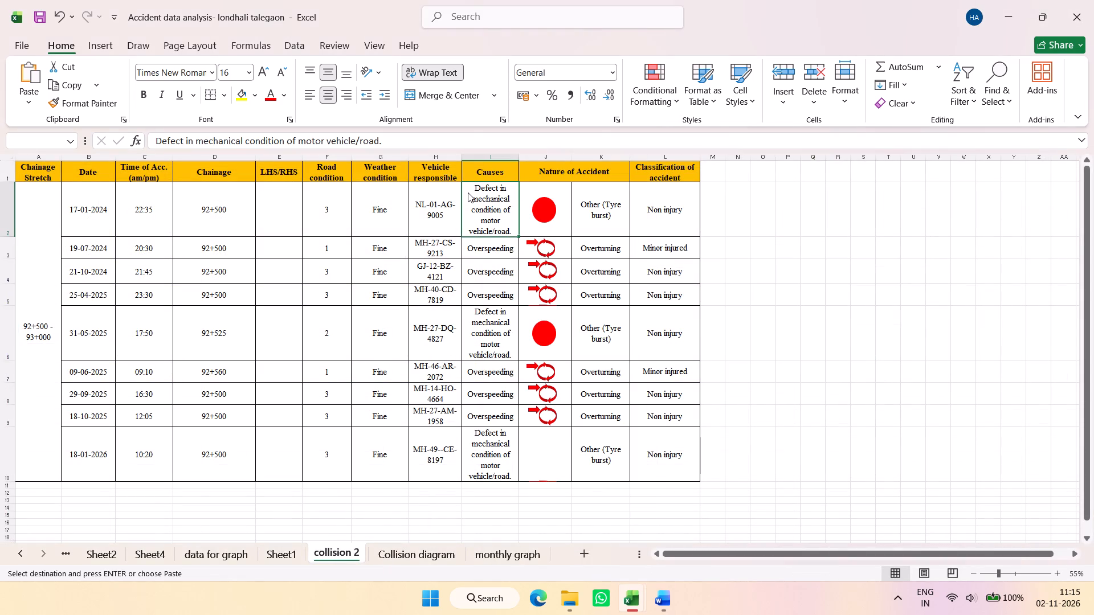
left_click(782, 303)
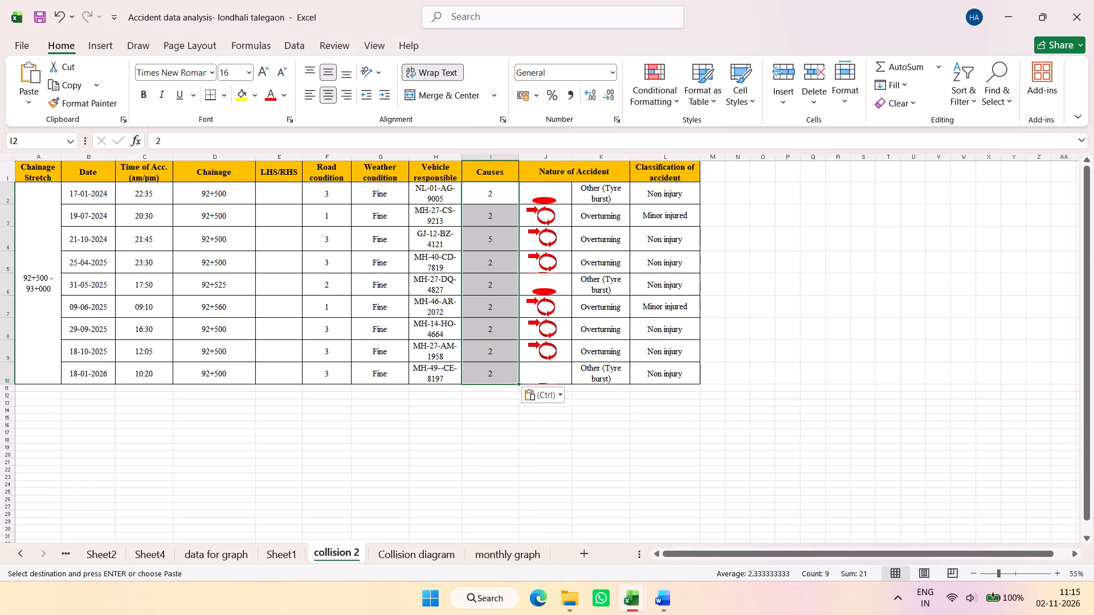
left_click(781, 304)
Copy the filtered nature of accident codes from Sheet1 and select cell K2 on collision 2 as their destination.
left_click(285, 557)
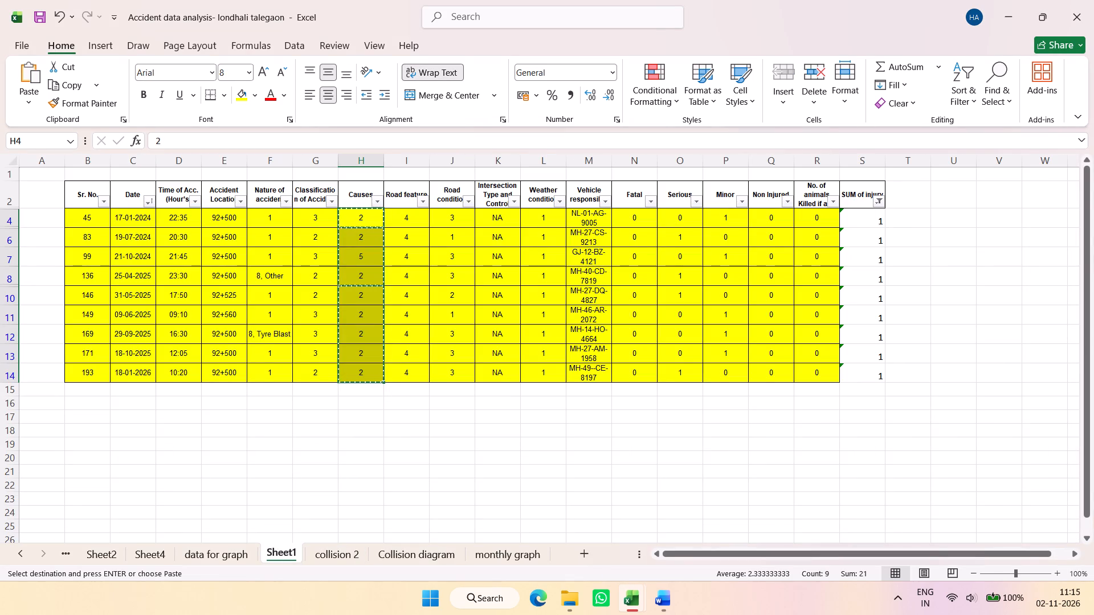
left_click_drag(275, 218, 281, 369)
key("1")
key("ctrl+c")
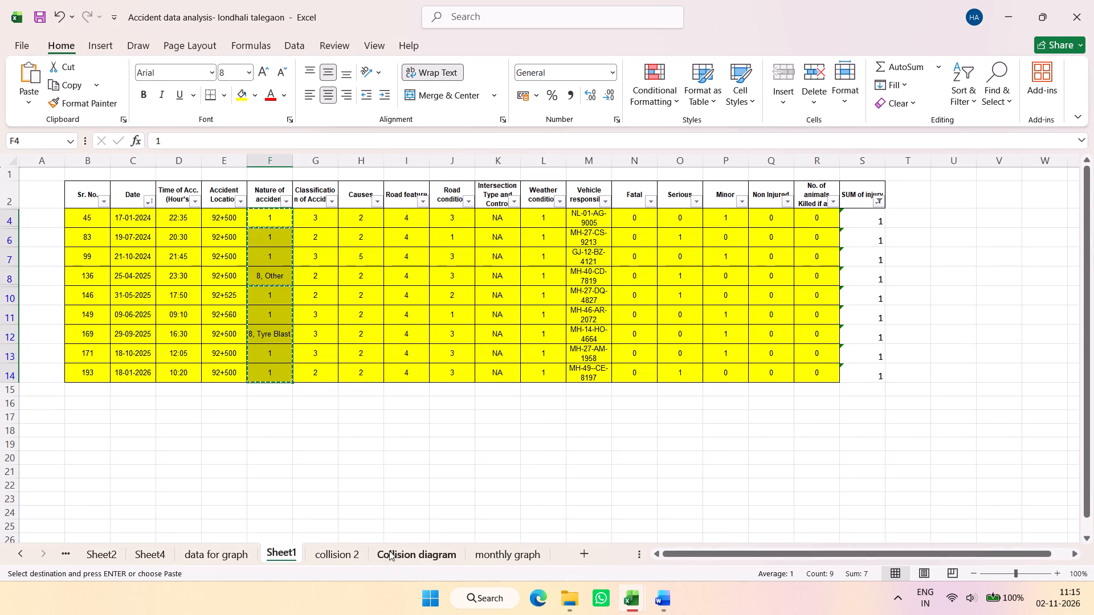
left_click(353, 556)
left_click(611, 198)
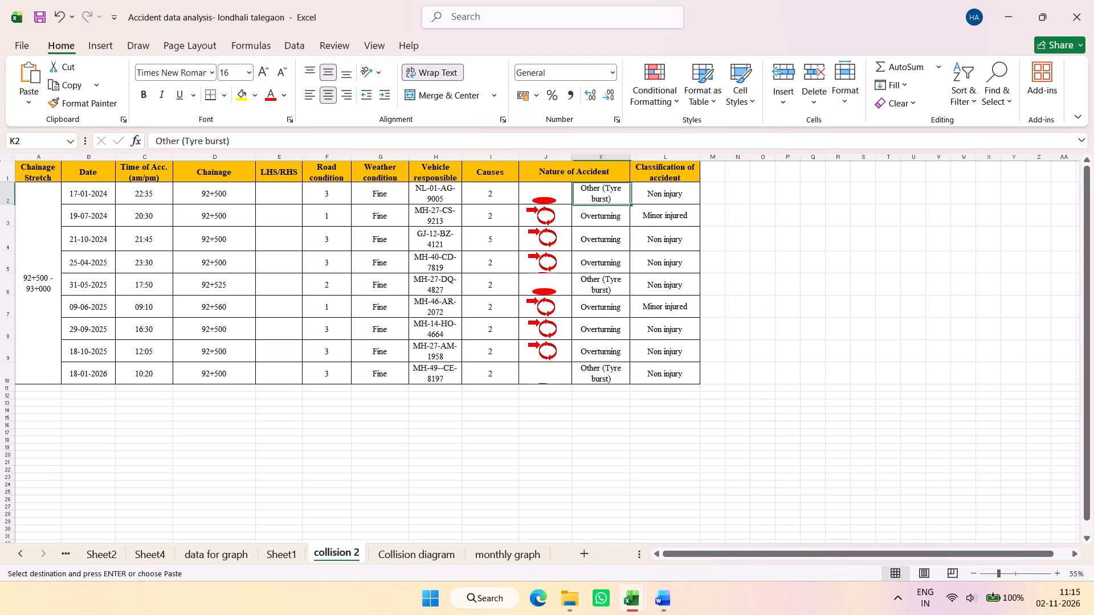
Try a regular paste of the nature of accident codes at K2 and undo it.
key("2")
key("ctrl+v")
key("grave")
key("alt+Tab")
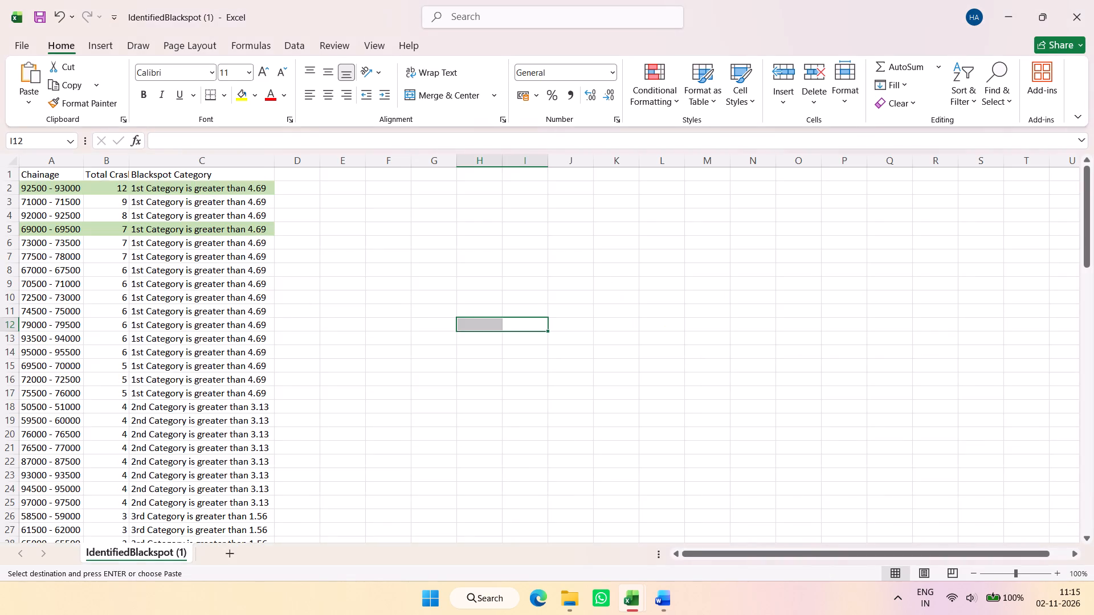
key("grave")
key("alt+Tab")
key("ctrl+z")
Paste the copied nature of accident codes as values only into collision 2's Nature of Accident text column, K2:K10.
right_click(615, 194)
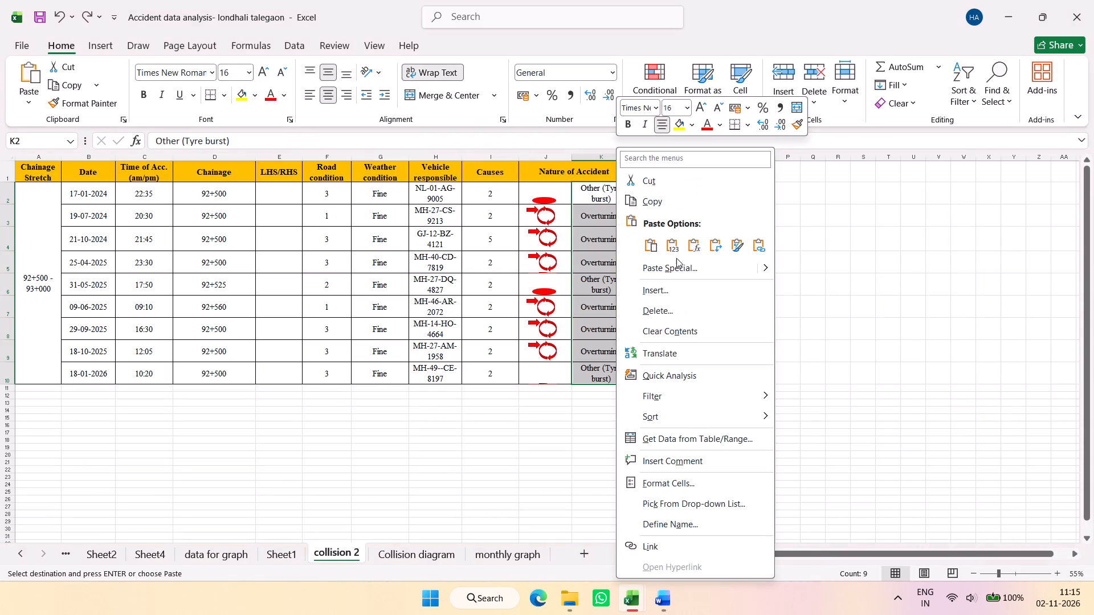
left_click(677, 244)
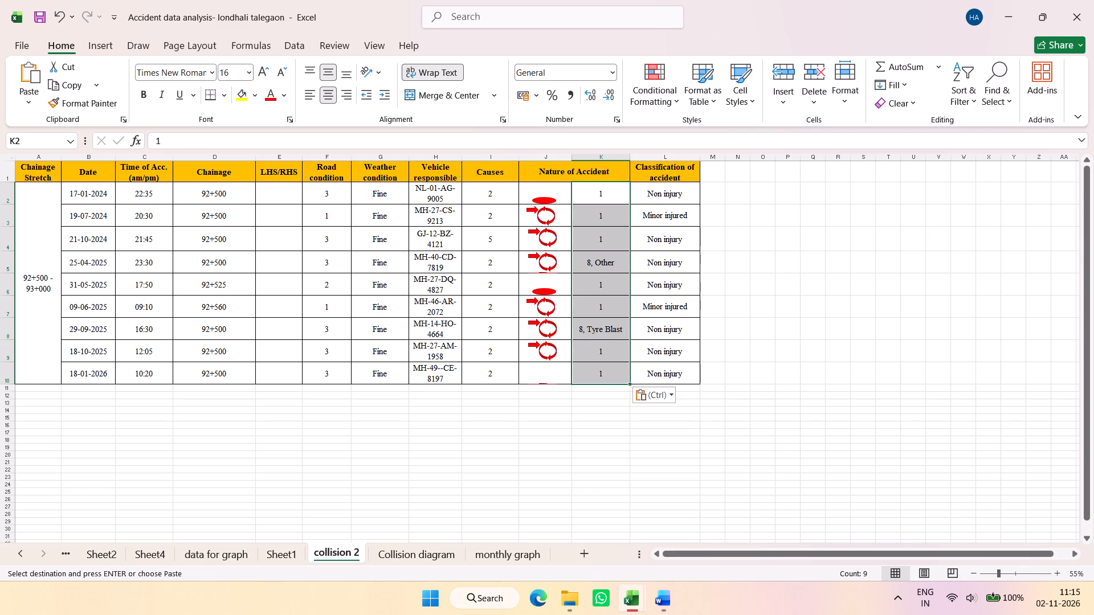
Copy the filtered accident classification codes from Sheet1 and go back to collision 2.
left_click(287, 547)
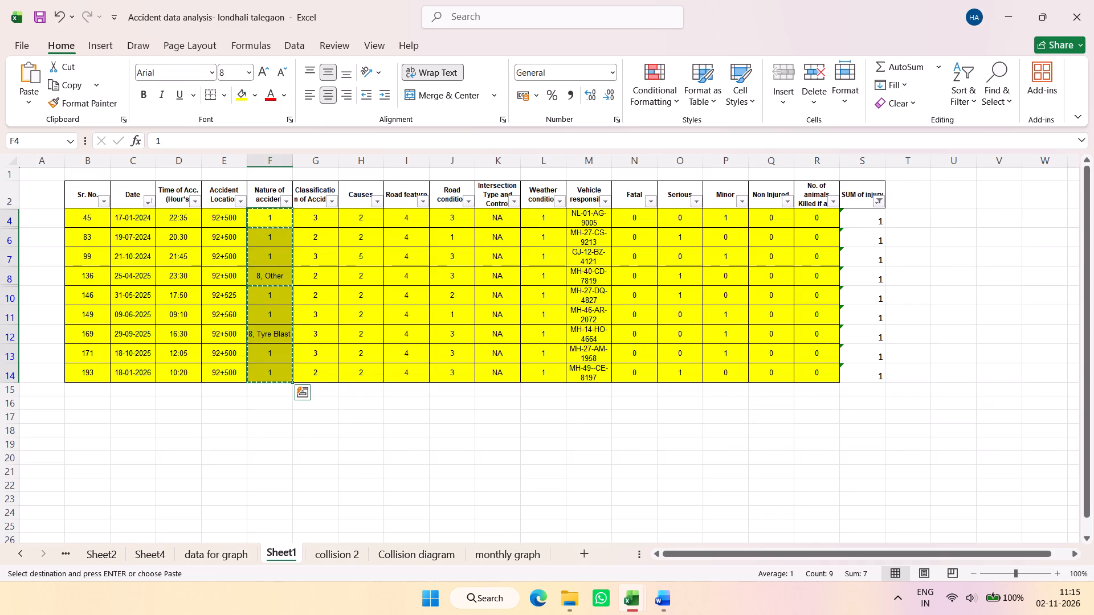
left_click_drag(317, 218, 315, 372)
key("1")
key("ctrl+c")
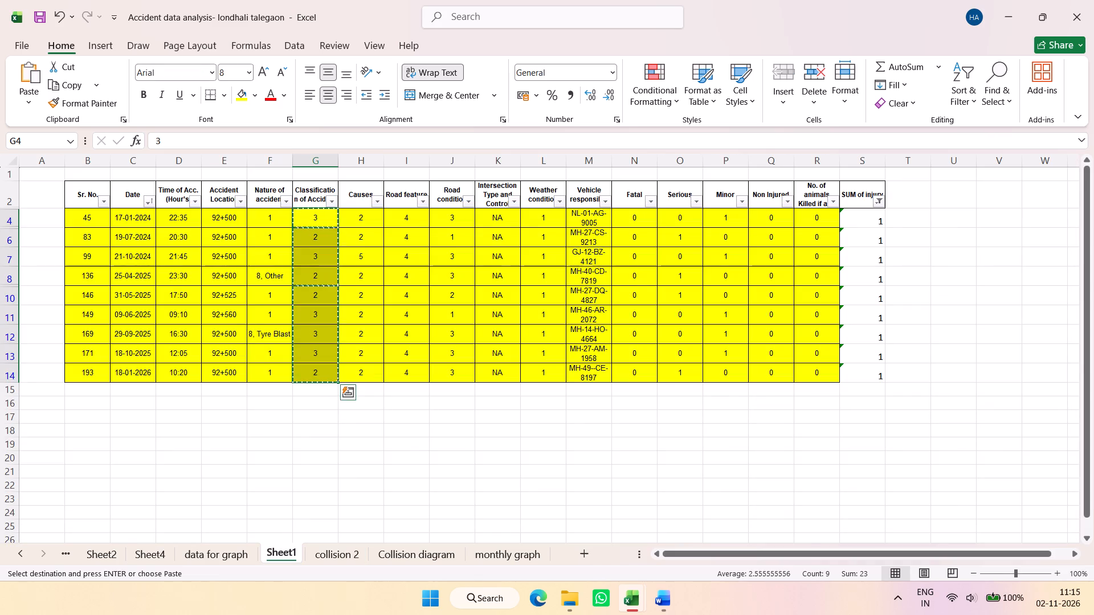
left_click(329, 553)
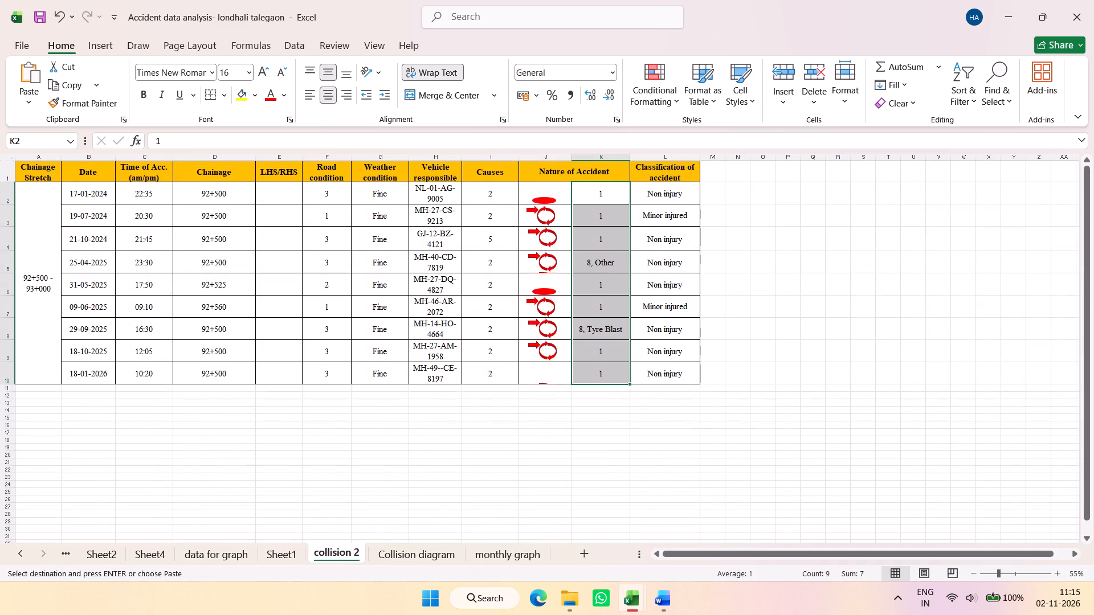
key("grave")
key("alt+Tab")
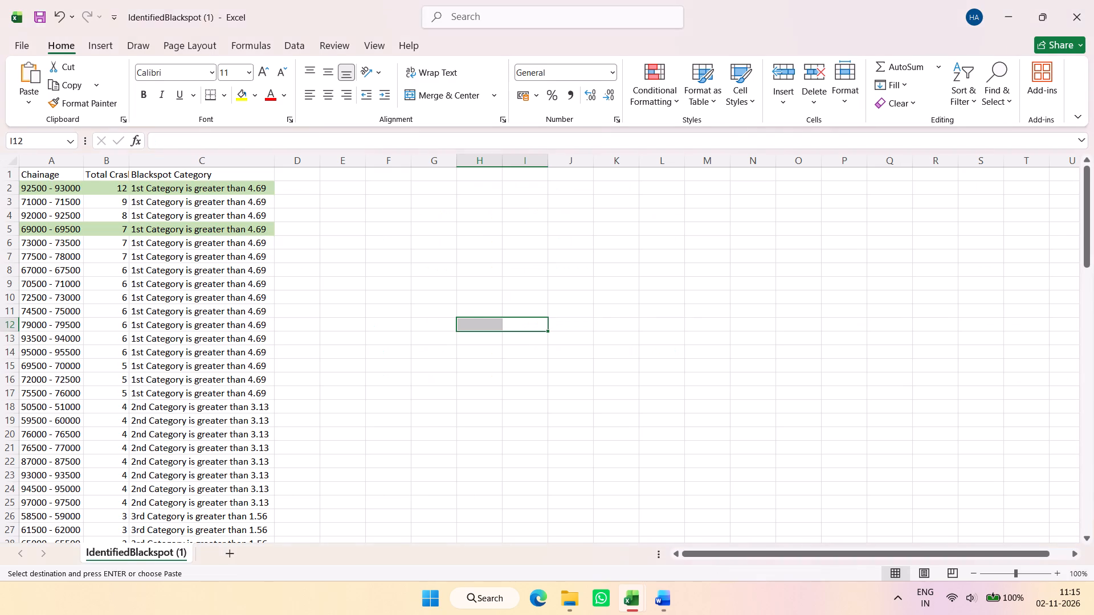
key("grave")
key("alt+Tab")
Enter the label Minor in cell T4 on Sheet1, beside the 17-01-2024 accident record.
left_click(273, 558)
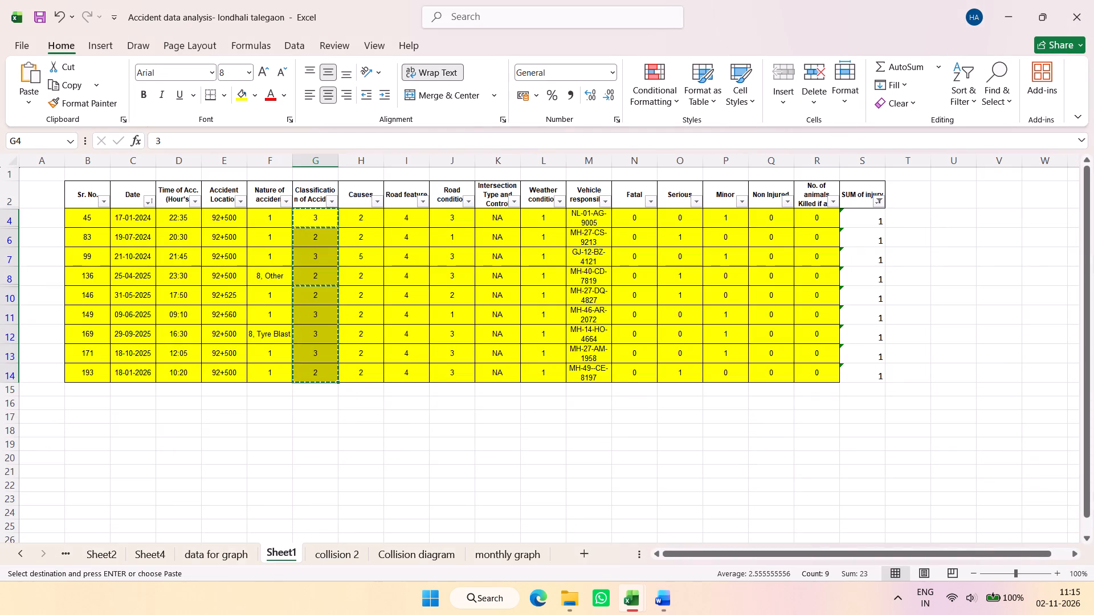
left_click(896, 219)
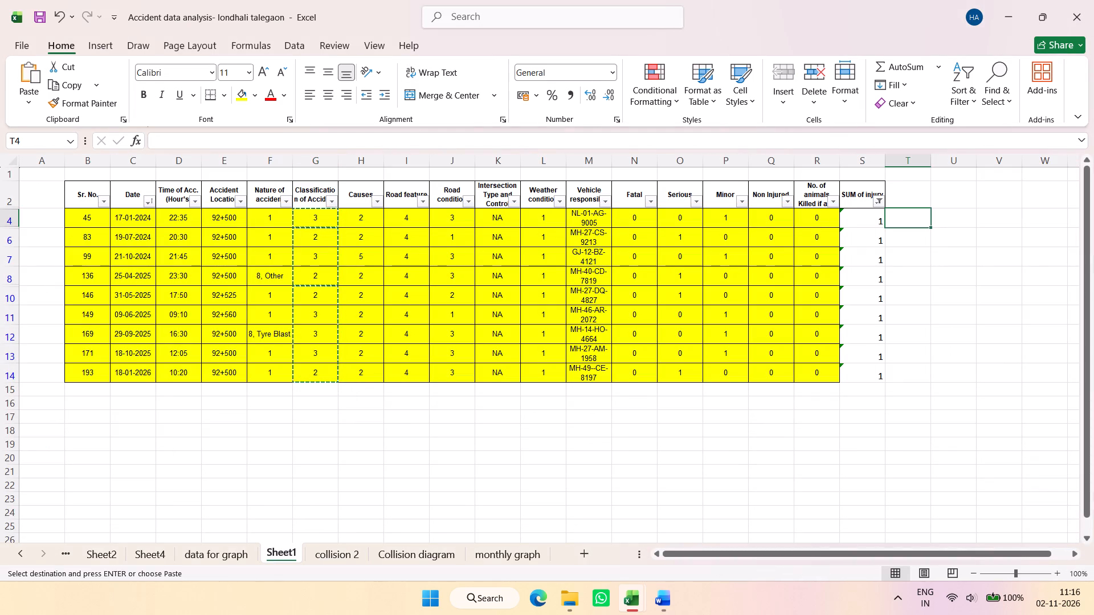
type("minor")
key("BackSpace")
key("BackSpace")
key("BackSpace")
key("BackSpace")
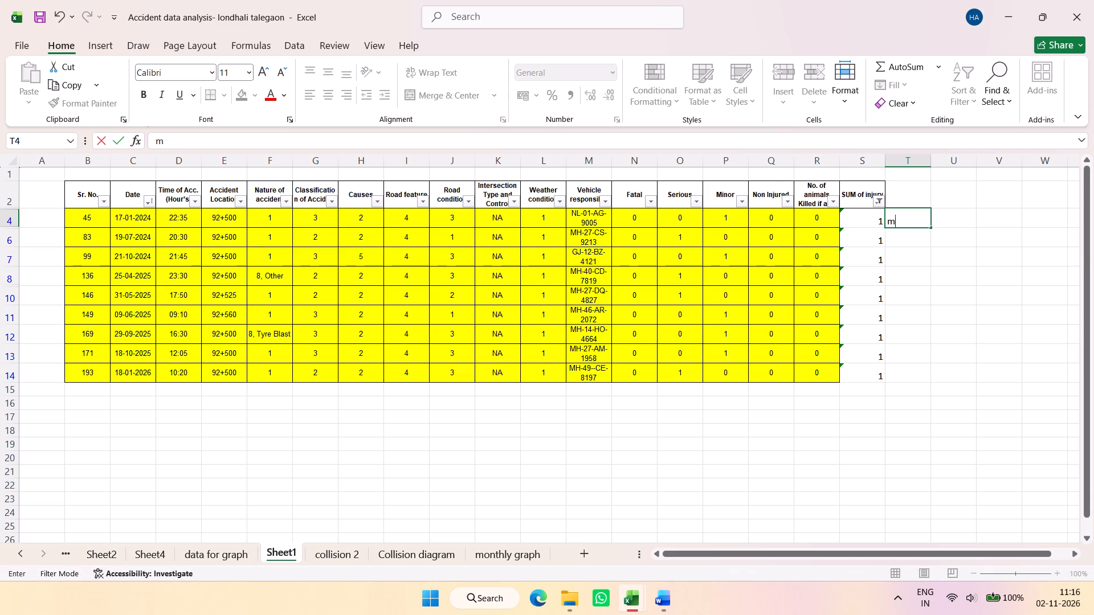
key("BackSpace")
type("Minor")
key("Return")
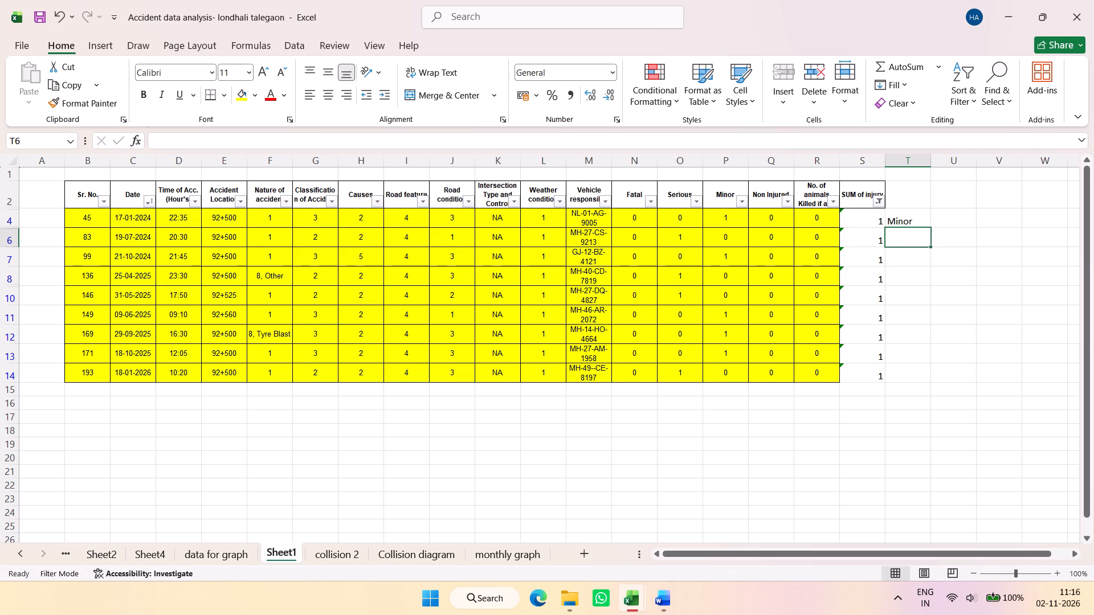
Enter the label Grievous in cell T6 on Sheet1, beside the 19-07-2024 accident record.
left_click(352, 560)
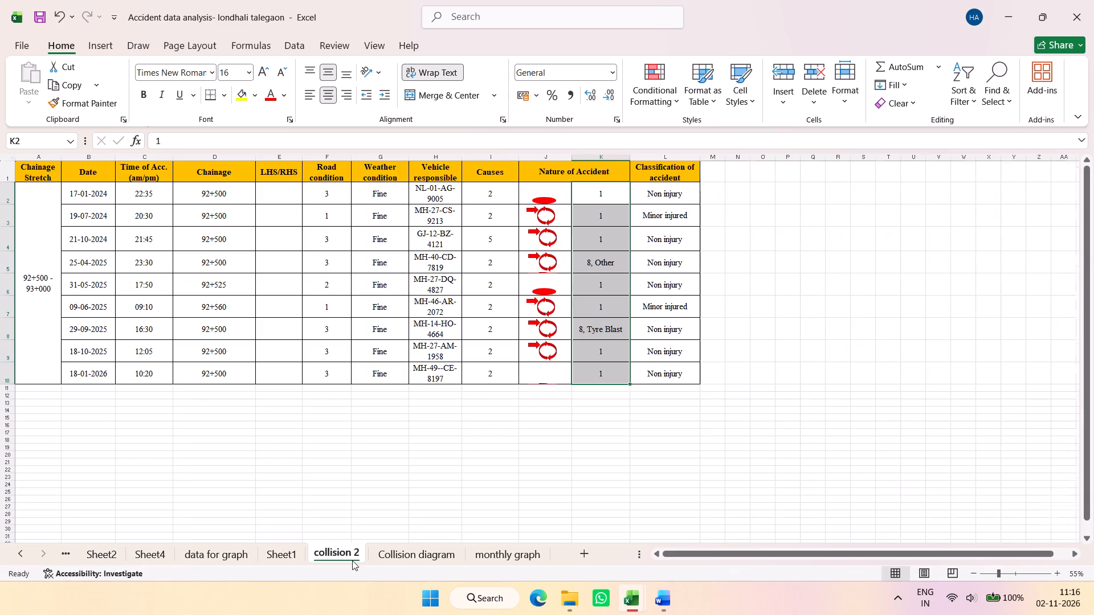
left_click(276, 561)
left_click(917, 221)
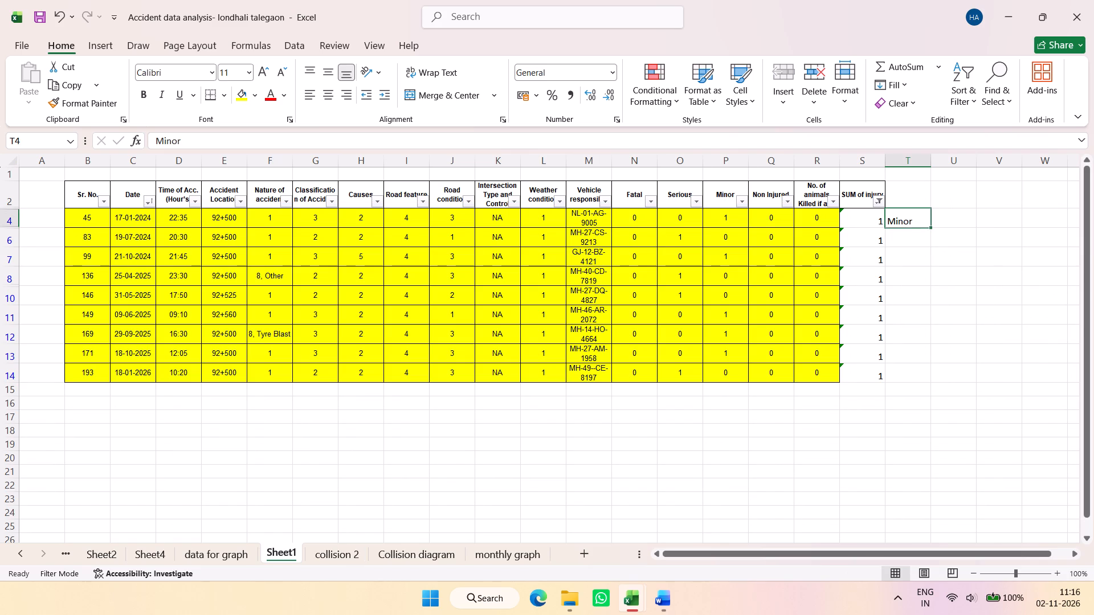
key("Return")
type("Grie")
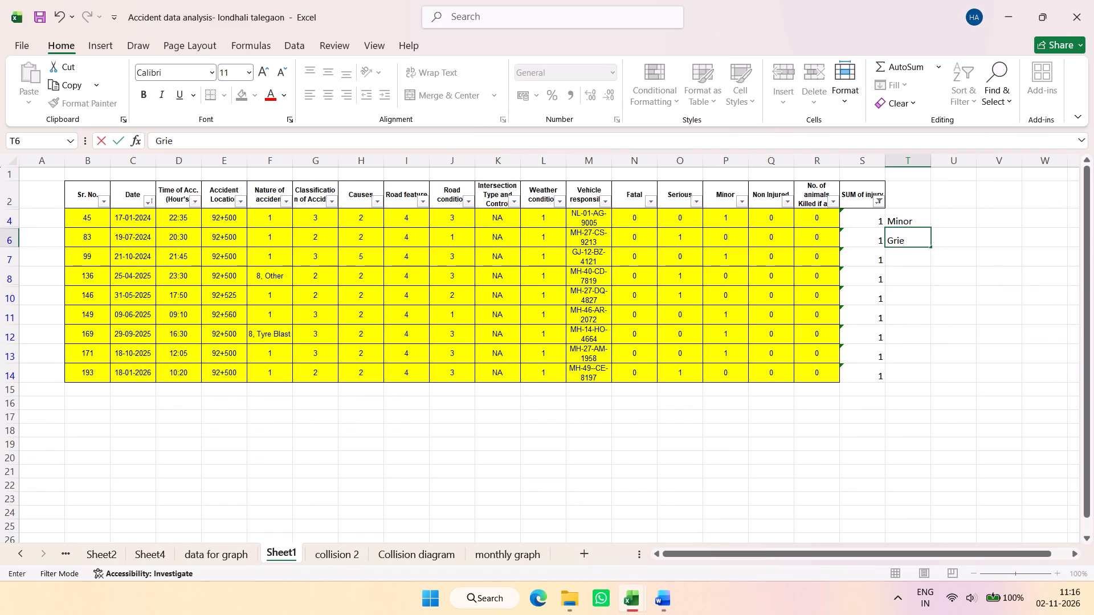
type("vous")
left_click(939, 312)
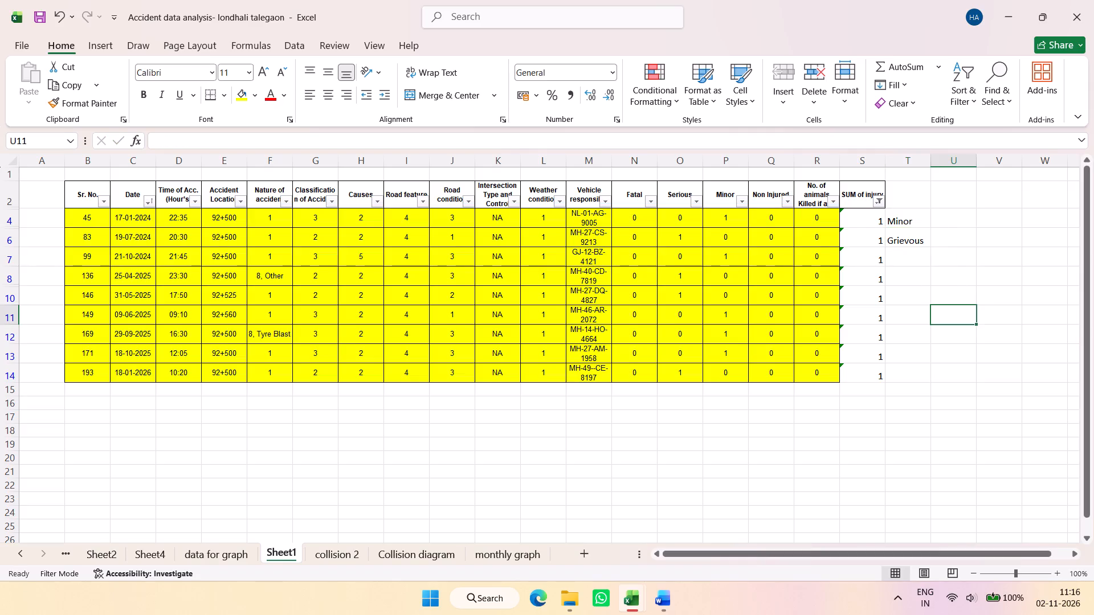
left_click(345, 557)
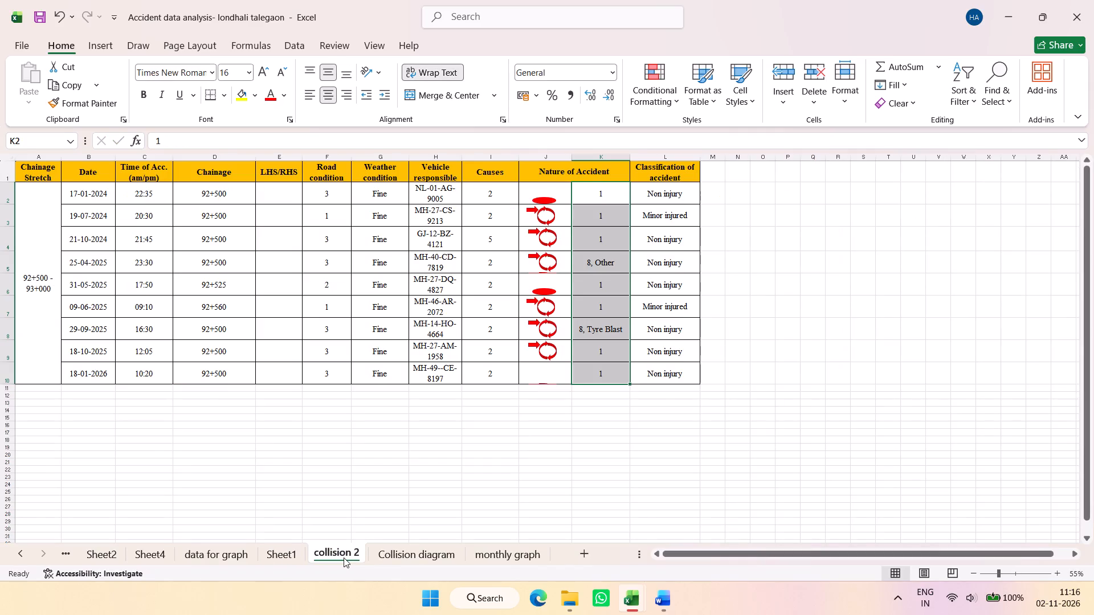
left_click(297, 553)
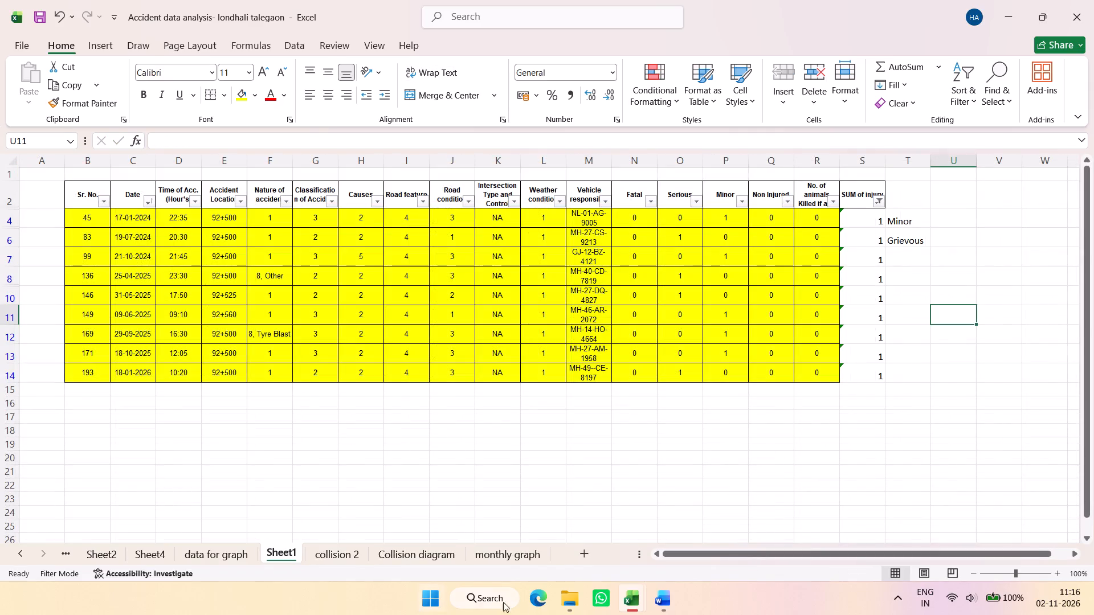
Switch to Edge, search the web for "grivious", copy the word Grievous from the results and close the browser.
left_click(536, 602)
left_click(261, 36)
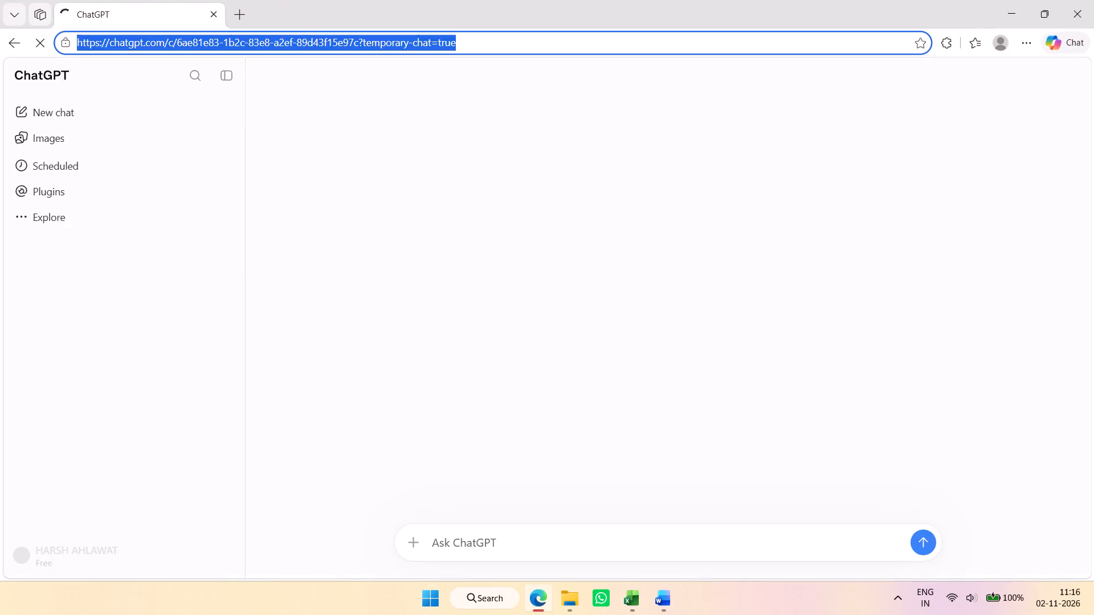
type("grivious")
key("Return")
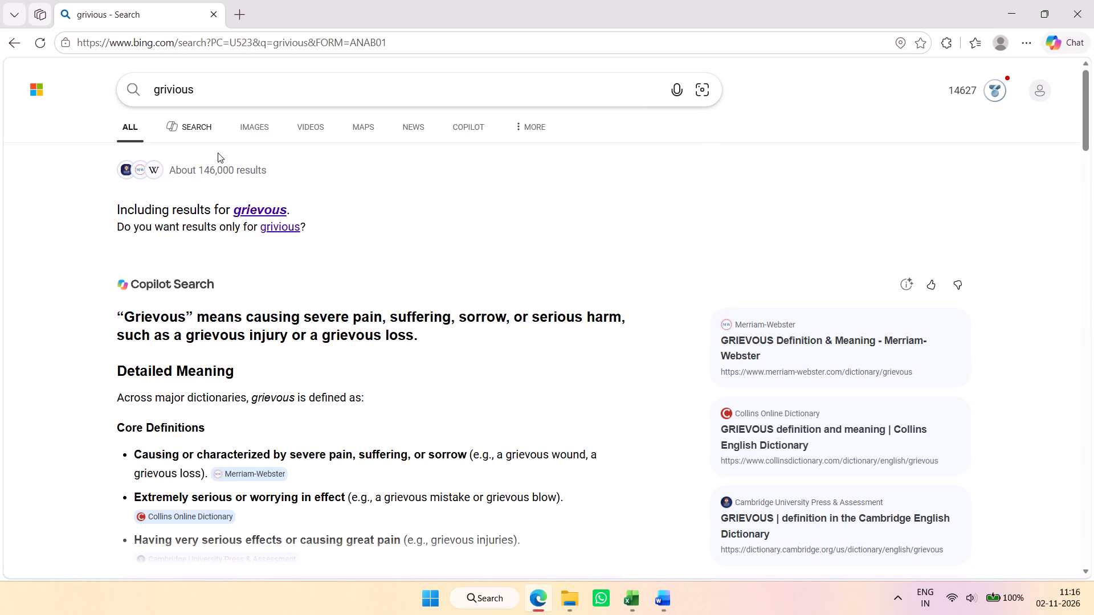
left_click_drag(125, 319, 166, 320)
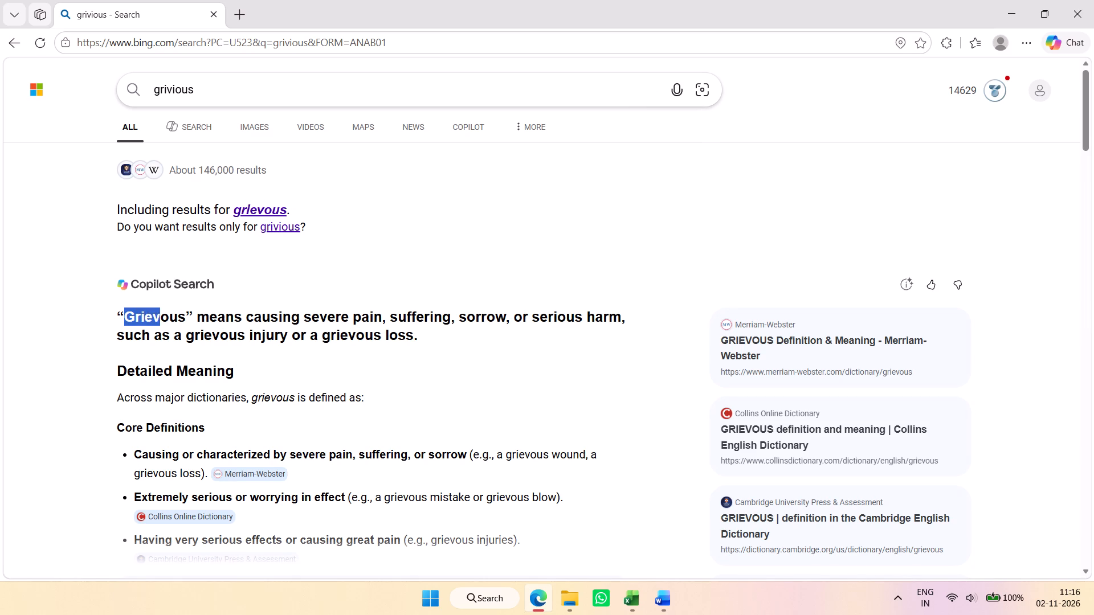
left_click_drag(166, 320, 186, 320)
key("1")
key("ctrl+c")
key("1")
key("ctrl+c")
key("1")
key("ctrl+c")
key("1")
key("ctrl+c")
key("1")
key("ctrl+c")
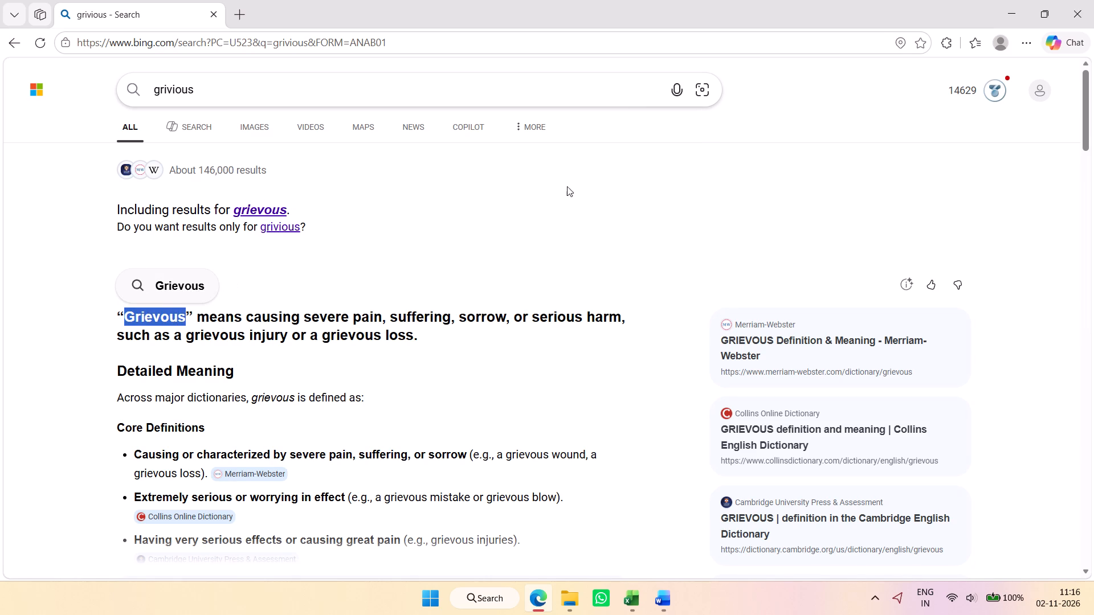
key("1")
key("ctrl+c")
left_click(1093, 0)
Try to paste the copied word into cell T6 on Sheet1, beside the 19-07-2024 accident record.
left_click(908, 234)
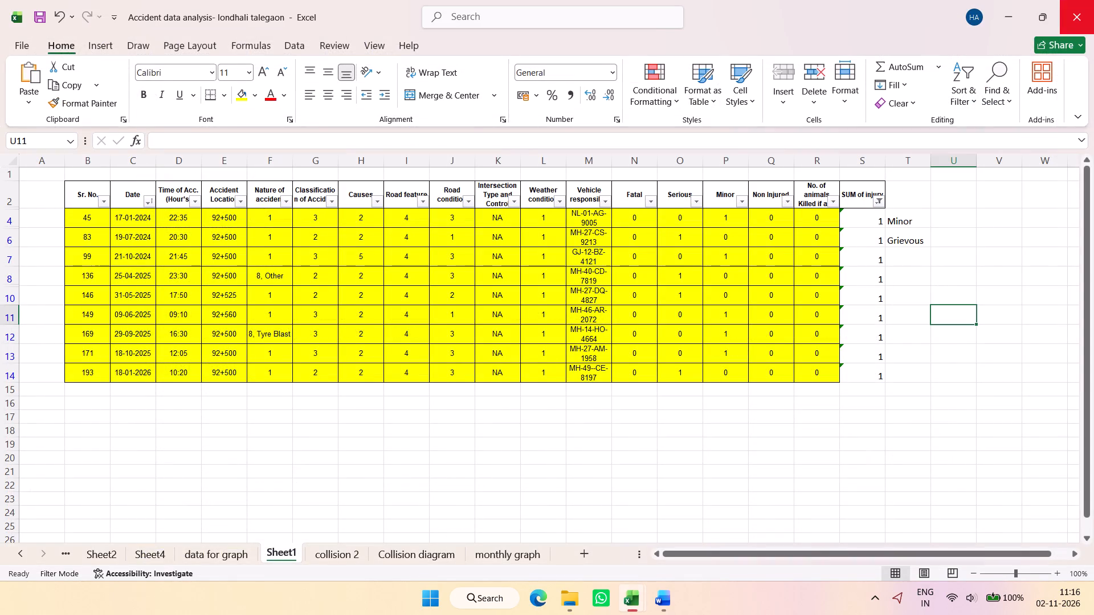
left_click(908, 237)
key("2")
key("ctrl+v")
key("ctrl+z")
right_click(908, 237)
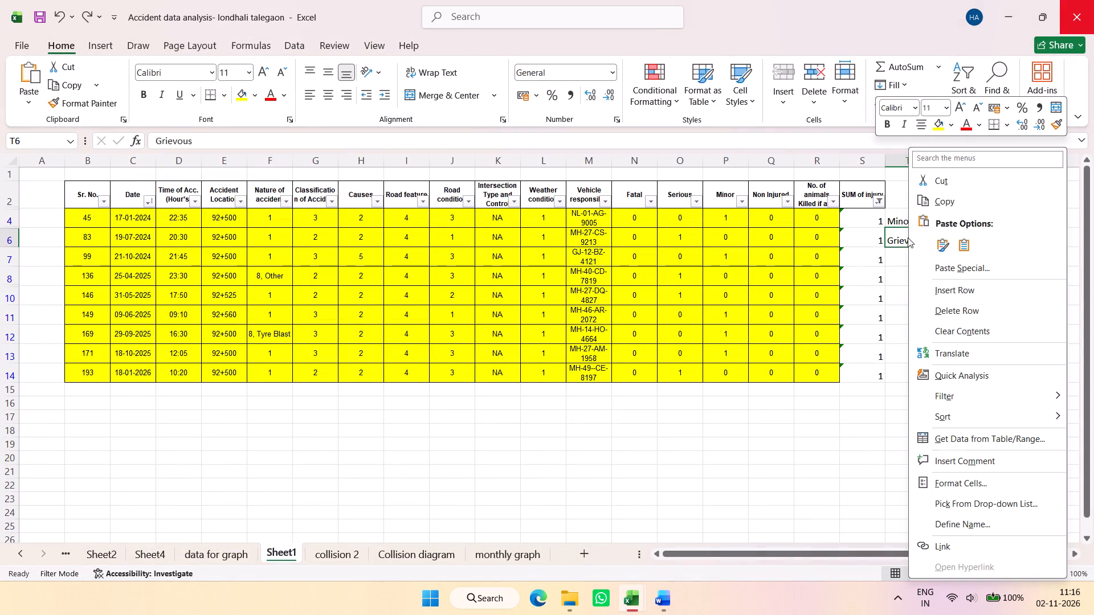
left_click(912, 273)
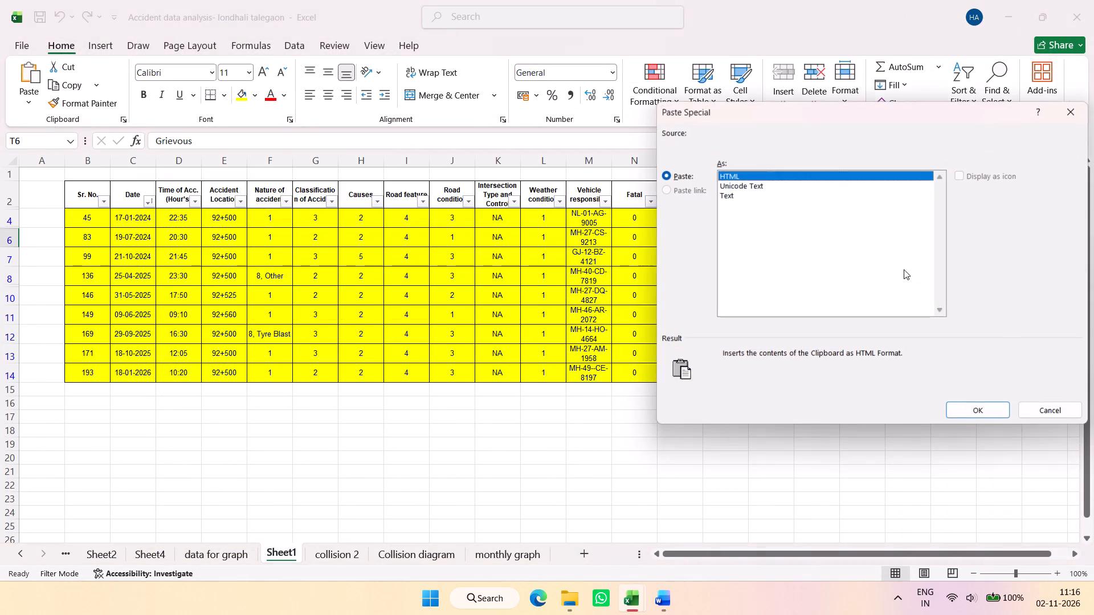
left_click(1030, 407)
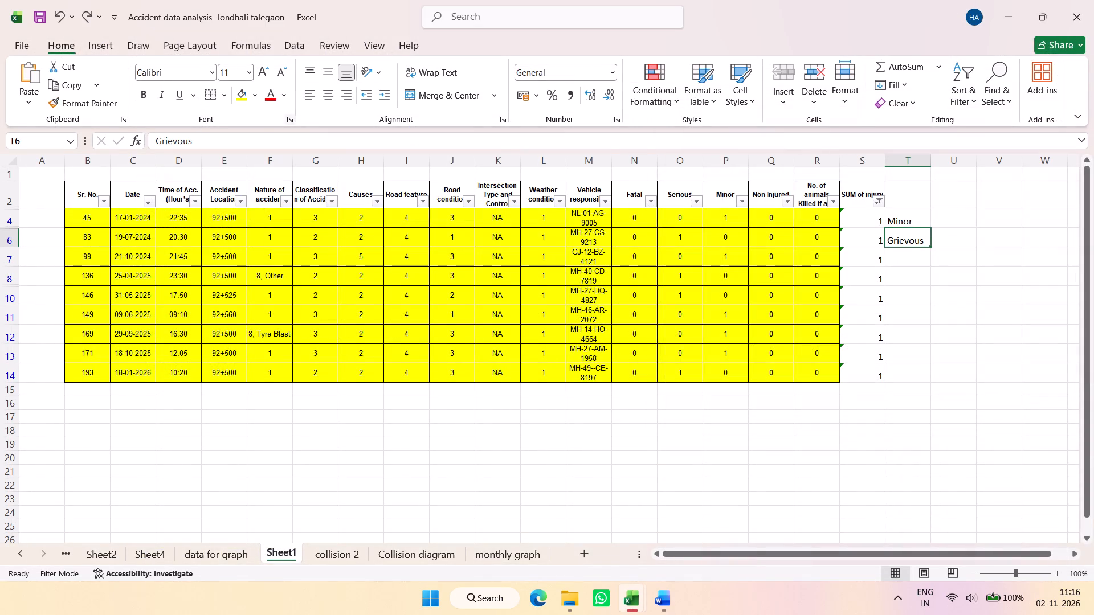
Replace the text of cell T6 on Sheet1 with the copied word Grievous.
left_click_drag(205, 143, 111, 144)
key("2")
key("ctrl+v")
key("Return")
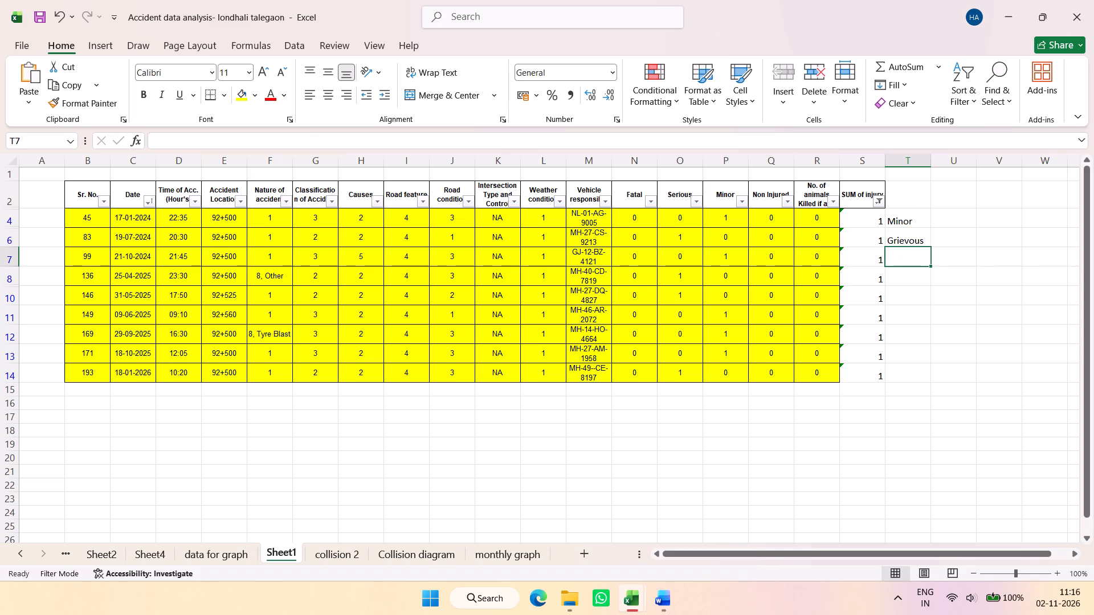
Copy the Minor label from T4 into T7, T11, T12 and T13 on Sheet1, beside the other minor injury records.
left_click(909, 222)
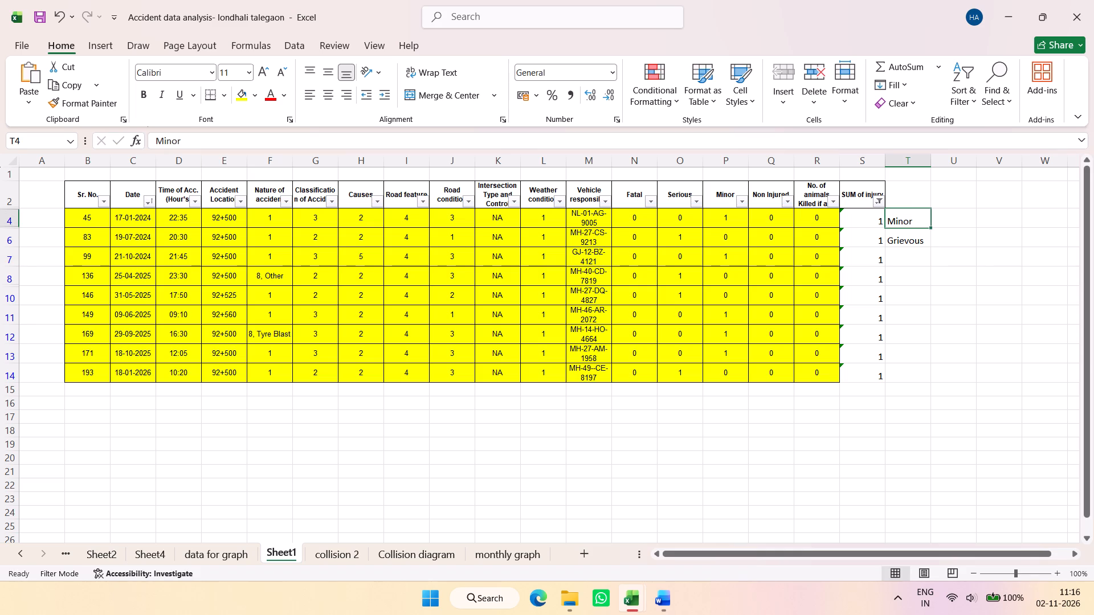
key("1")
key("ctrl+c")
left_click(912, 260)
key("2")
key("ctrl+v")
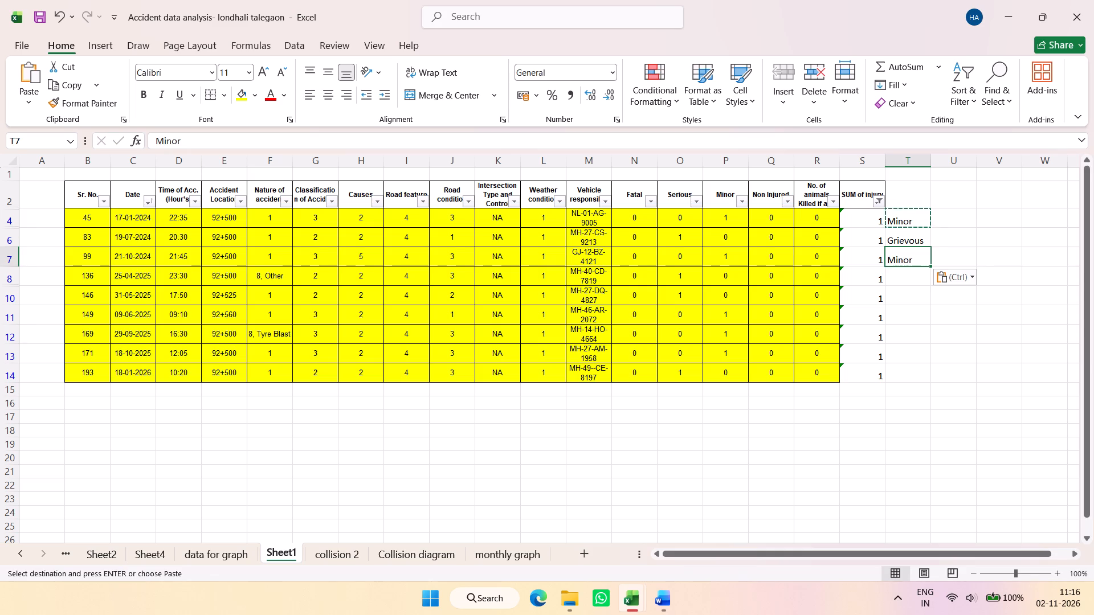
left_click(915, 310)
key("2")
key("ctrl+v")
left_click(918, 326)
left_click(918, 336)
key("2")
key("ctrl+v")
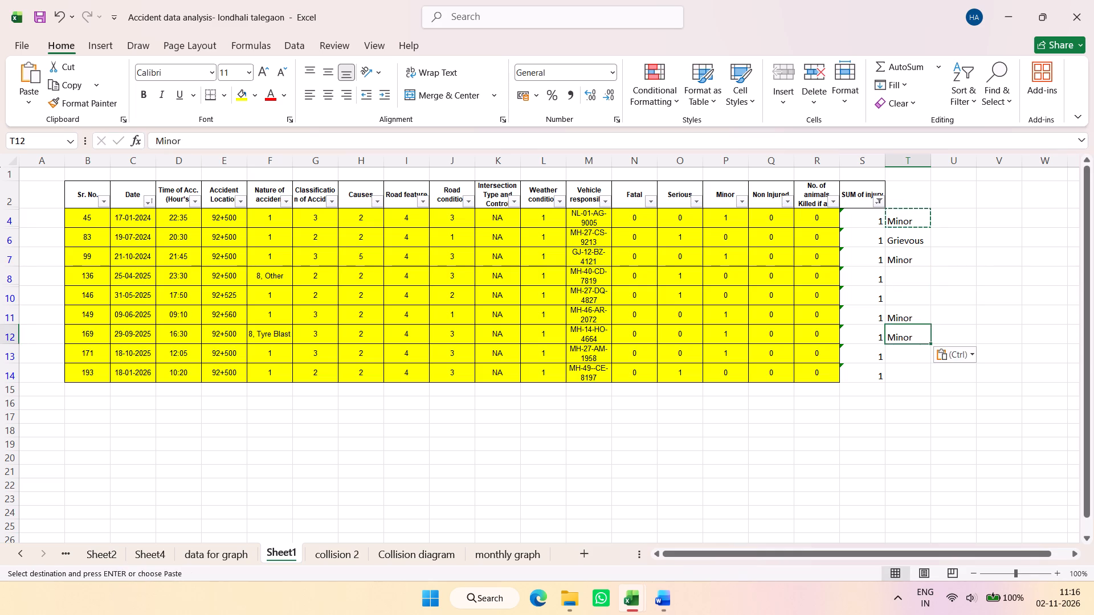
left_click(921, 359)
key("2")
key("ctrl+v")
Copy the Grievous label from T6 into T8, T10 and T14 on Sheet1, beside the other serious injury records.
left_click(908, 243)
key("1")
key("ctrl+c")
left_click(907, 276)
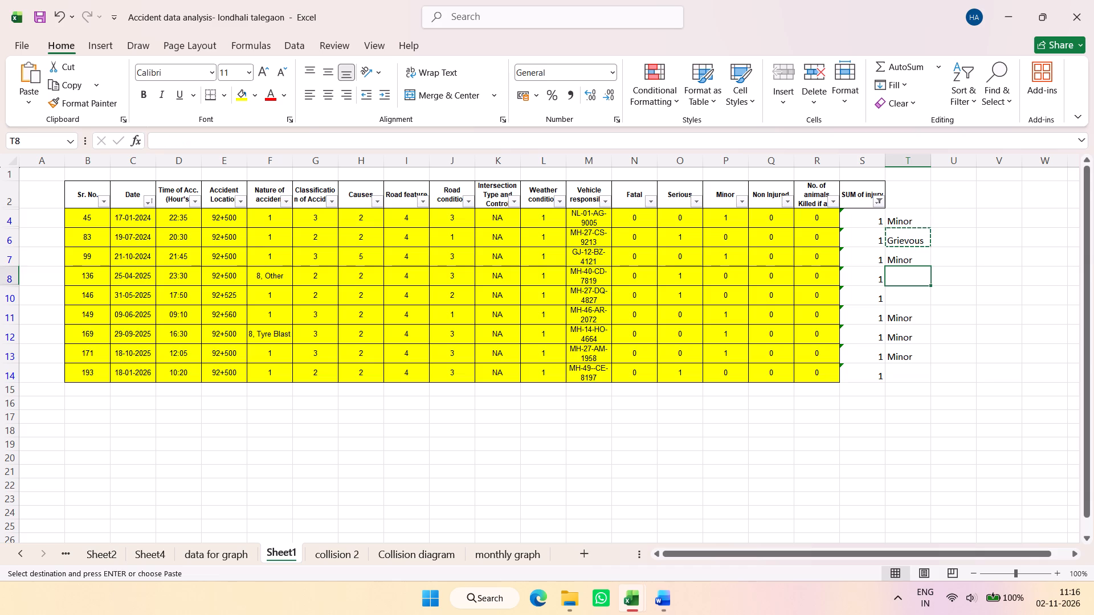
key("2")
key("ctrl+v")
left_click(908, 300)
key("2")
key("ctrl+v")
left_click(908, 376)
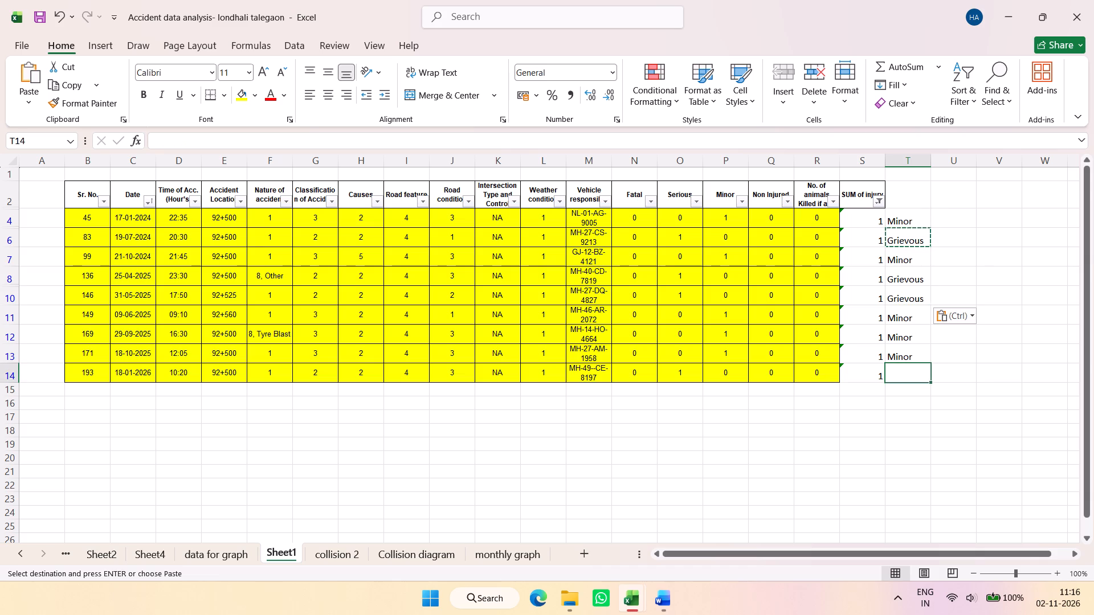
key("2")
key("ctrl+v")
Copy Sheet1's injury labels from T4:T14 and paste them as values only into collision 2's Classification of accident column, L2:L10.
left_click(974, 229)
left_click_drag(912, 215, 912, 373)
key("1")
key("ctrl+c")
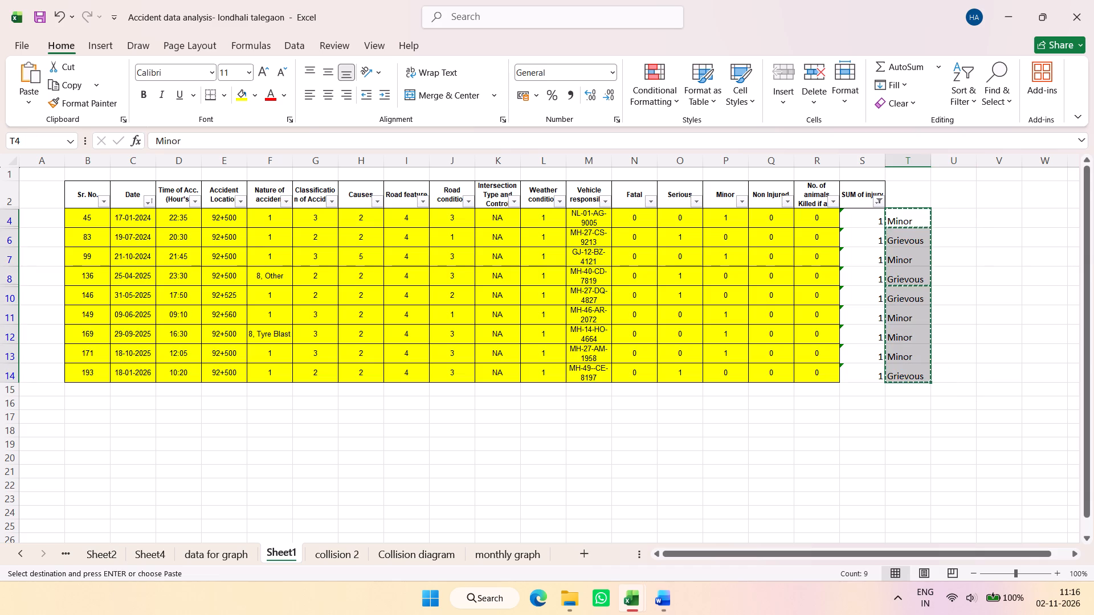
left_click(336, 557)
left_click(636, 194)
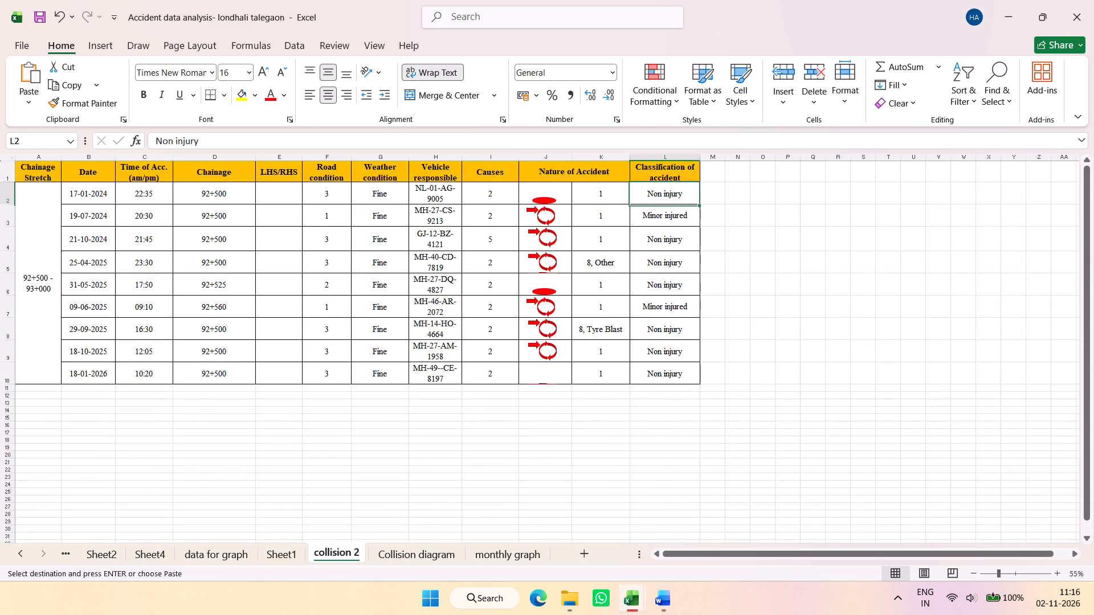
right_click(638, 194)
left_click(695, 251)
left_click(742, 287)
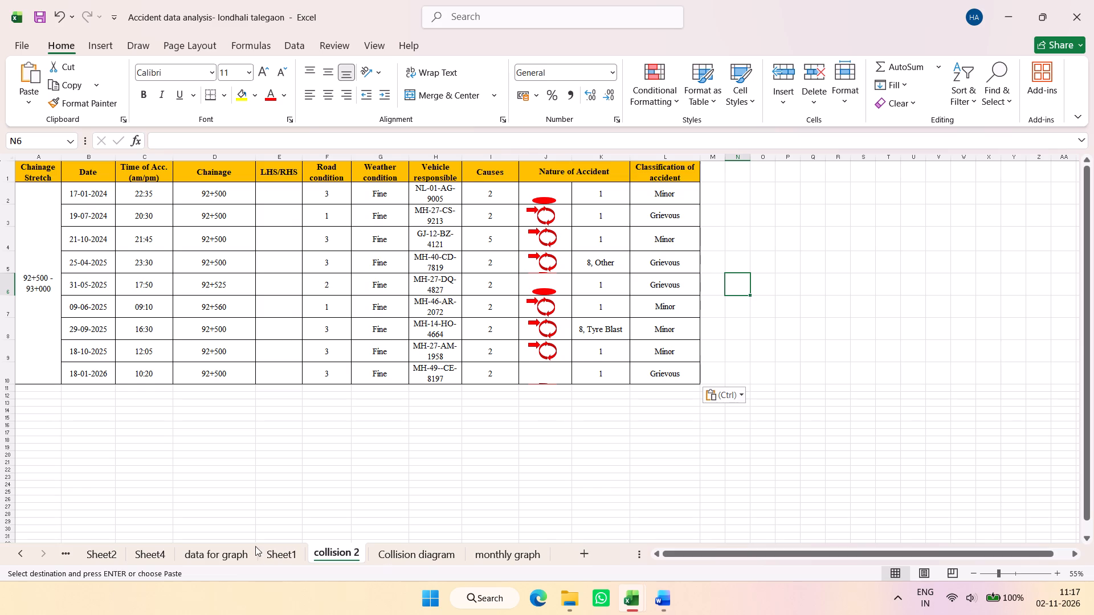
Look through Sheet1, Sheet2 and Sheet4 of the workbook.
left_click(276, 551)
scroll(247, 399, "up", 2)
left_click(114, 553)
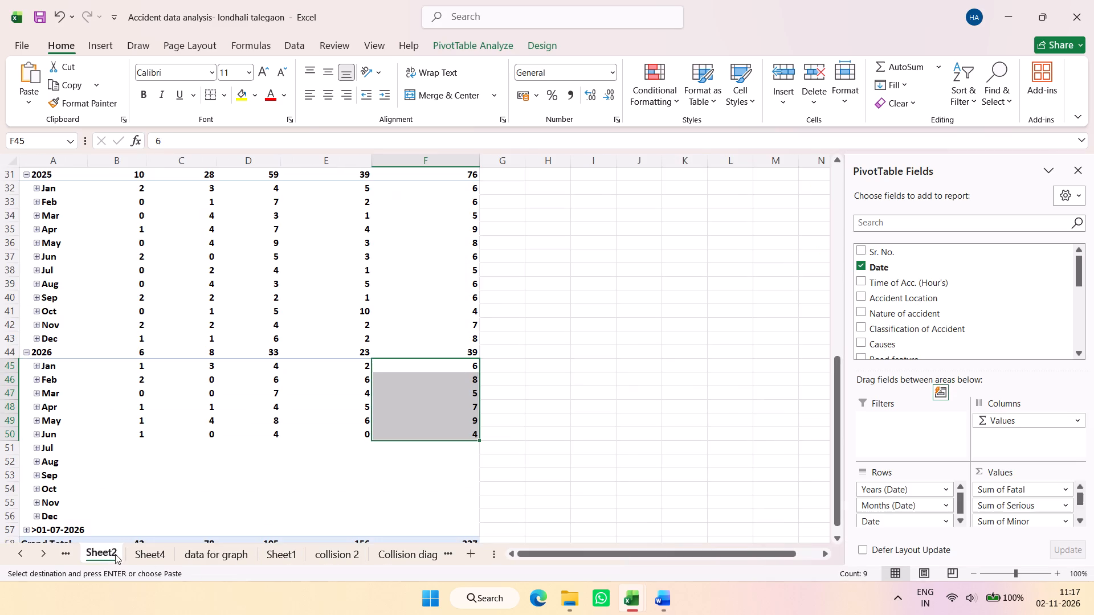
left_click(133, 556)
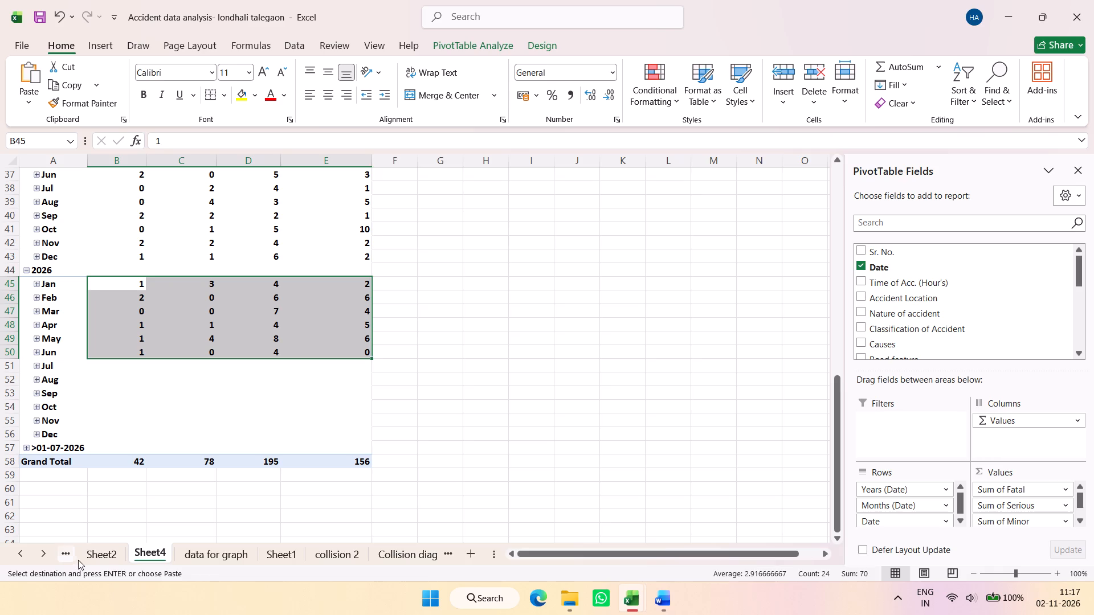
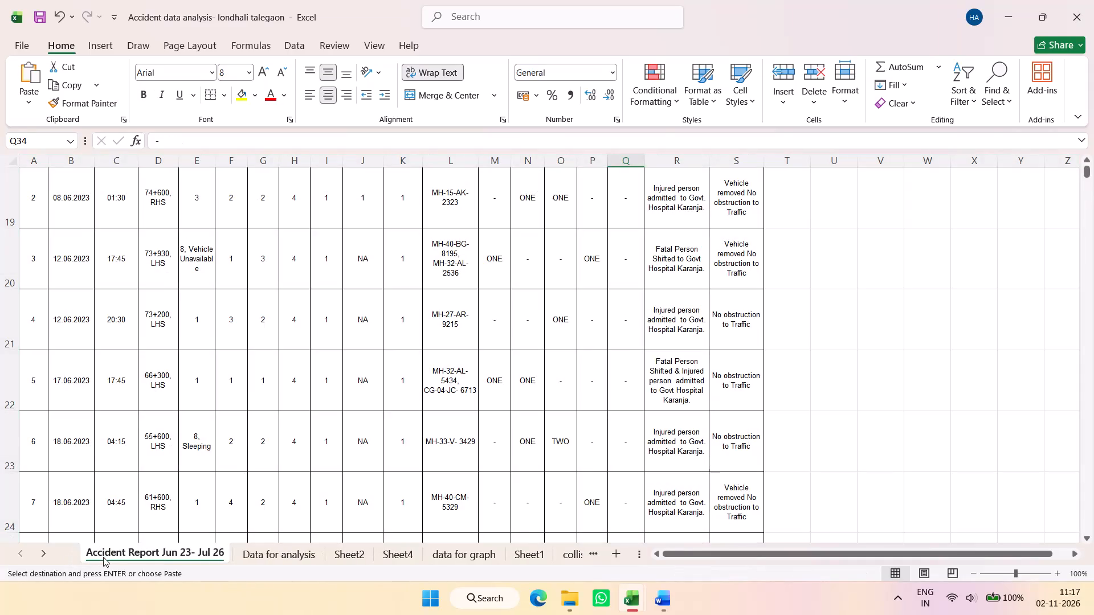
Look through the Accident Report, Data for analysis, data for graph and Sheet1 sheets and return to collision 2.
scroll(201, 424, "up", 19)
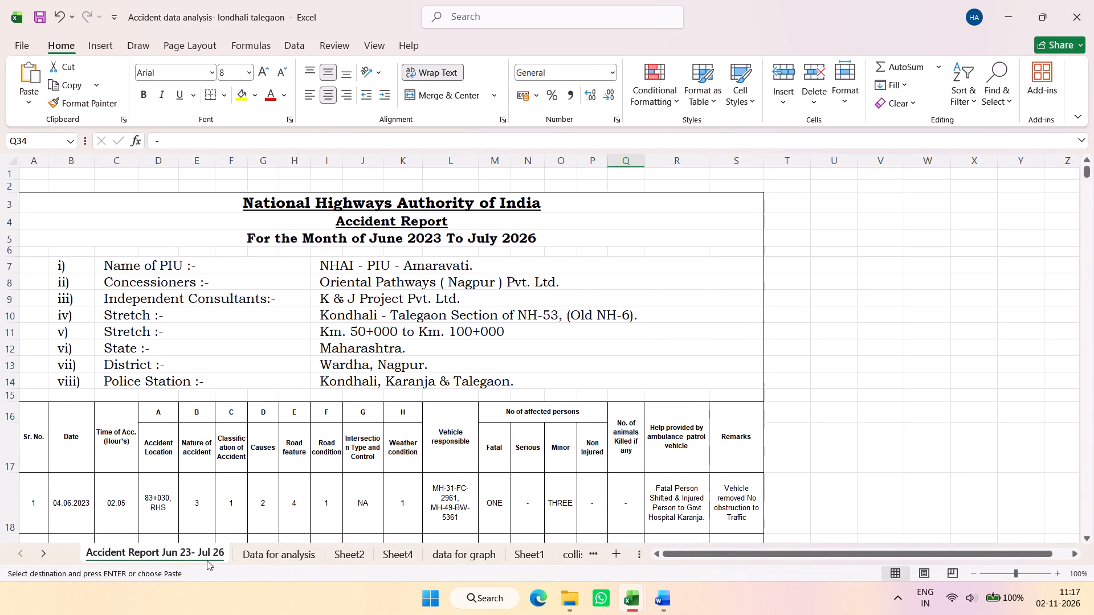
left_click(252, 550)
scroll(214, 417, "up", 18)
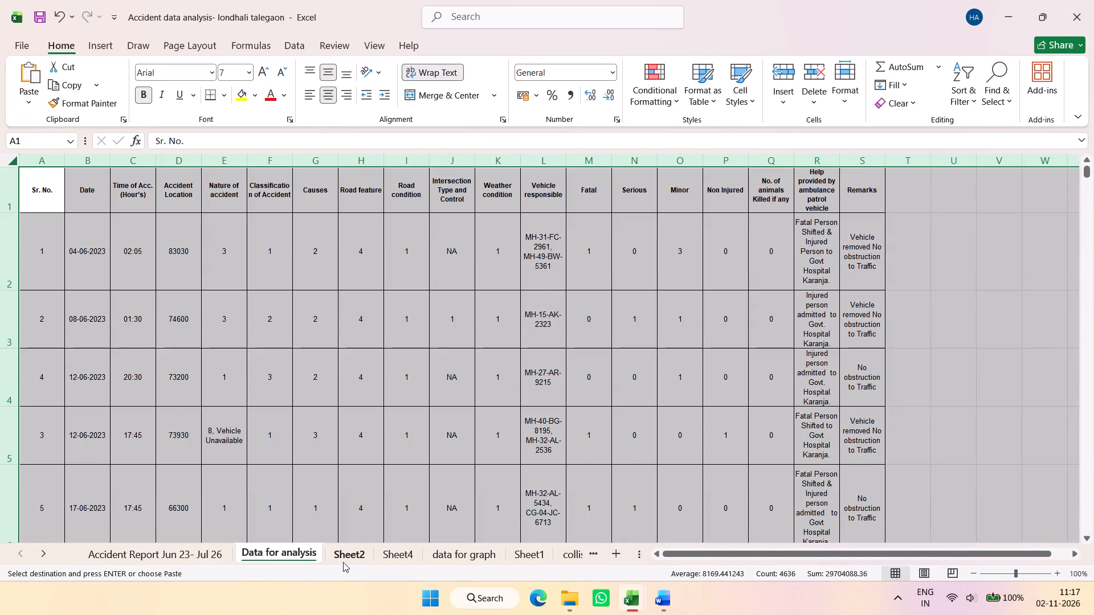
left_click(343, 562)
left_click(386, 556)
left_click(418, 556)
left_click(426, 556)
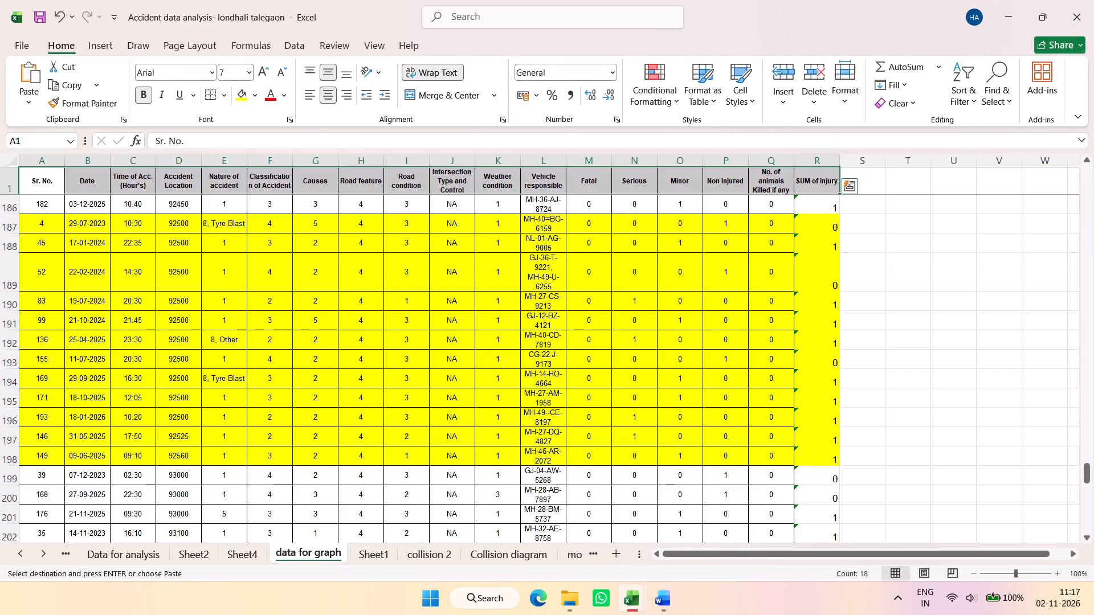
left_click(373, 552)
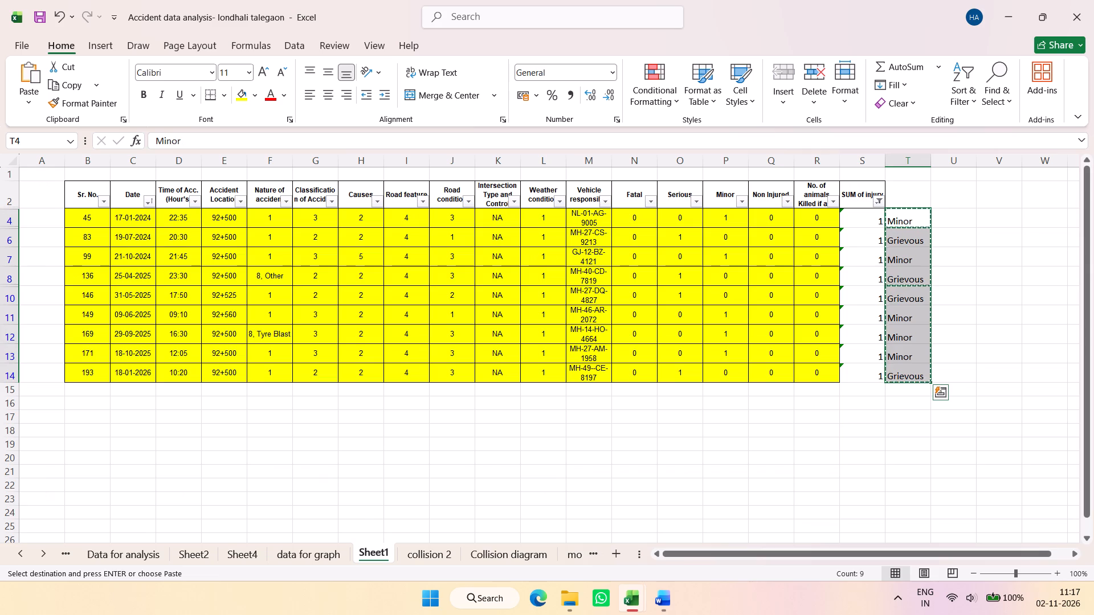
left_click(409, 551)
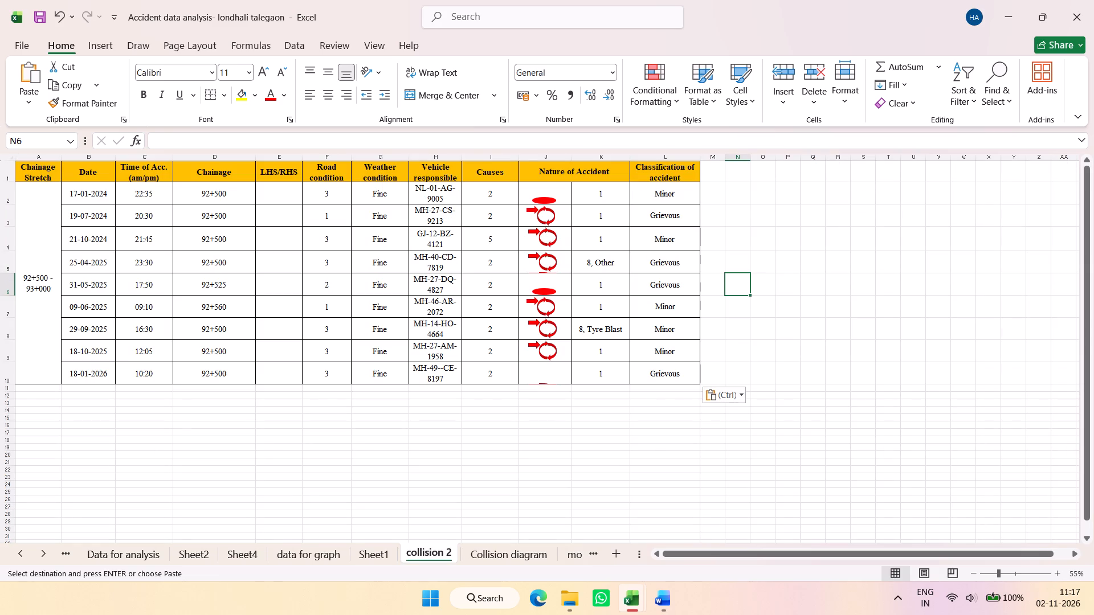
Delete all the pieces of the circular-arrow symbol in J5, beside the 8, Other accident of 25-04-2025.
left_click(607, 268)
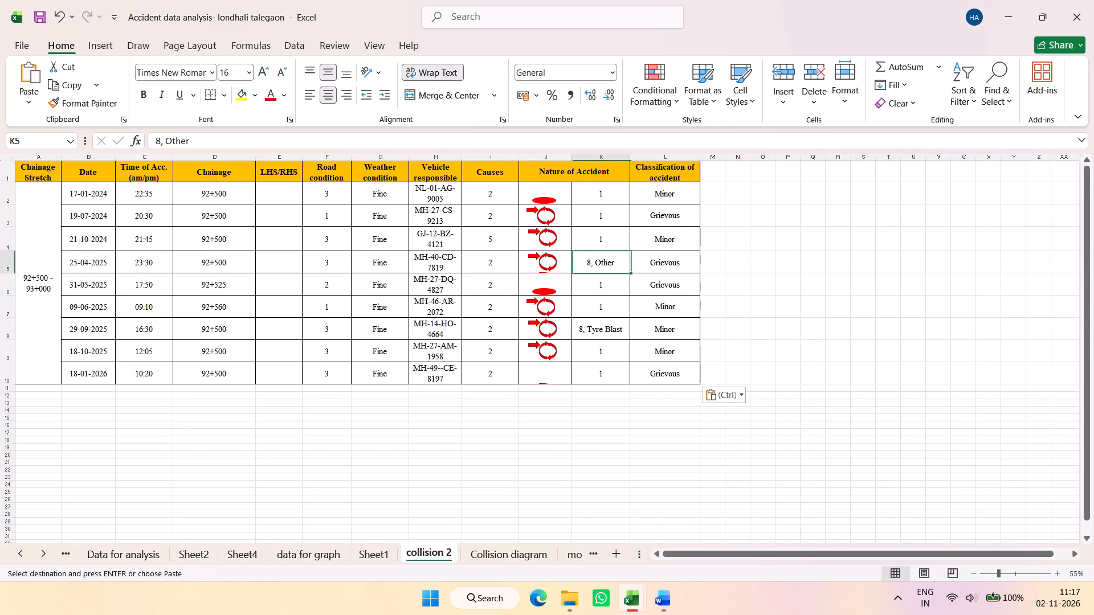
scroll(569, 329, "up", 1, "ctrl")
left_click(688, 214)
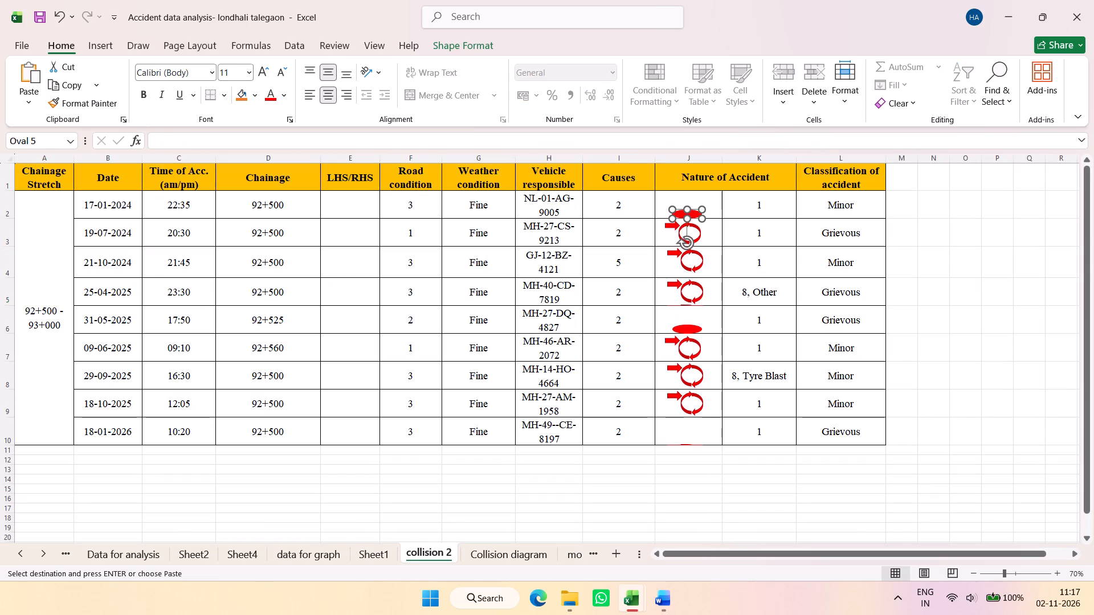
left_click(695, 215)
left_click(704, 288)
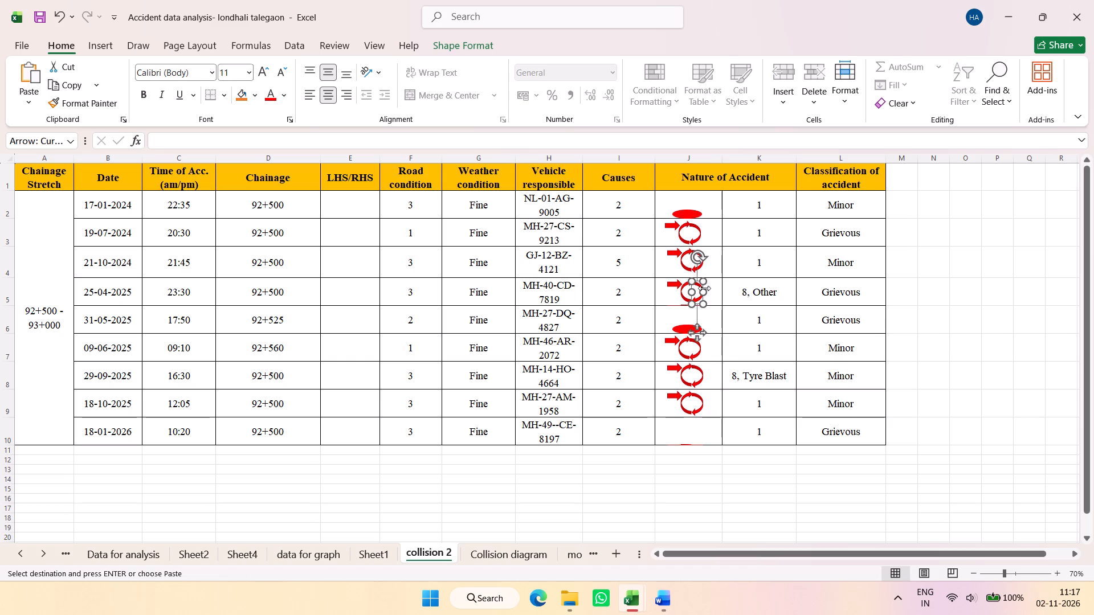
left_click(713, 285)
key("Delete")
key("Delete")
left_click(699, 297)
key("Delete")
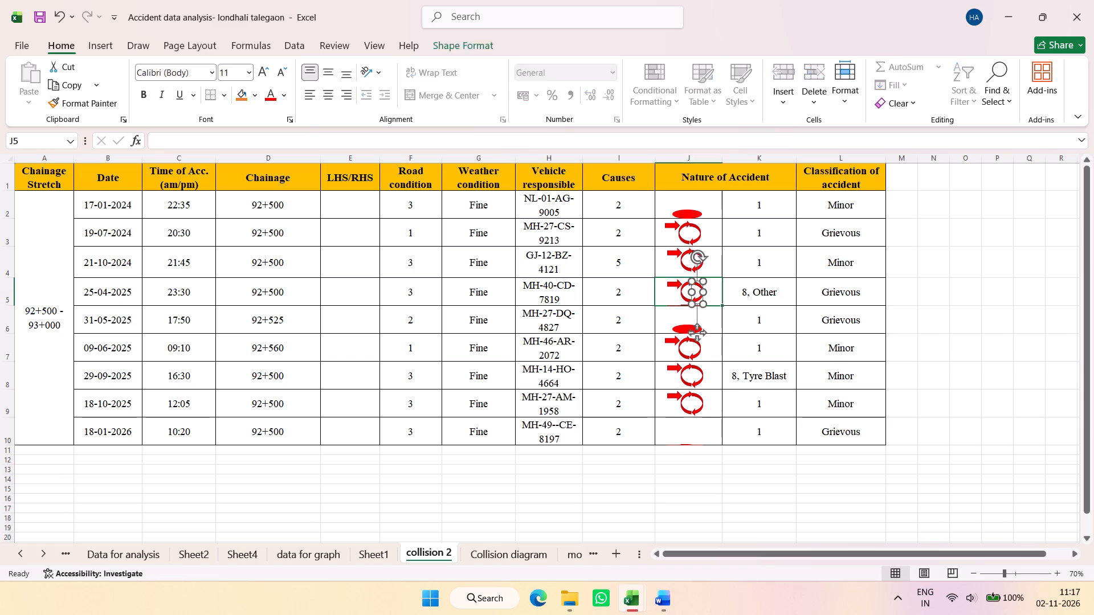
left_click(685, 295)
key("Delete")
left_click(688, 304)
key("Delete")
left_click(675, 281)
key("Delete")
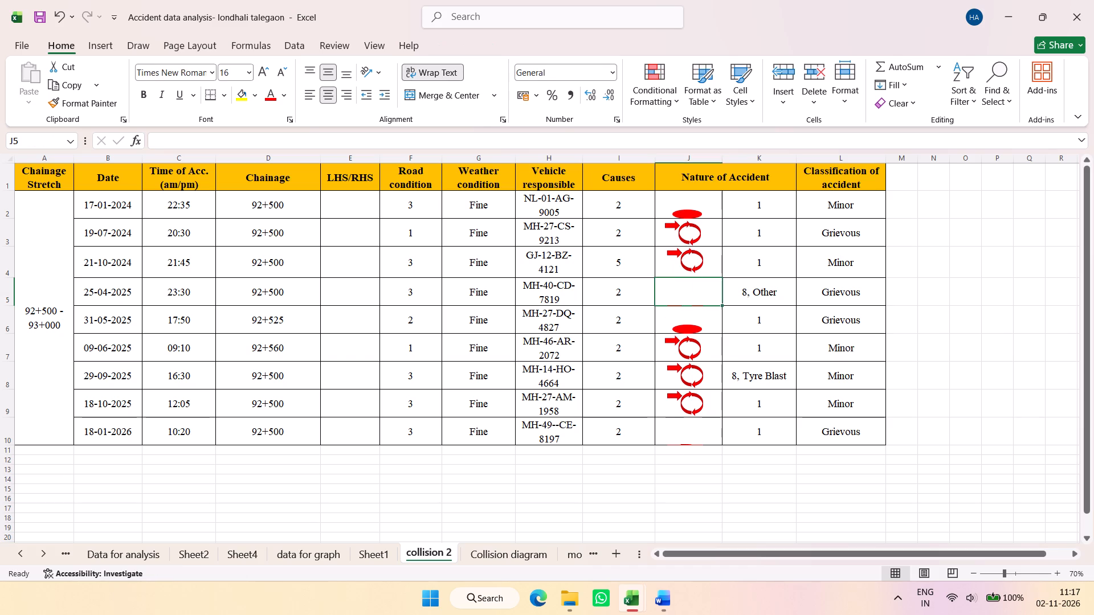
Move the flattened red oval from J2 into J5 and resize it into a round circle filling the cell's height.
left_click(695, 213)
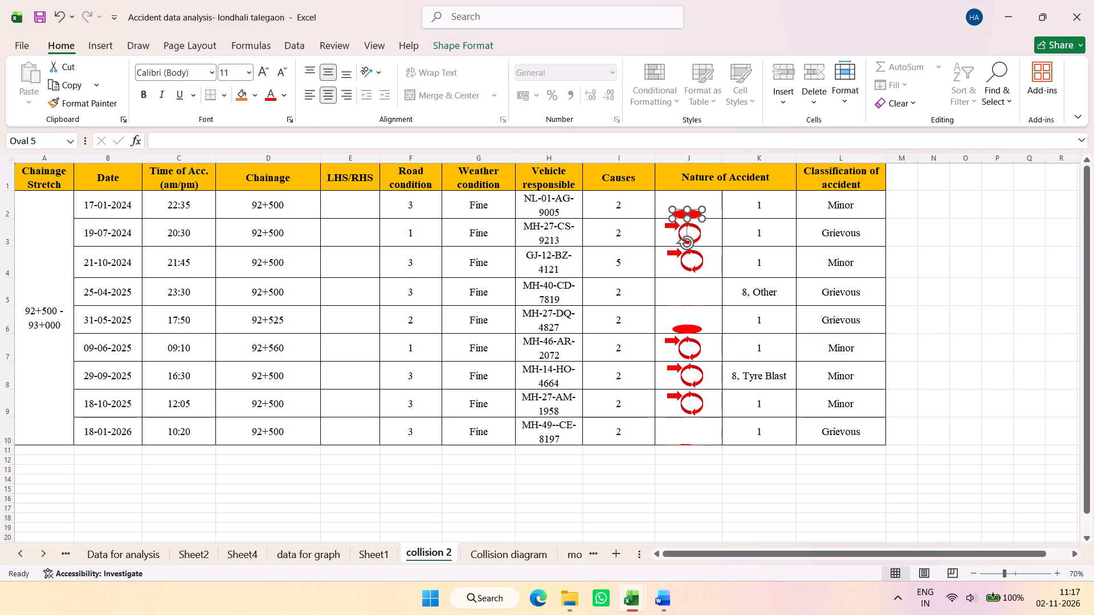
left_click_drag(696, 214, 696, 292)
left_click_drag(688, 288, 688, 280)
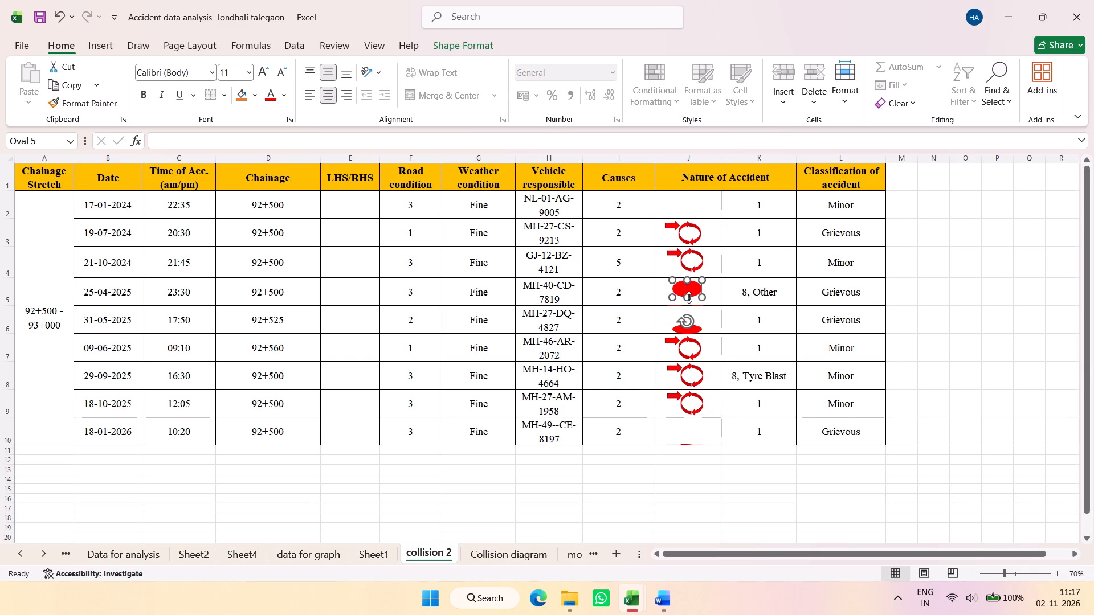
left_click_drag(687, 297, 688, 304)
left_click(688, 297)
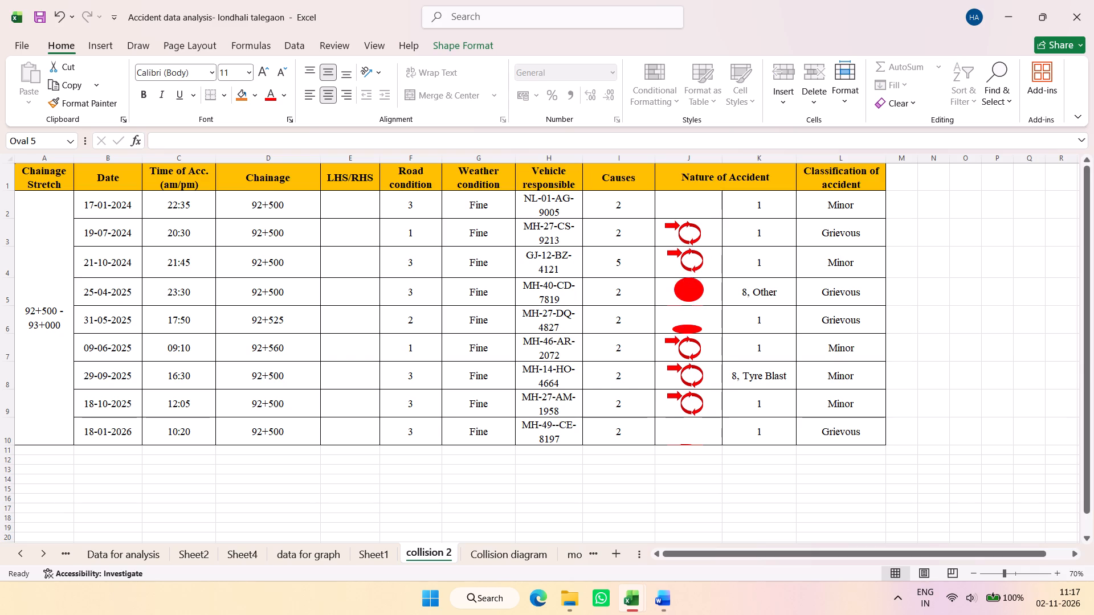
left_click(690, 304)
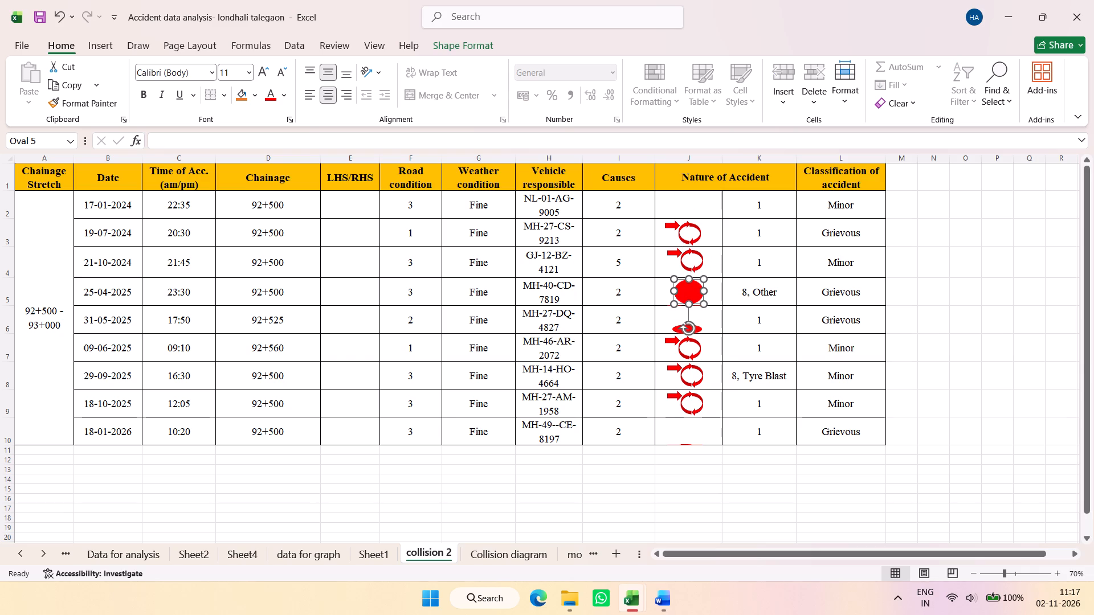
left_click(703, 288)
left_click(719, 296)
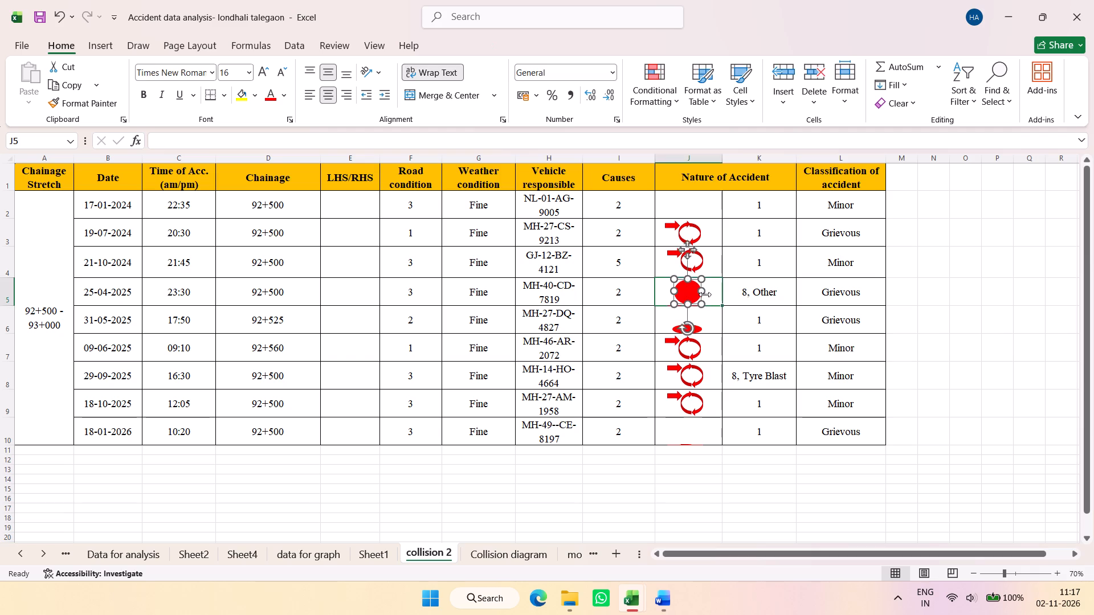
left_click(711, 310)
left_click(709, 292)
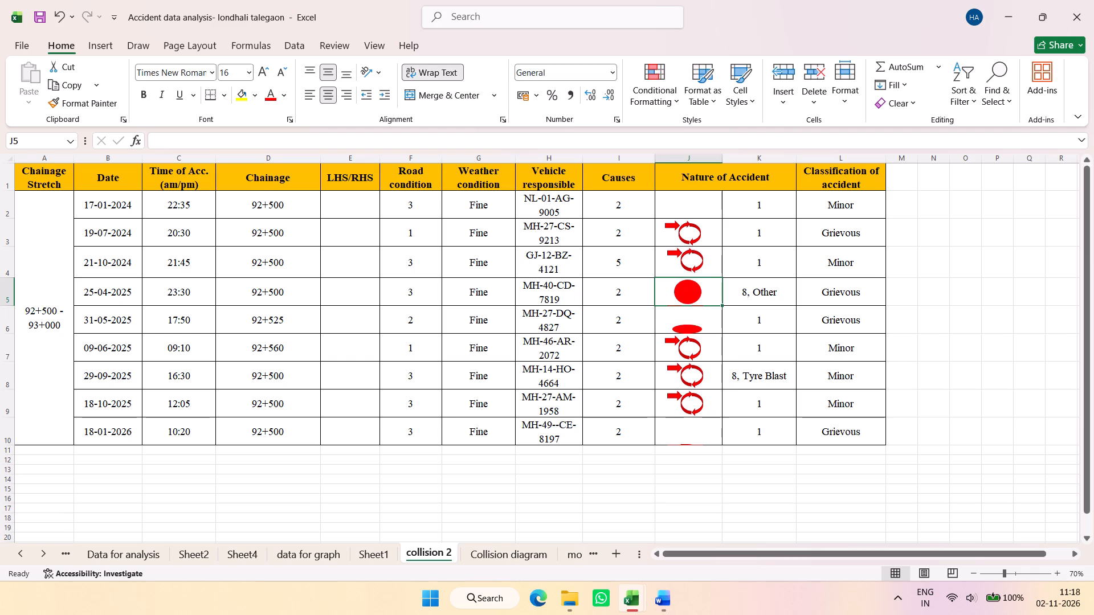
Replace the circular-arrow symbol in J8, beside the 8, Tyre Blast accident, with a copy of J5's red circle.
left_click(709, 374)
left_click(699, 374)
key("Delete")
left_click(688, 372)
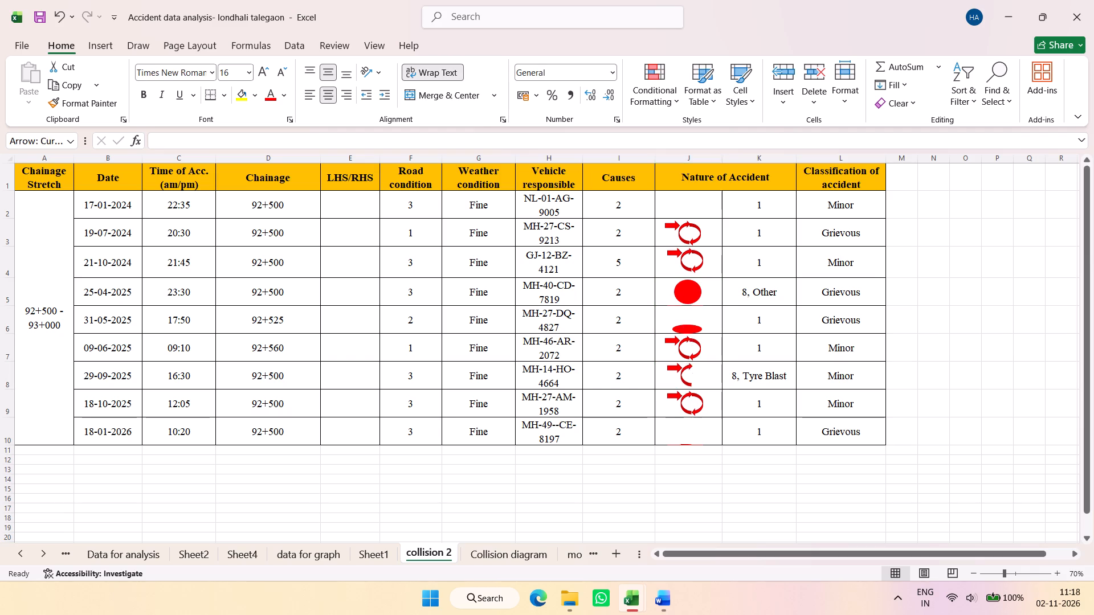
key("Delete")
left_click(680, 370)
key("Delete")
left_click(705, 296)
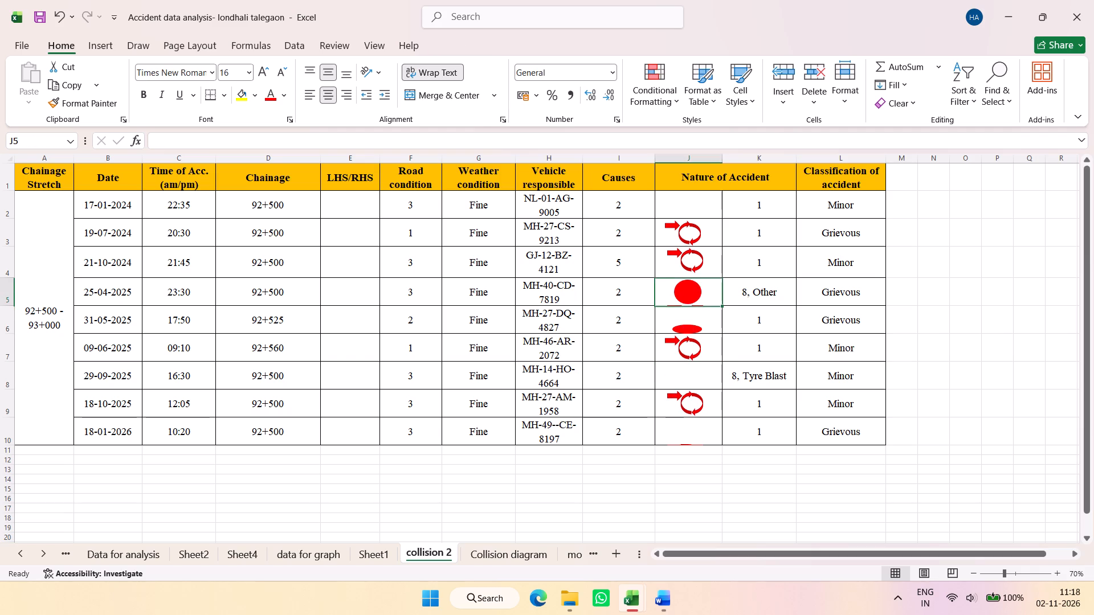
key("ctrl+c")
left_click(706, 379)
key("ctrl+v")
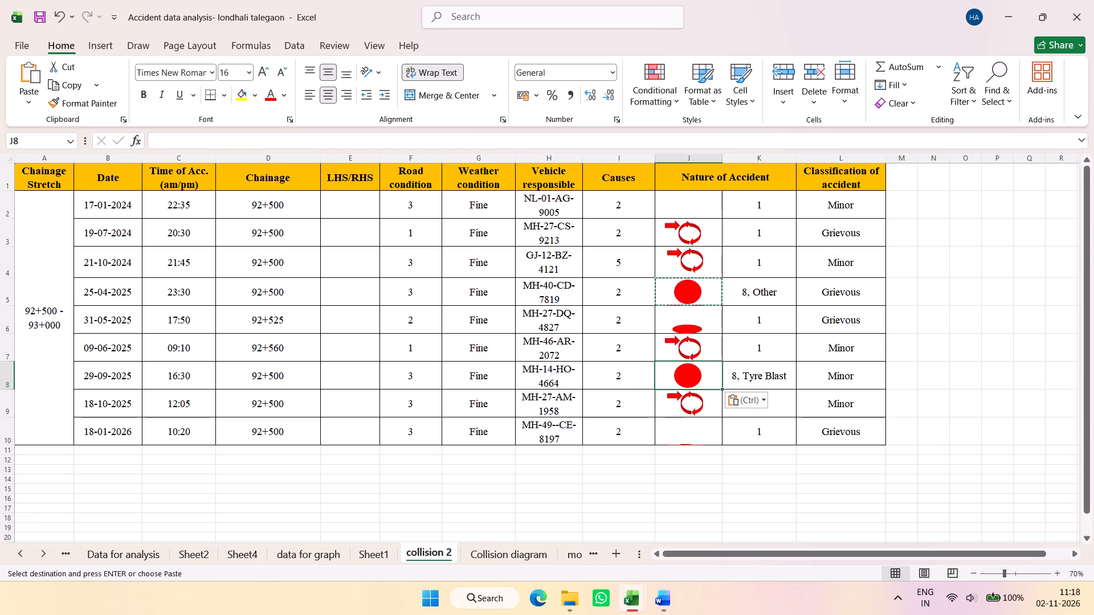
Delete the flattened oval in J6 and the collapsed symbol pieces along the lower edge of J10.
left_click(704, 323)
left_click(685, 327)
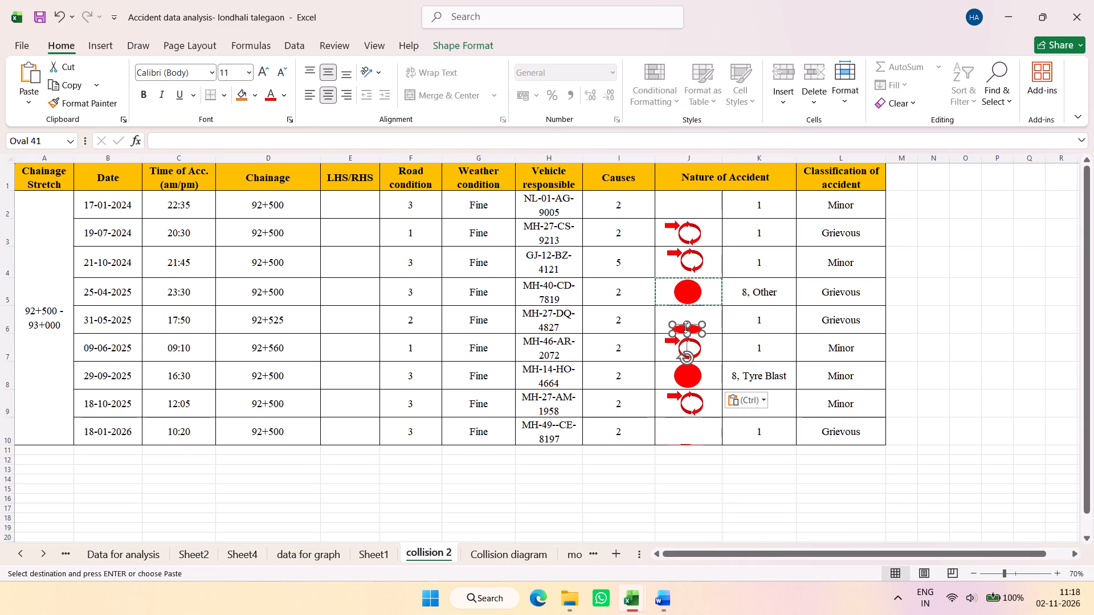
key("Delete")
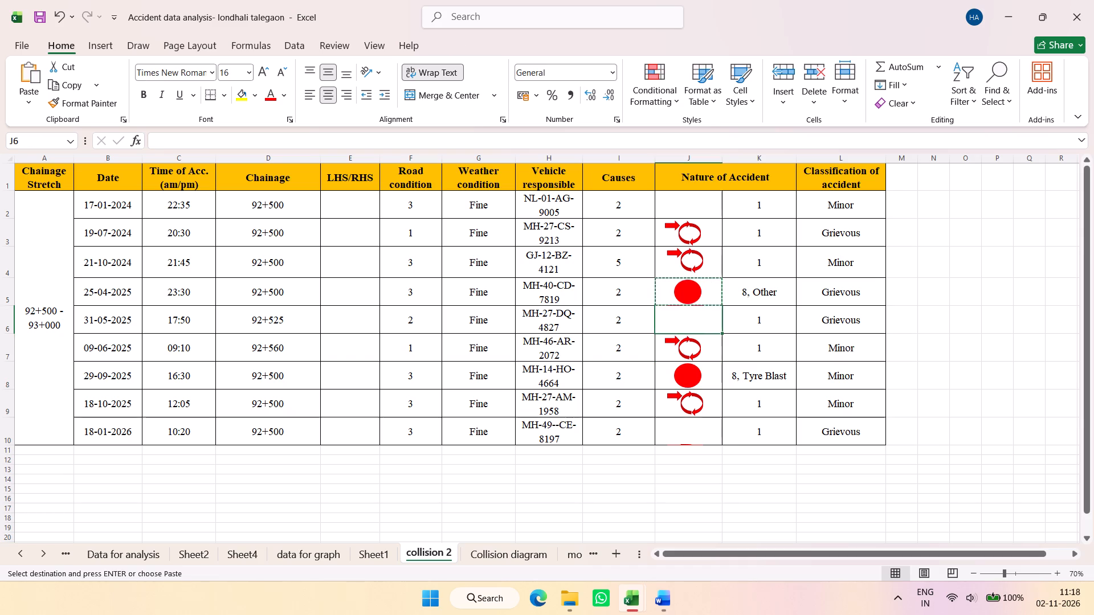
left_click(687, 445)
key("Delete")
left_click(686, 443)
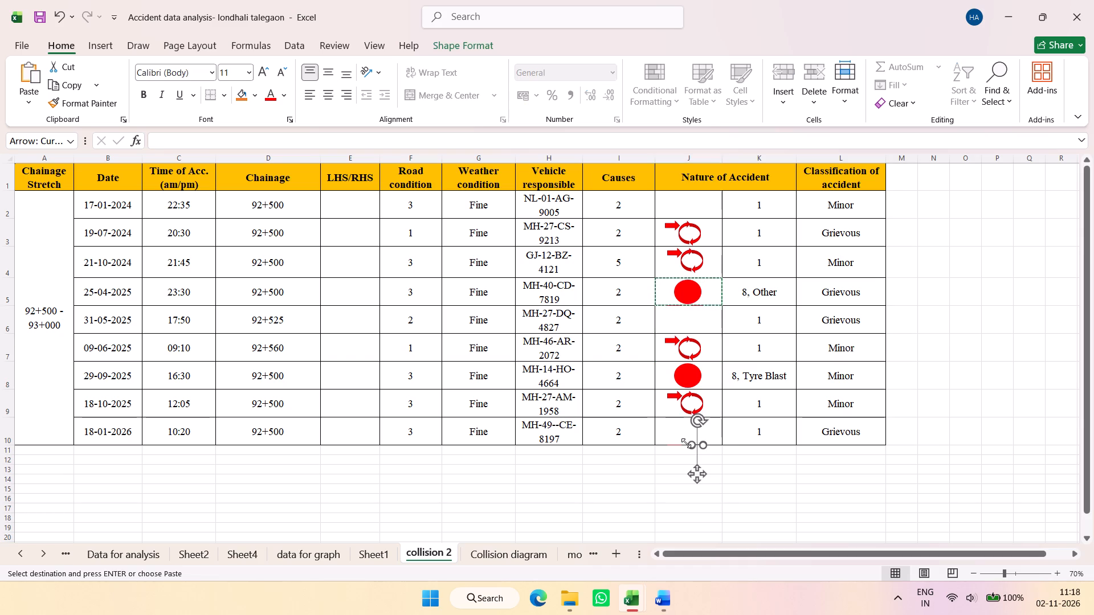
key("Delete")
left_click(685, 444)
key("Delete")
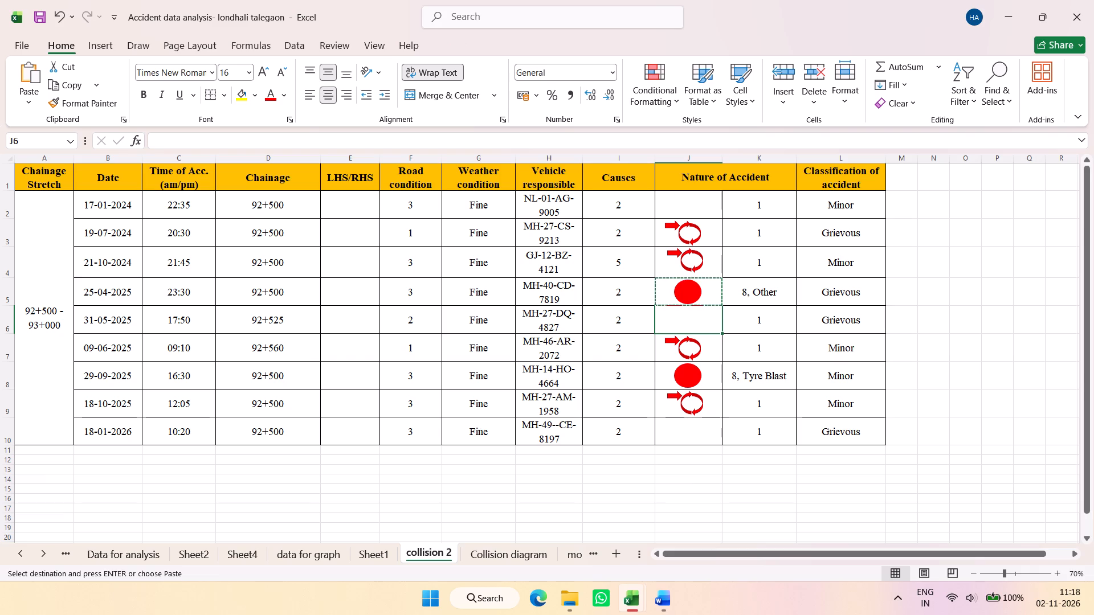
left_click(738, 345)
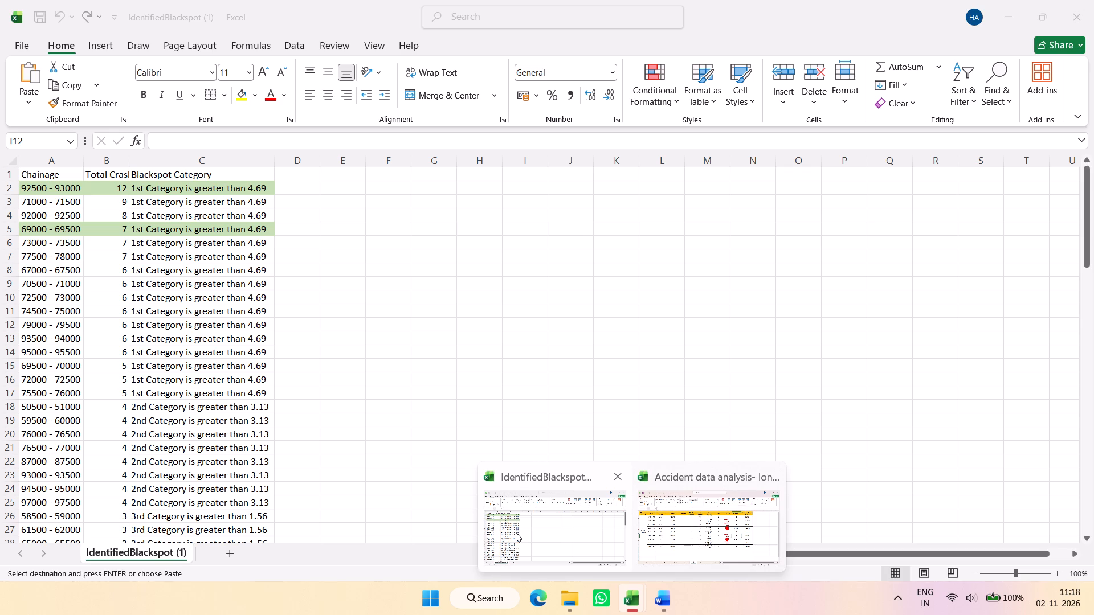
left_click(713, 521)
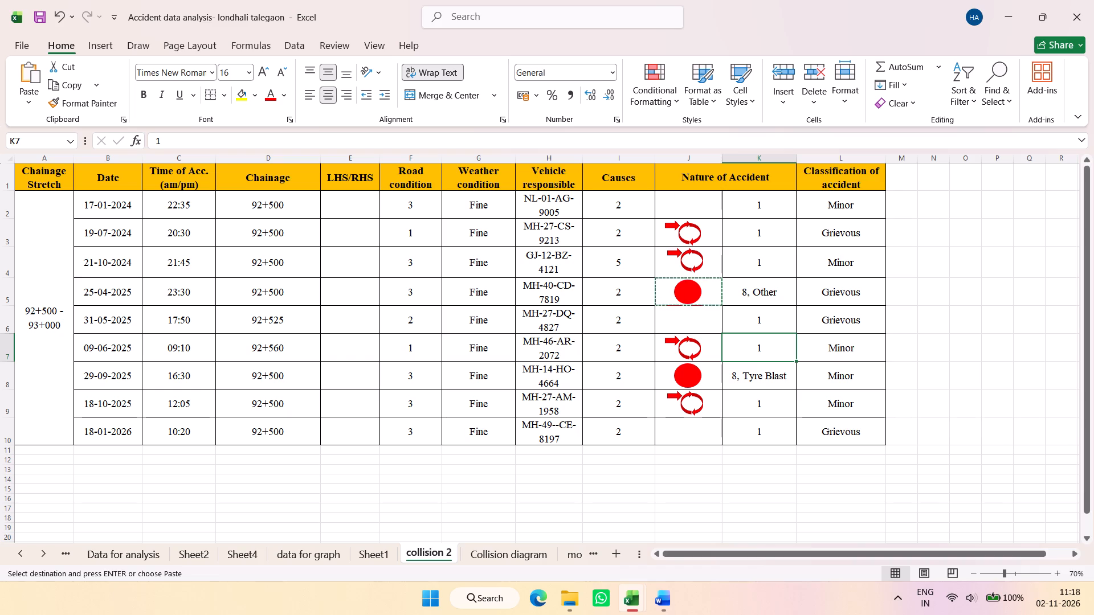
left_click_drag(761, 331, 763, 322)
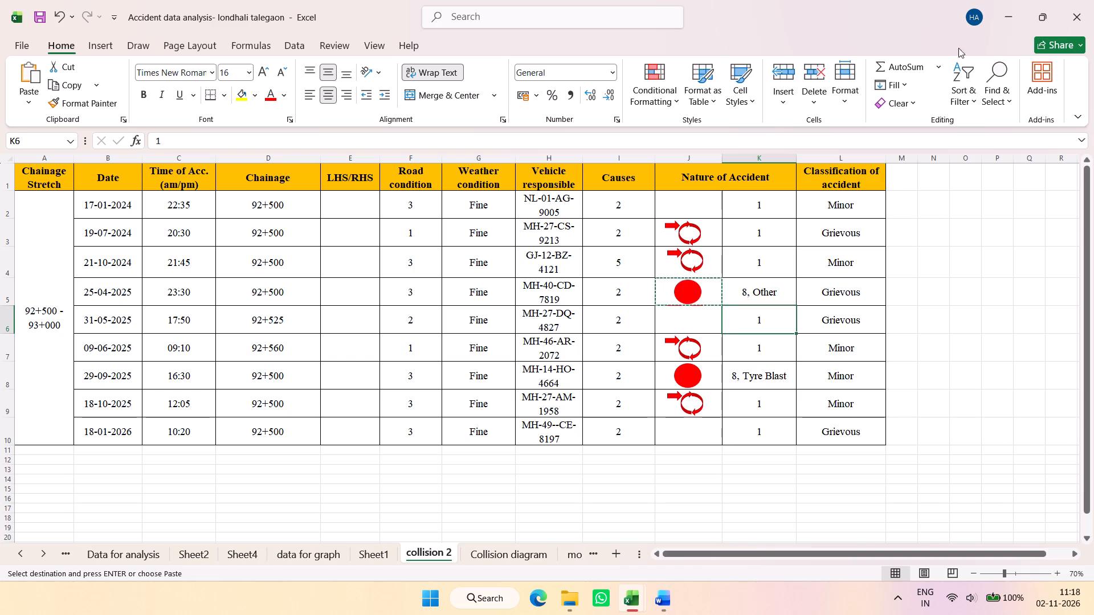
Minimise both workbooks and browse the desktop's 2nd Detail Design Report folder, checking to be complied and the two visit photo folders.
left_click(1000, 0)
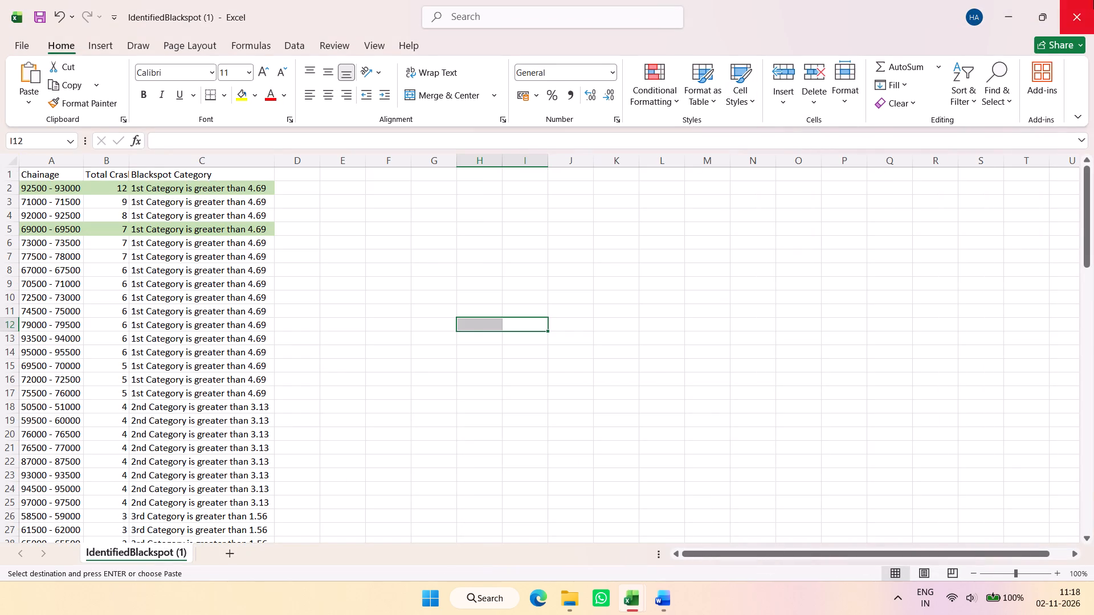
left_click(1023, 5)
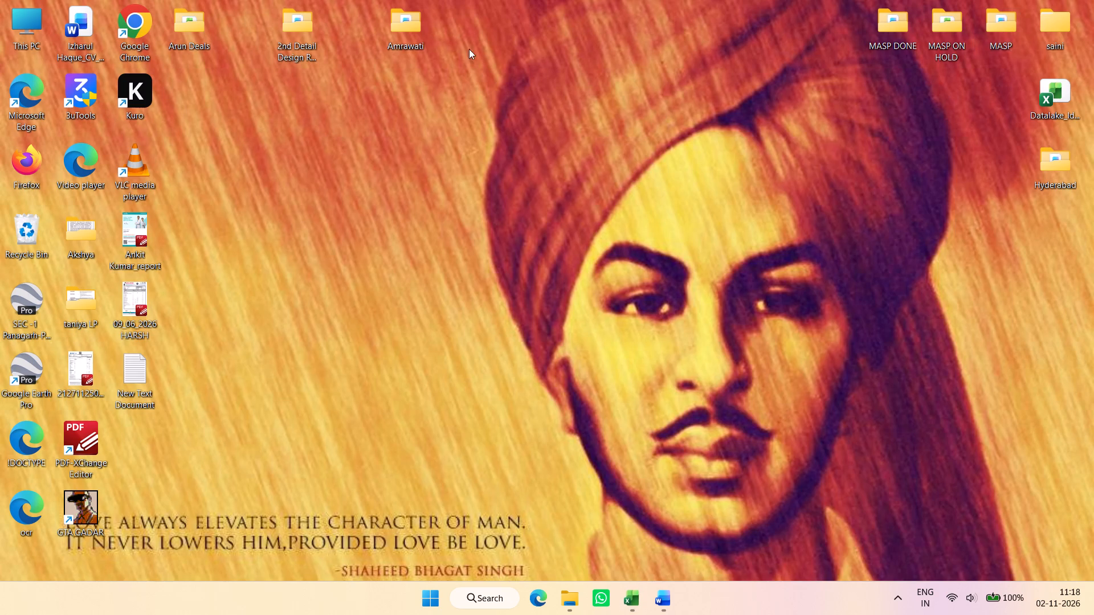
left_click(298, 40)
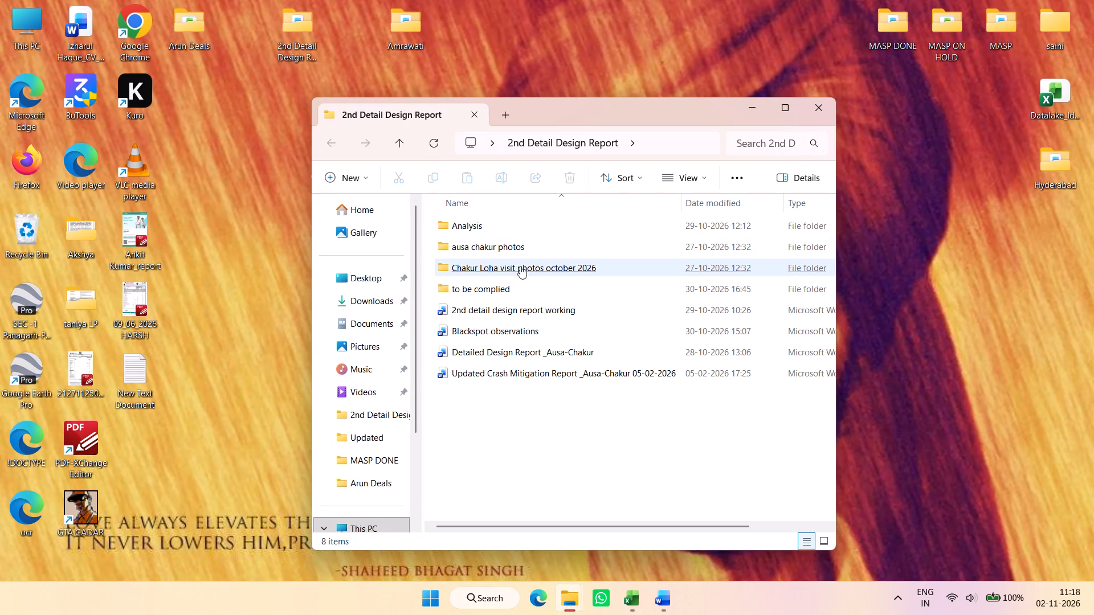
left_click(521, 287)
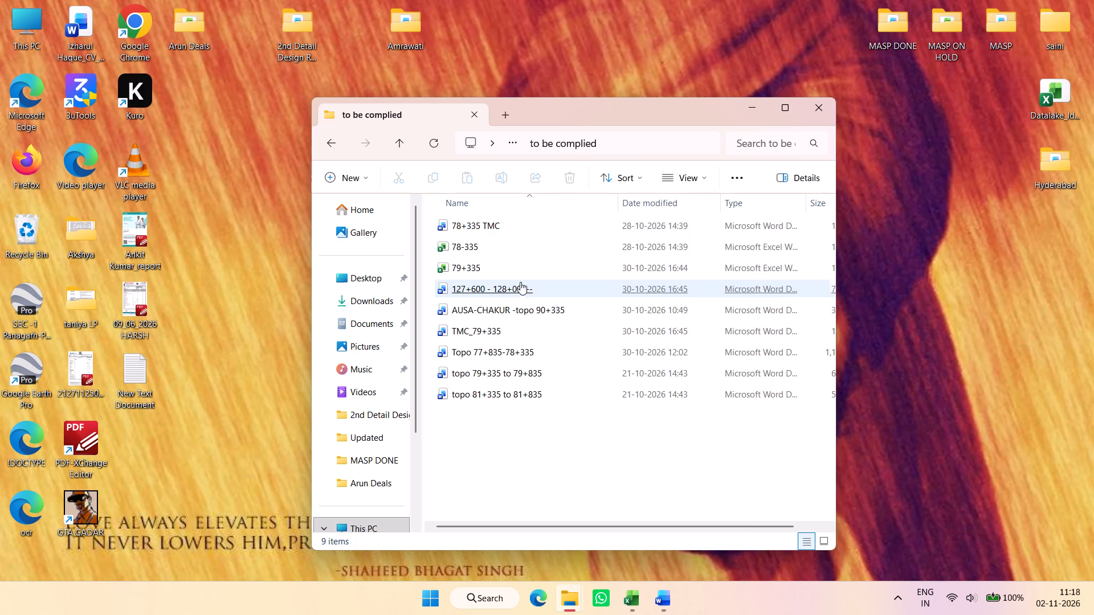
left_click(329, 148)
left_click(550, 270)
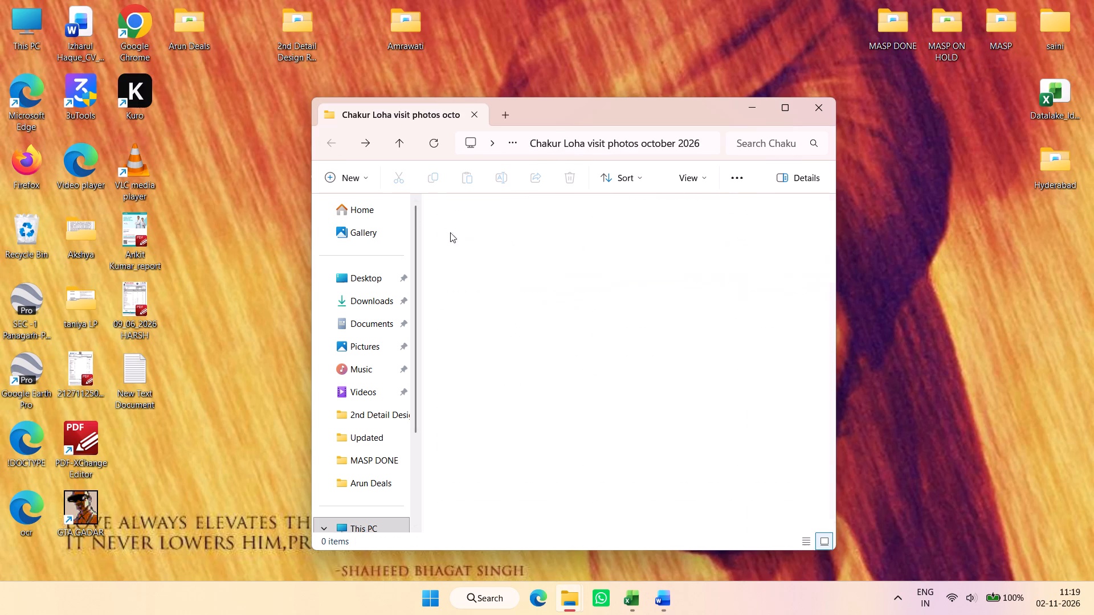
left_click(321, 138)
left_click(483, 241)
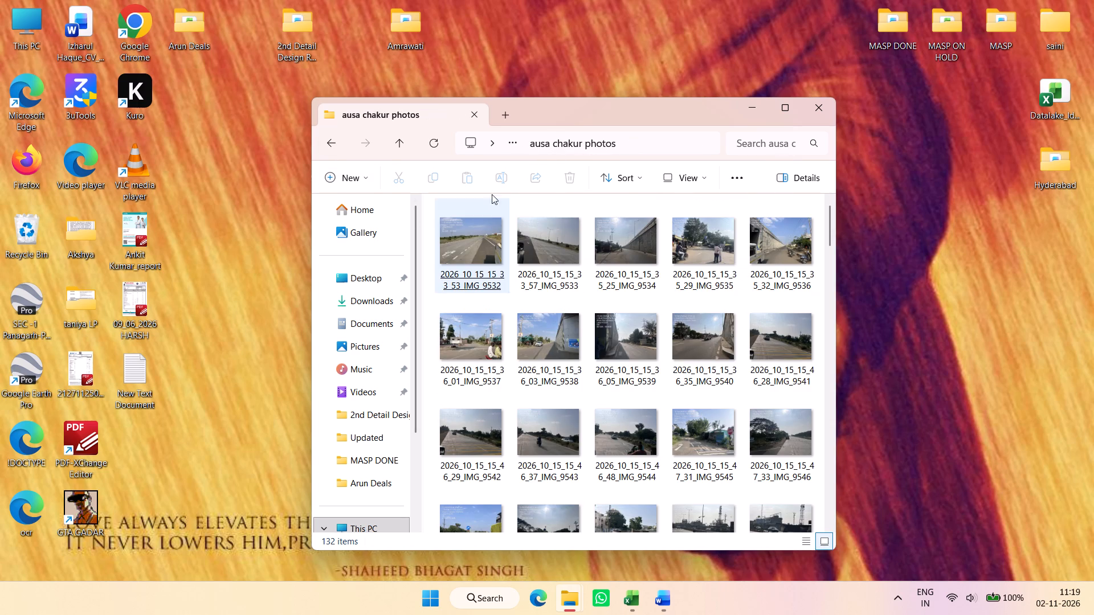
left_click(347, 144)
left_click(334, 142)
left_click(477, 229)
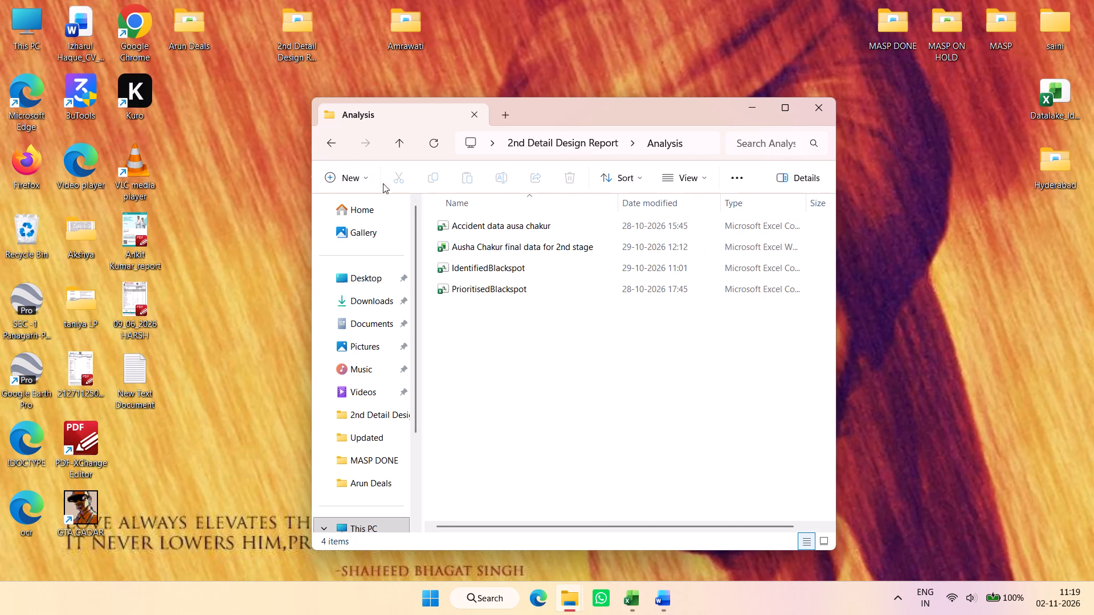
left_click(481, 245)
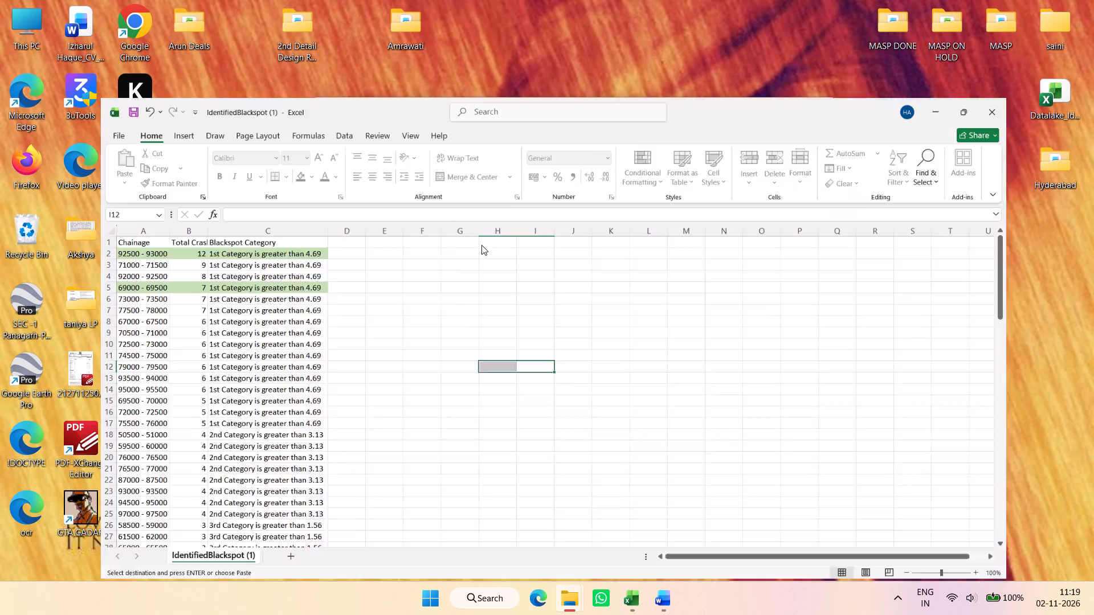
scroll(322, 282, "up", 4)
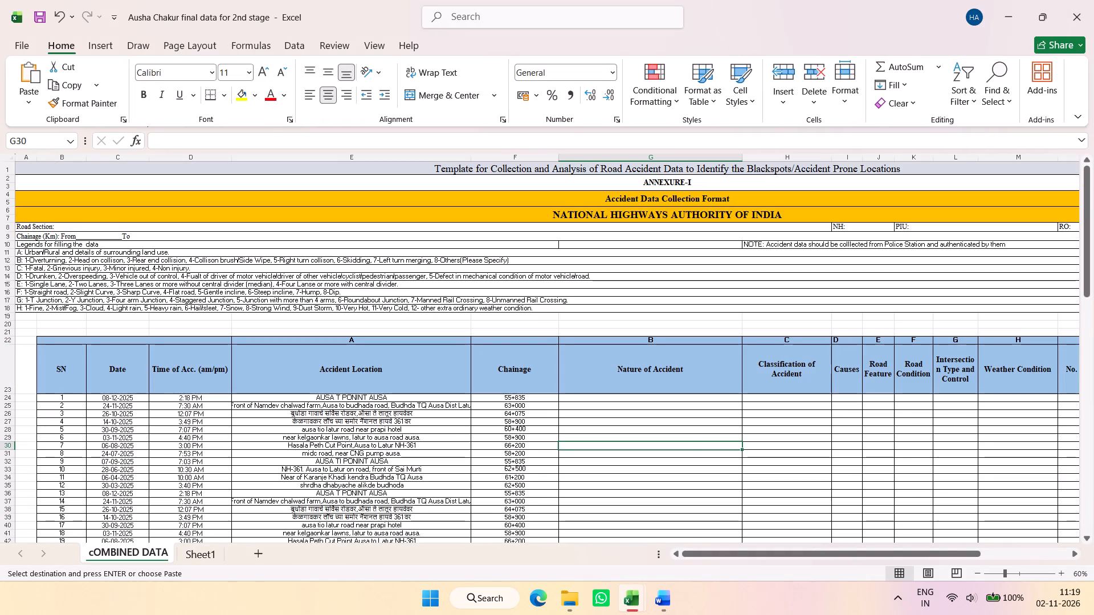
scroll(75, 286, "up", 1, "ctrl")
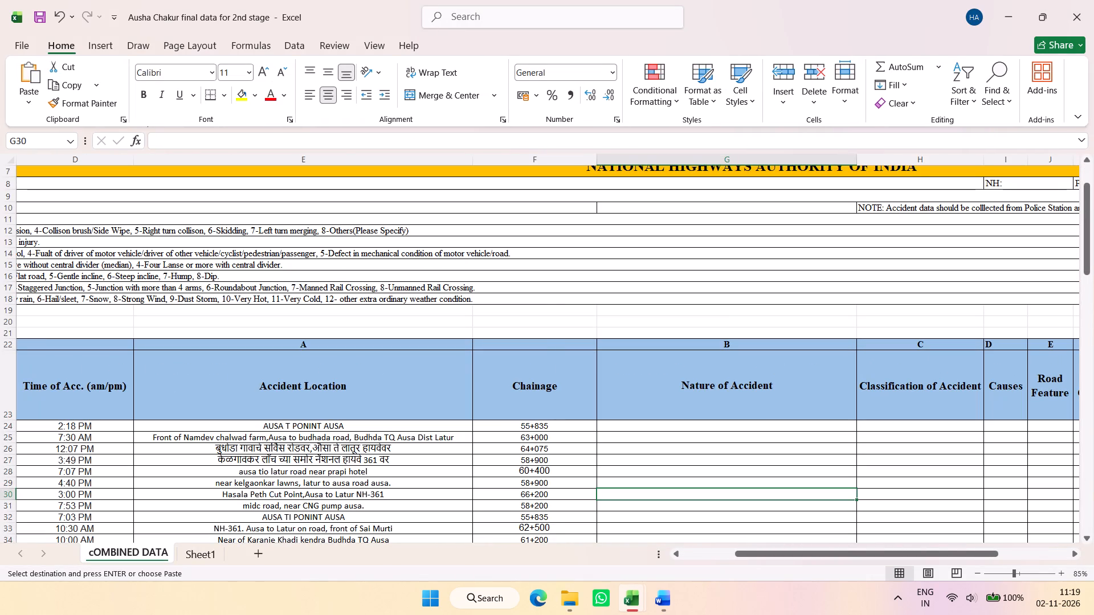
scroll(748, 504, "down", 1, "ctrl")
left_click_drag(830, 559, 789, 559)
left_click(60, 257)
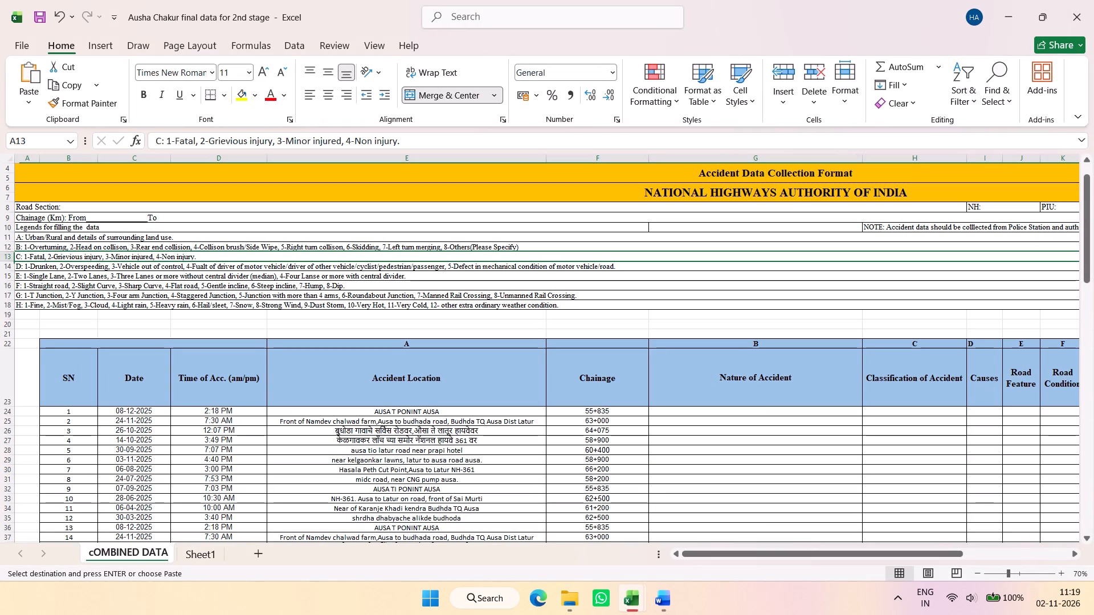
left_click(630, 596)
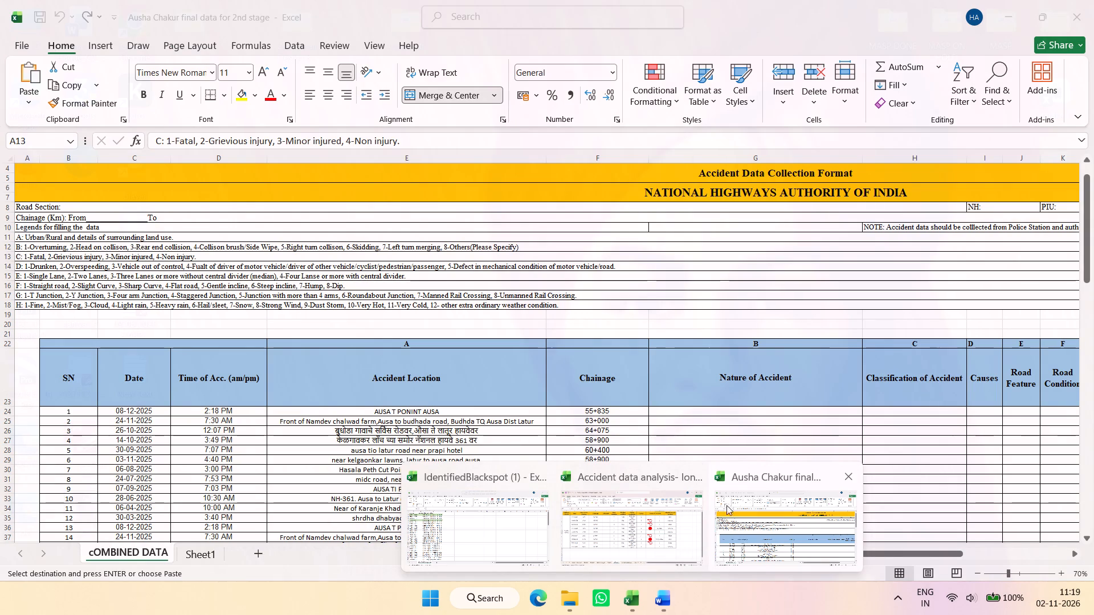
left_click(566, 269)
left_click(567, 264)
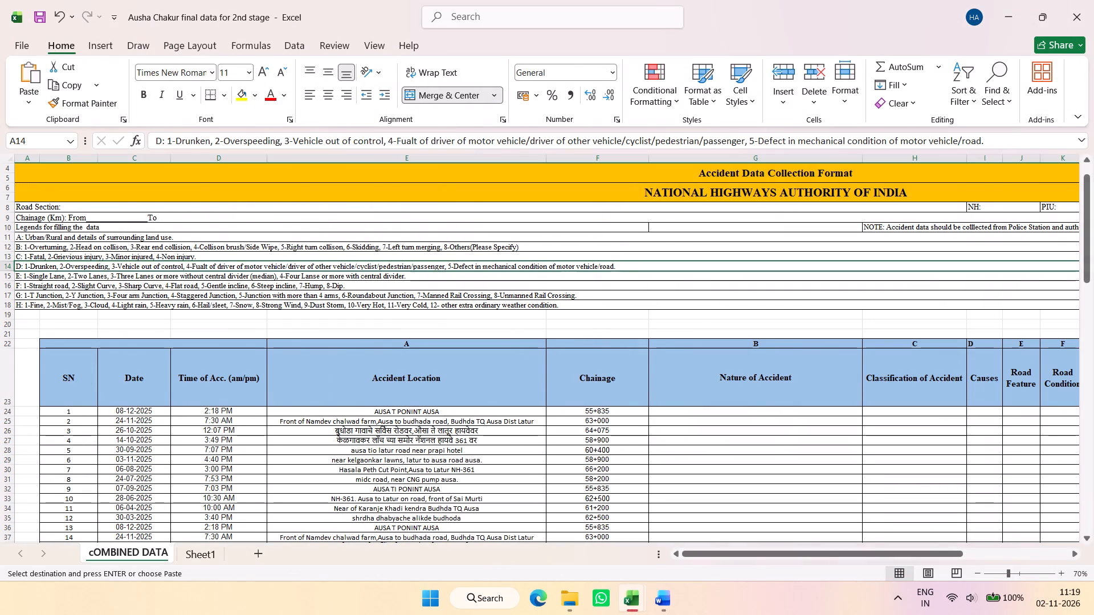
left_click_drag(1001, 141, 815, 146)
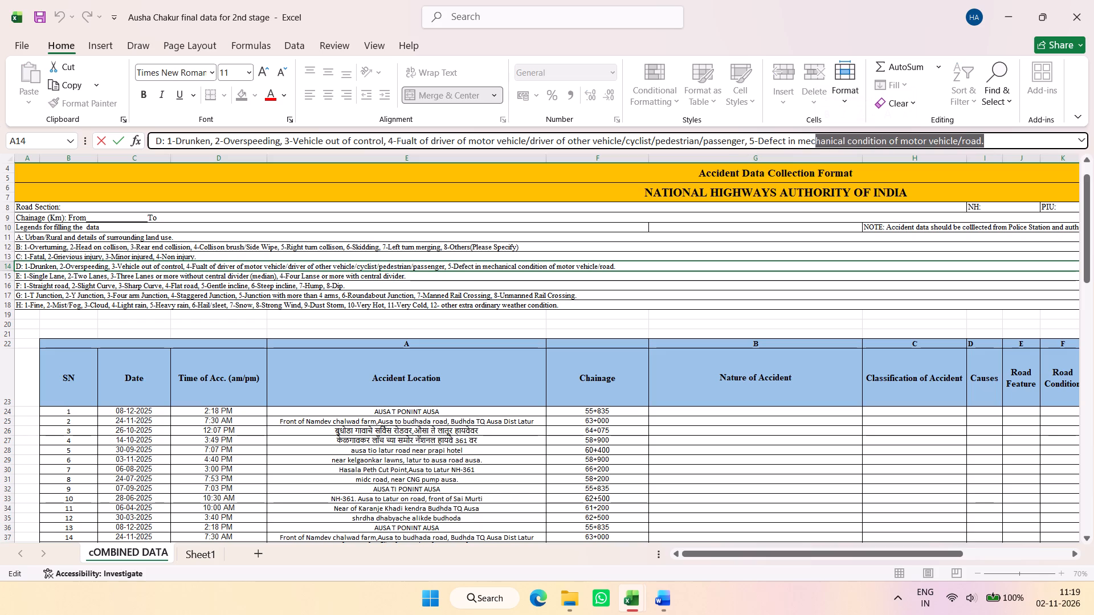
left_click_drag(759, 144, 979, 139)
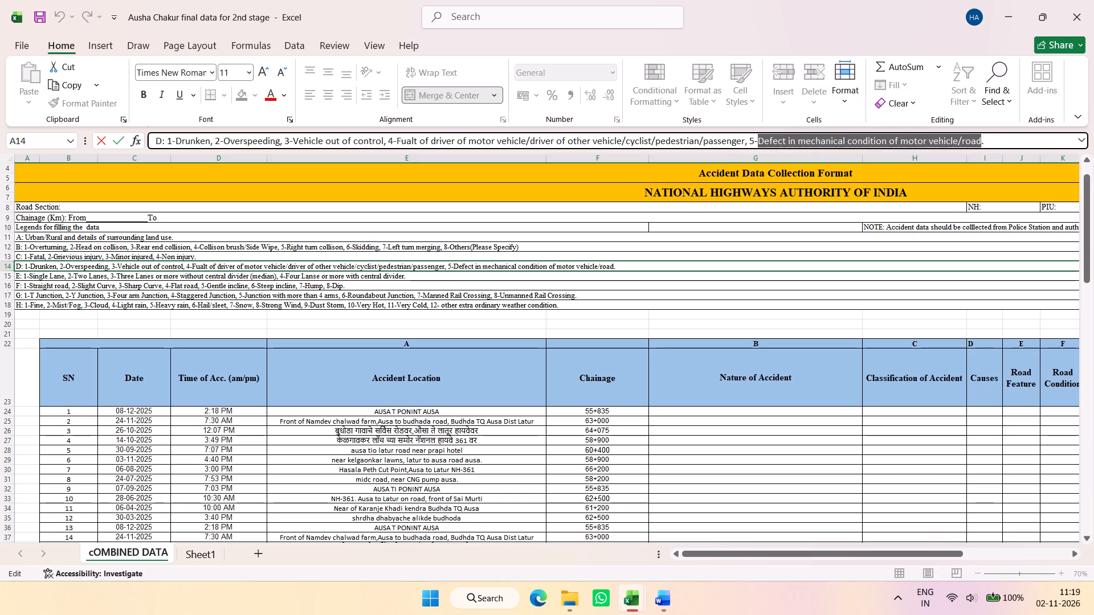
left_click_drag(979, 139, 979, 140)
key("ctrl+c")
key("ctrl+c")
key("ctrl+c")
key("ctrl+c")
key("ctrl+c")
key("ctrl+c")
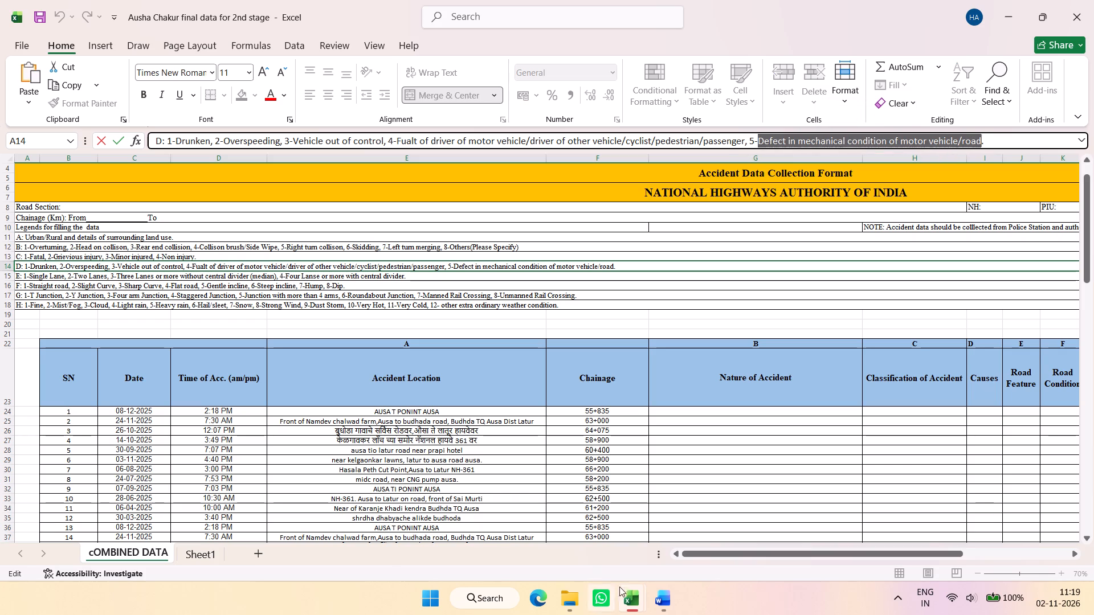
In the londhali talegaon workbook's collision 2 sheet, replace the cause code in I4 with the copied wording.
left_click(645, 594)
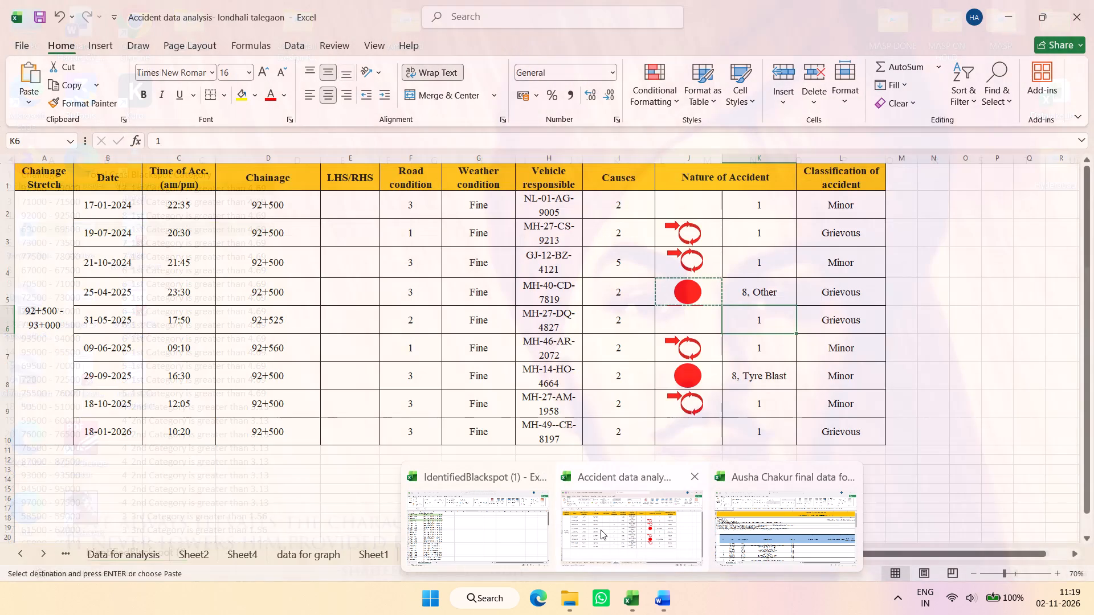
left_click(601, 530)
left_click(631, 266)
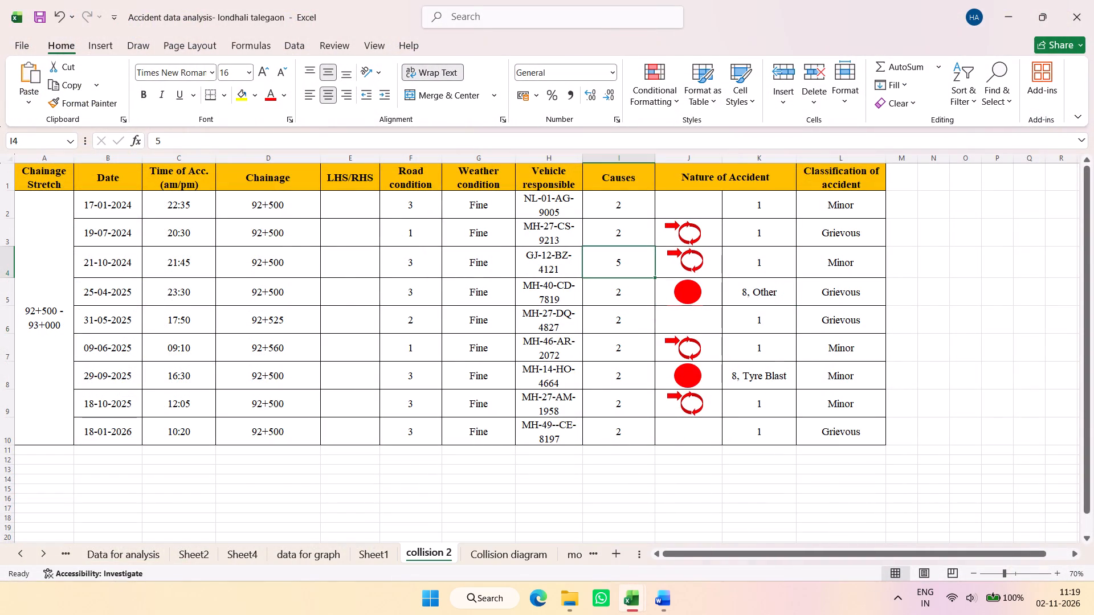
left_click_drag(224, 143, 105, 131)
key("ctrl+v")
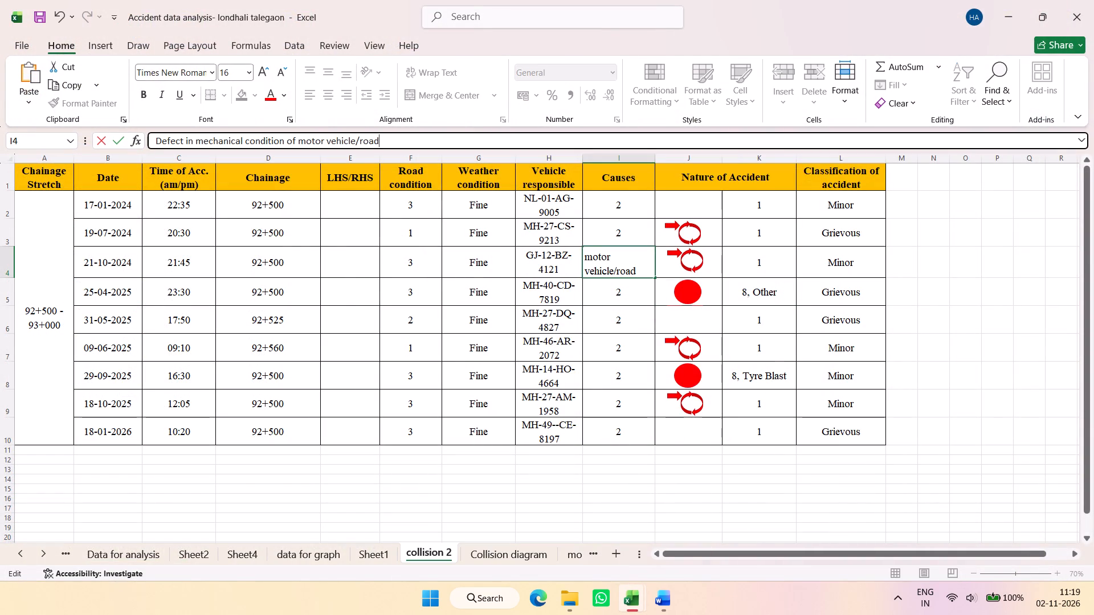
key("Return")
Increase row 4's height to fit the full wrapped cause text in I4.
left_click(623, 264)
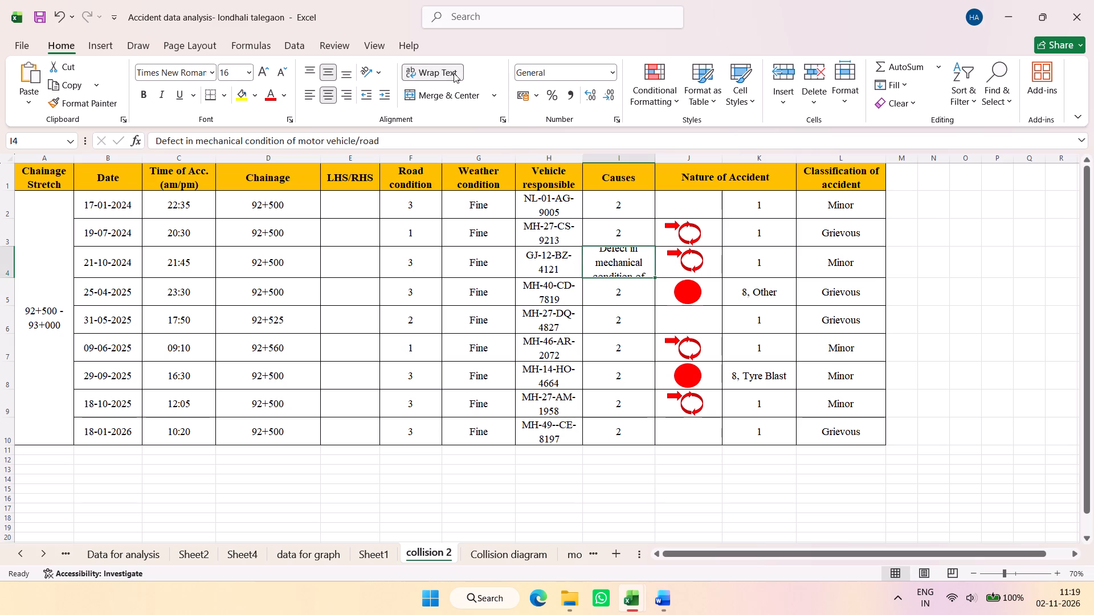
double_click(440, 72)
left_click_drag(12, 278, 11, 288)
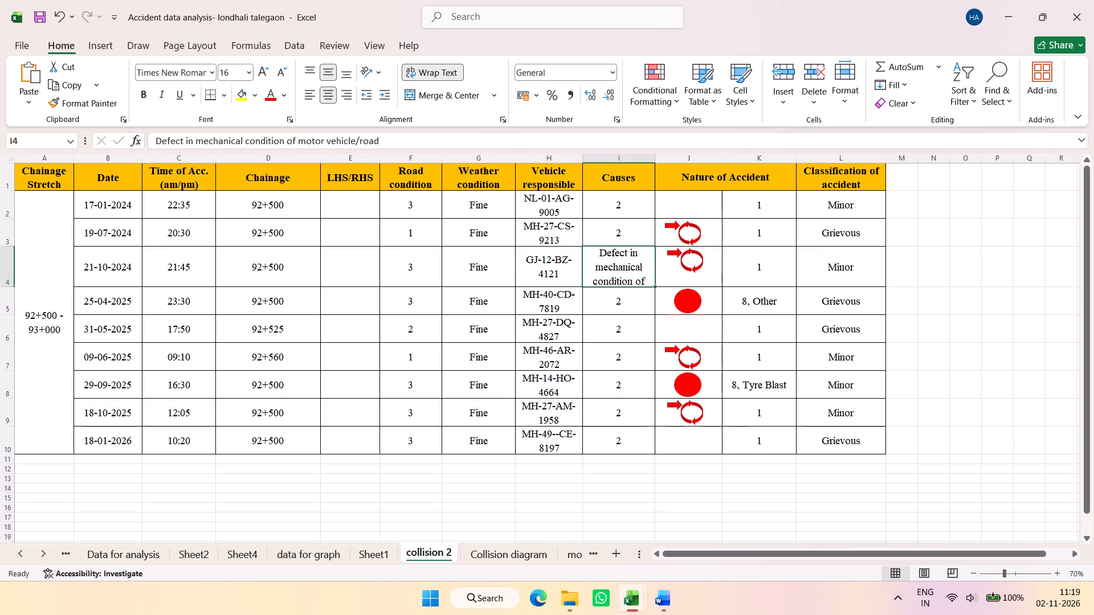
left_click_drag(11, 288, 10, 304)
left_click_drag(10, 304, 9, 313)
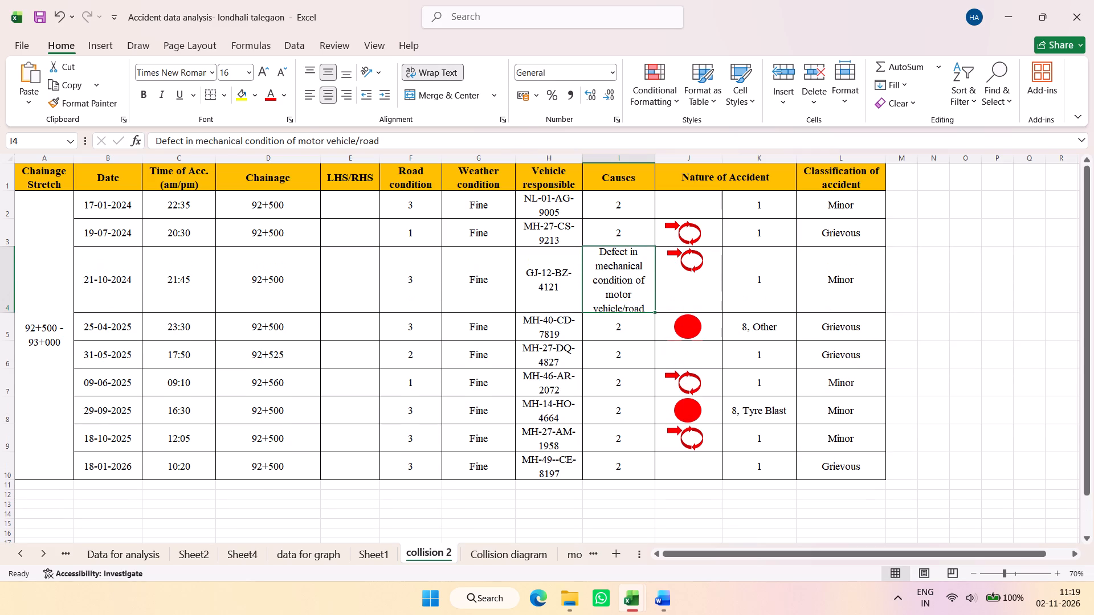
left_click_drag(9, 313, 7, 319)
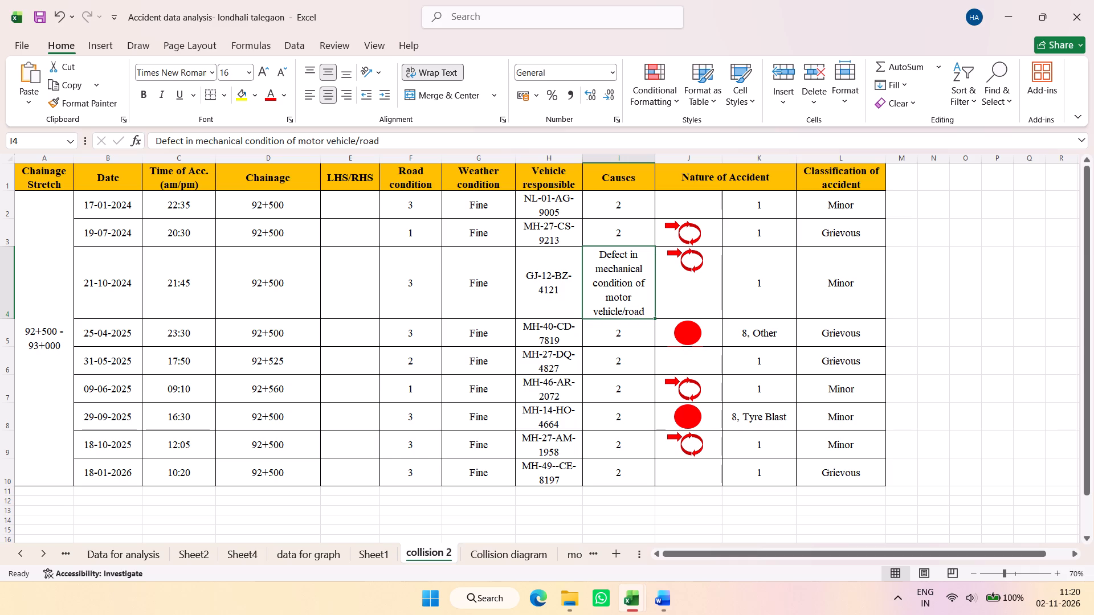
Replace every cause code 2 in the Causes column with "Overspeeding", filling I2, I3 and I5 to I10.
left_click(638, 587)
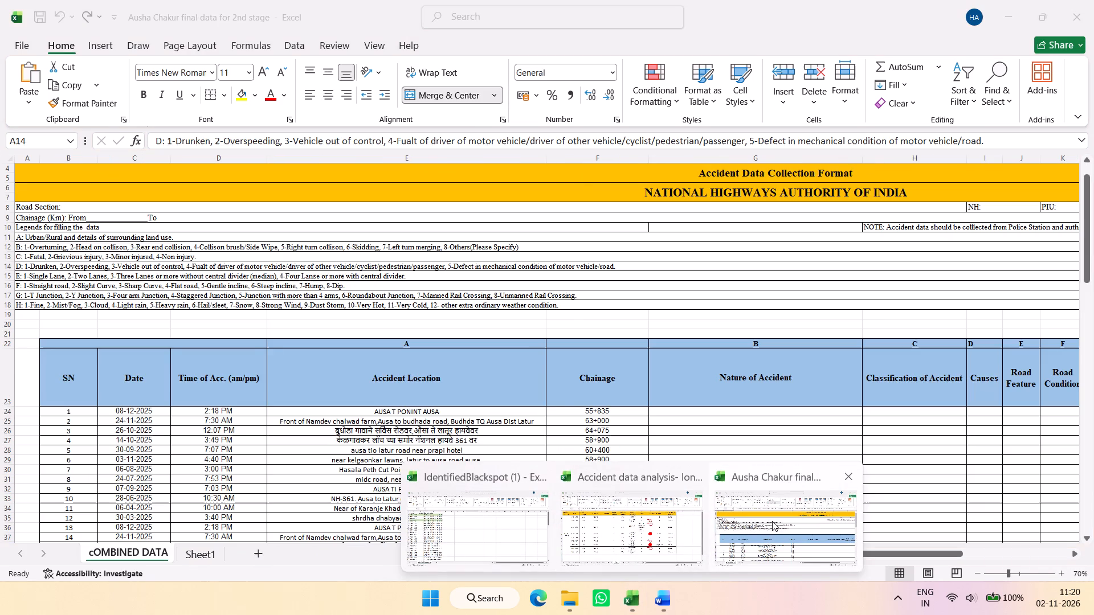
left_click(664, 527)
left_click(621, 208)
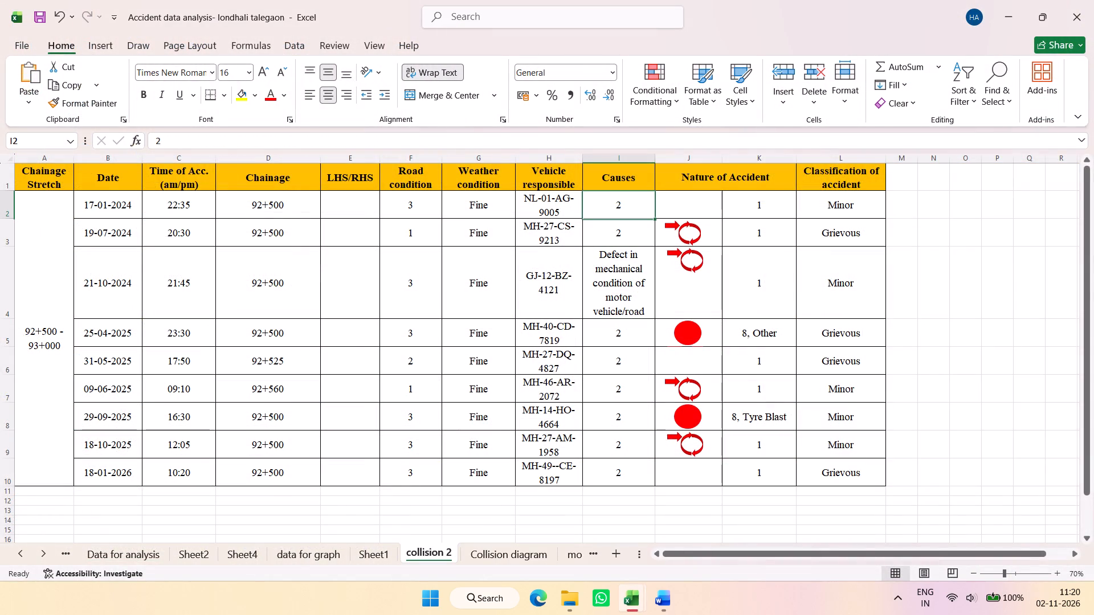
type("Overspeeding")
left_click(622, 244)
left_click(624, 206)
key("ctrl+c")
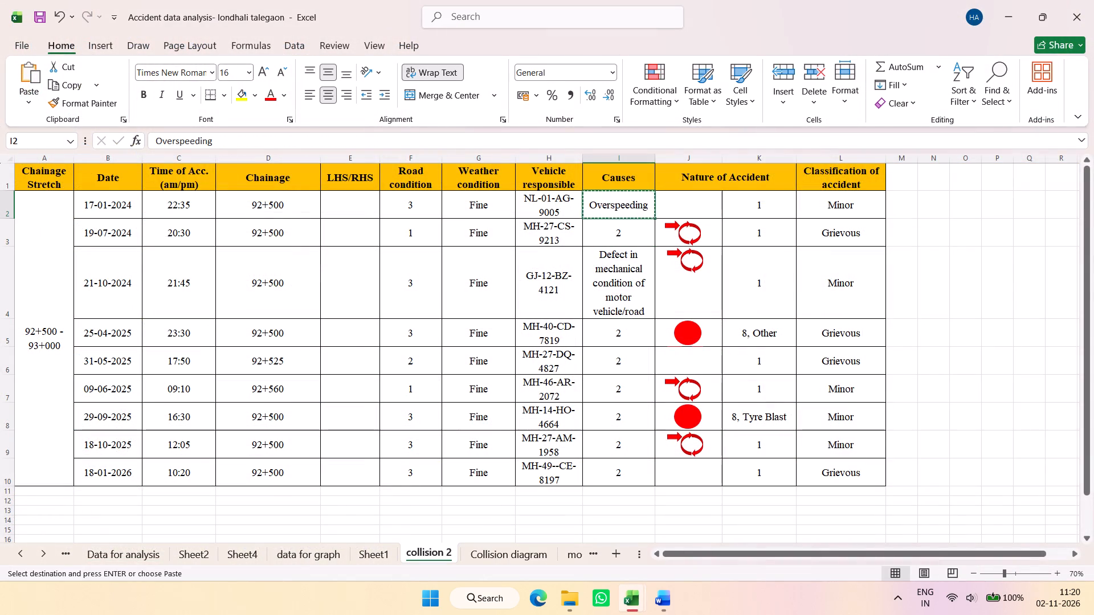
left_click(630, 238)
key("ctrl+v")
left_click_drag(621, 334, 614, 472)
key("ctrl+v")
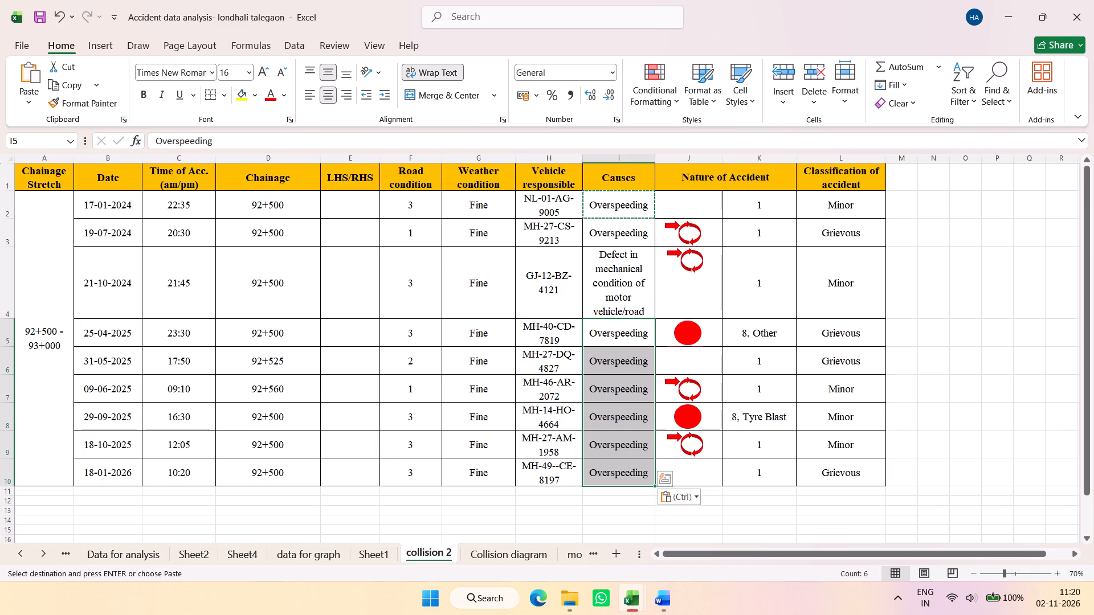
key("alt+Tab")
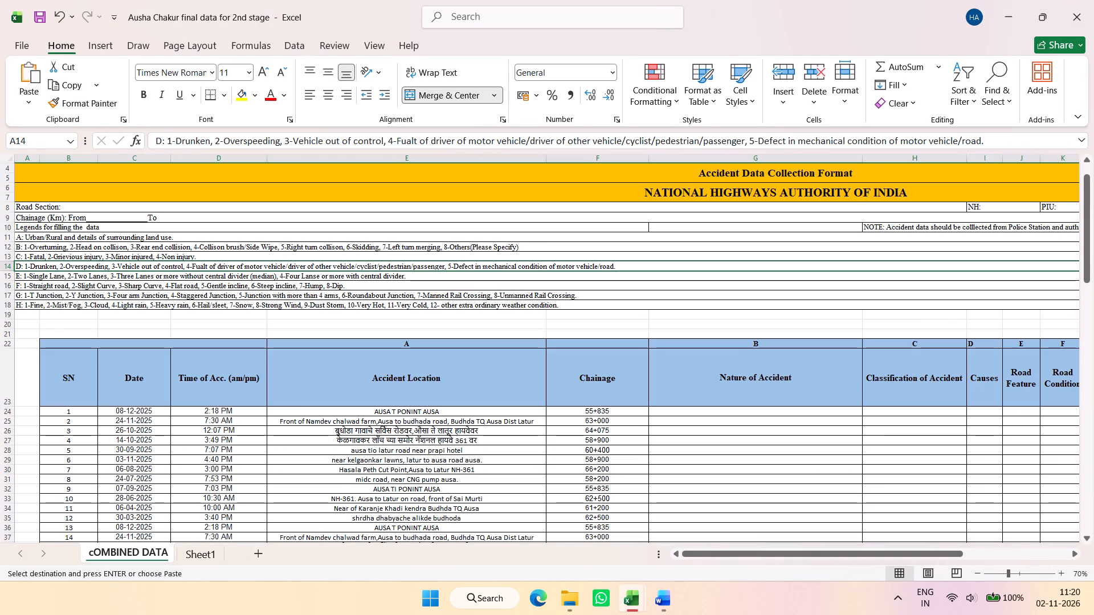
left_click(51, 248)
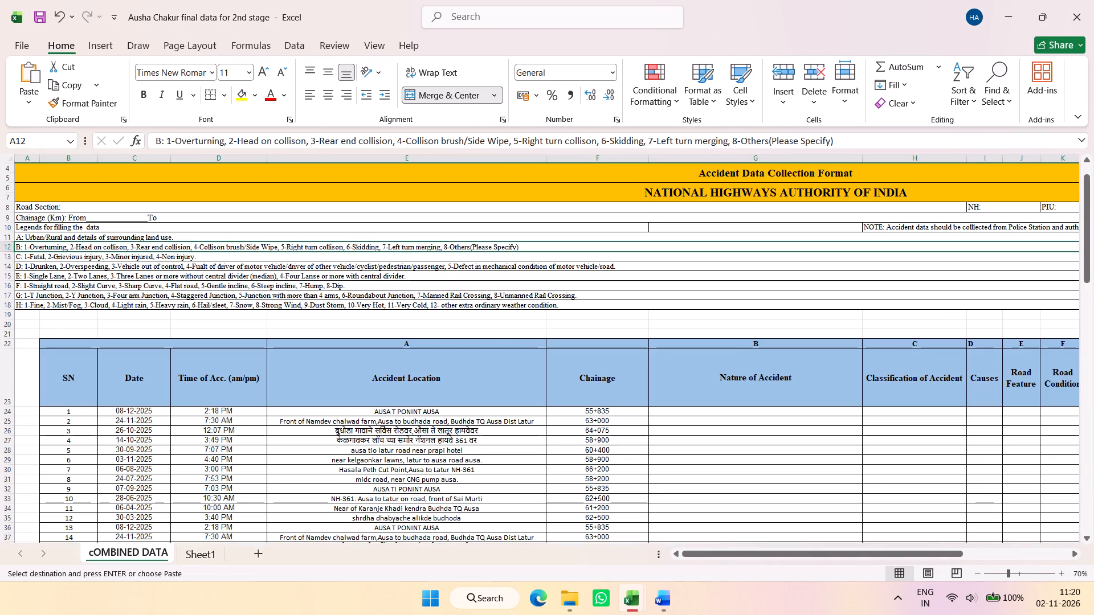
key("alt+Tab")
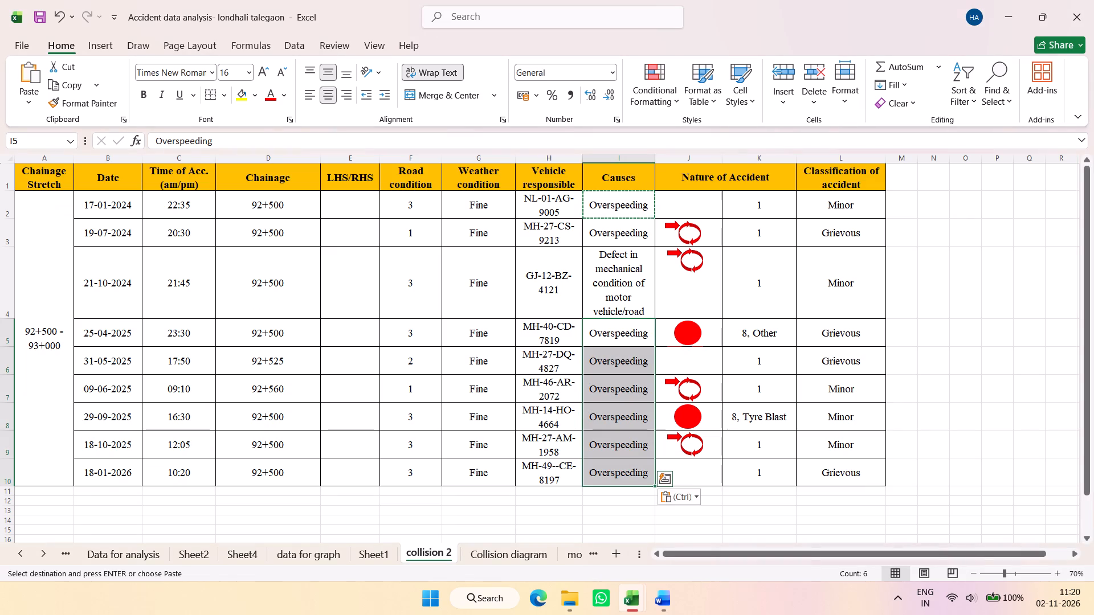
left_click(757, 199)
type("Overturning")
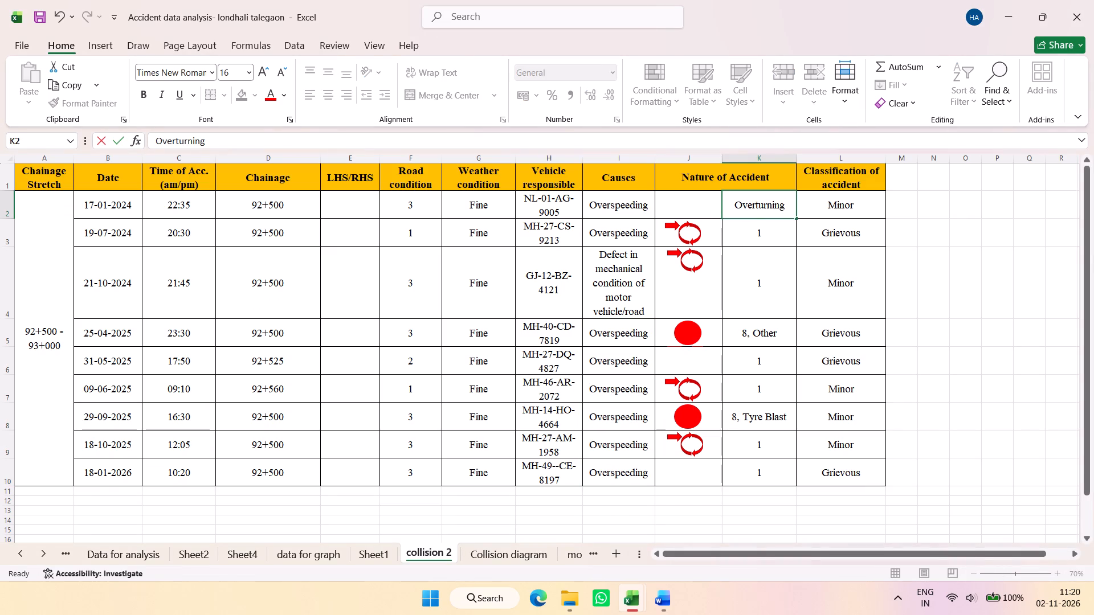
left_click(770, 228)
left_click(766, 202)
key("ctrl+c")
left_click_drag(764, 238, 762, 273)
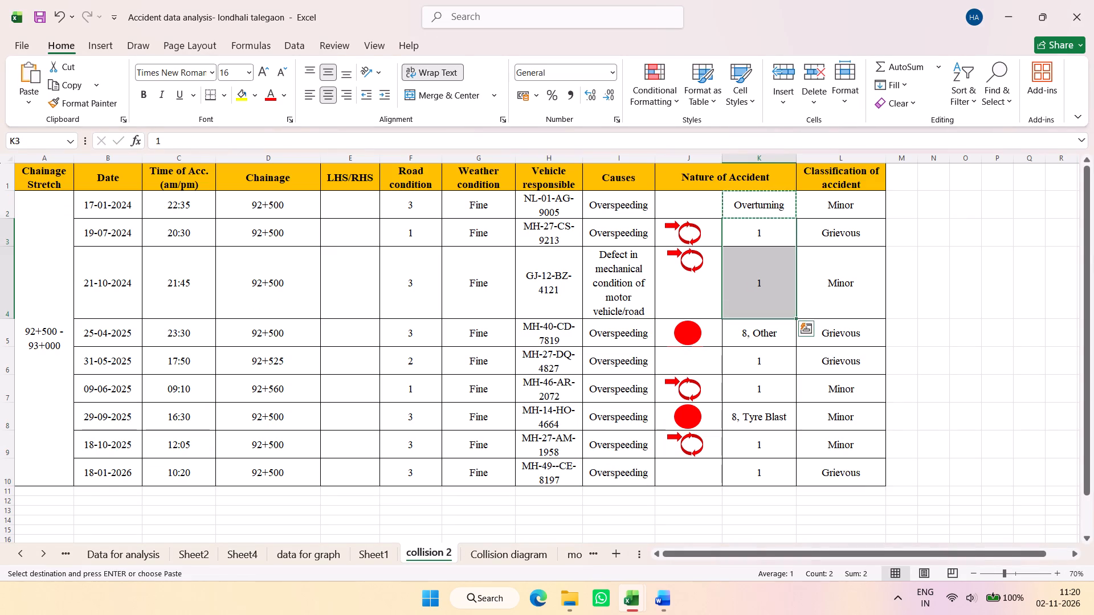
key("ctrl+v")
left_click_drag(756, 357, 756, 386)
key("ctrl+v")
left_click_drag(764, 442, 767, 470)
key("ctrl+v")
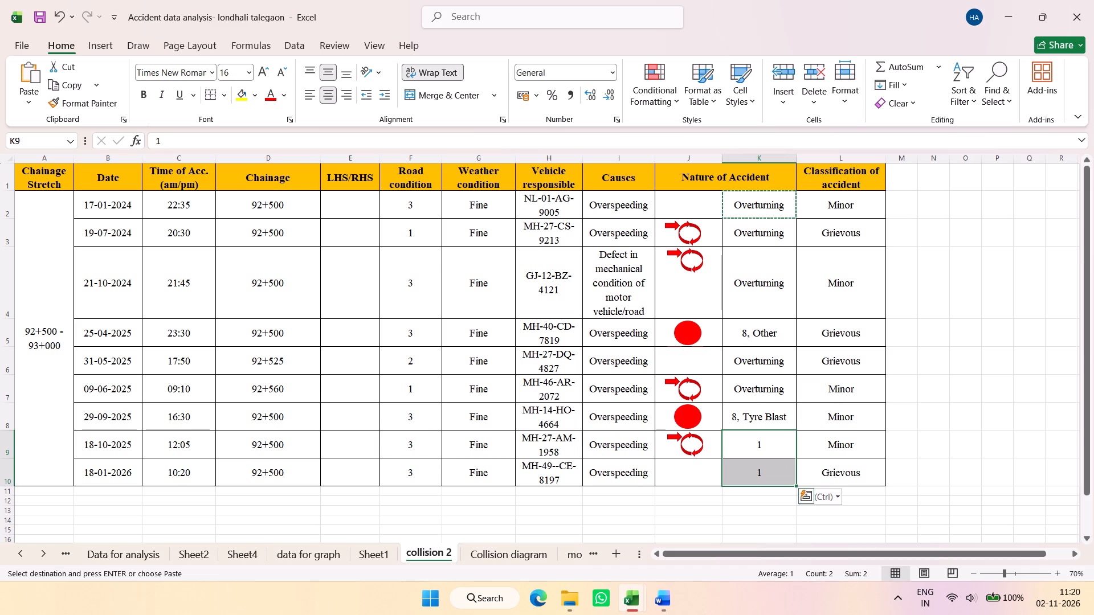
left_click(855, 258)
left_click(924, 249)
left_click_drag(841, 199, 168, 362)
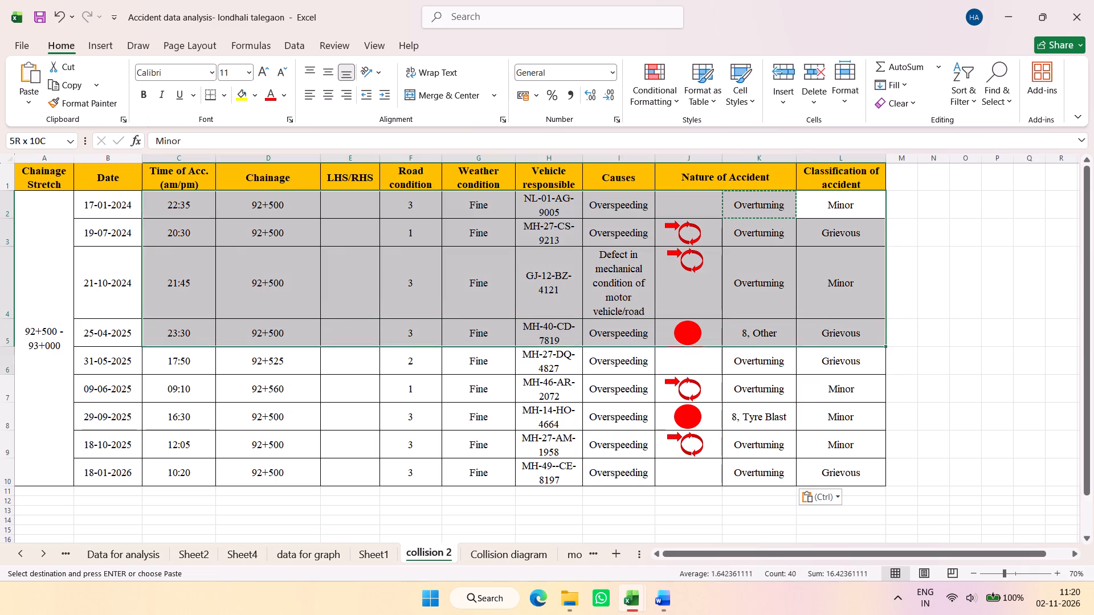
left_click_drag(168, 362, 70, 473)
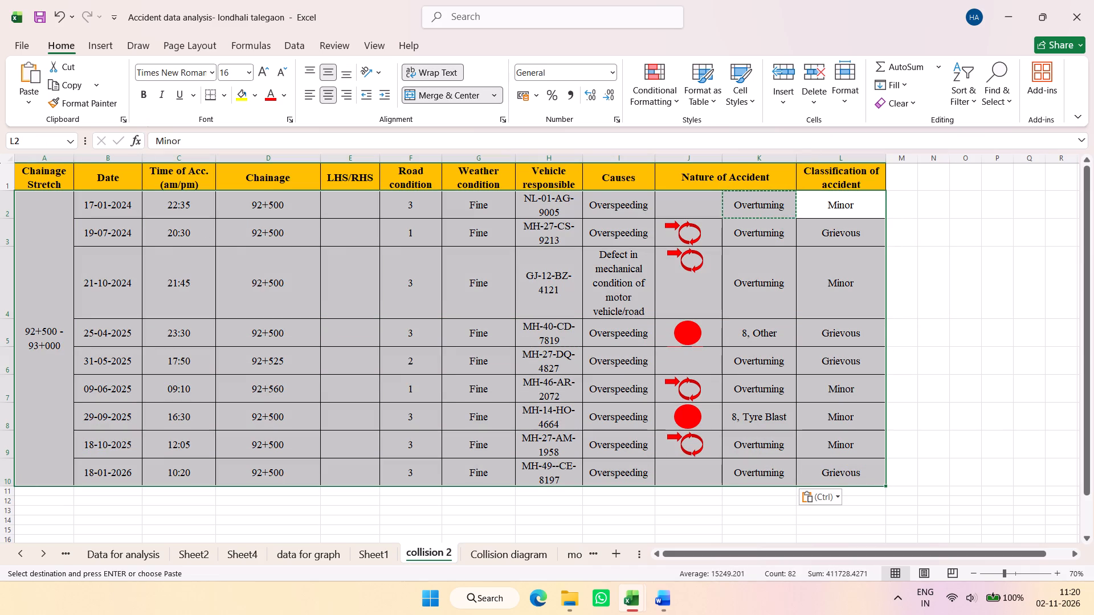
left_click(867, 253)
Copy the overturning symbol from J3 into the empty Nature of Accident cells J2, J6 and J10.
left_click(711, 226)
key("ctrl+c")
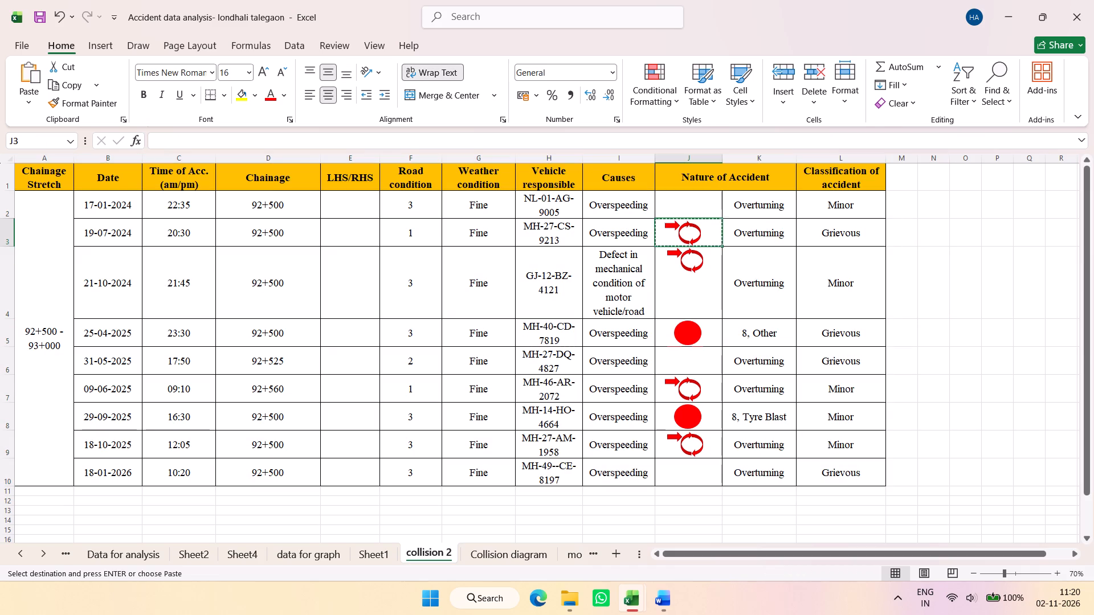
left_click(706, 210)
key("ctrl+v")
left_click(701, 298)
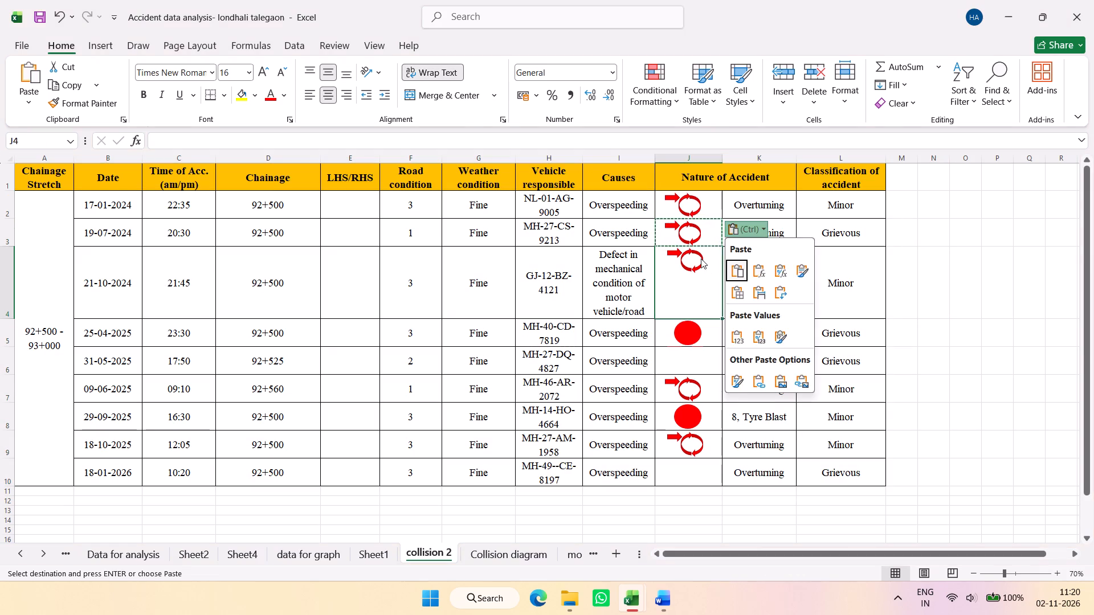
left_click(695, 260)
left_click(706, 370)
key("ctrl+v")
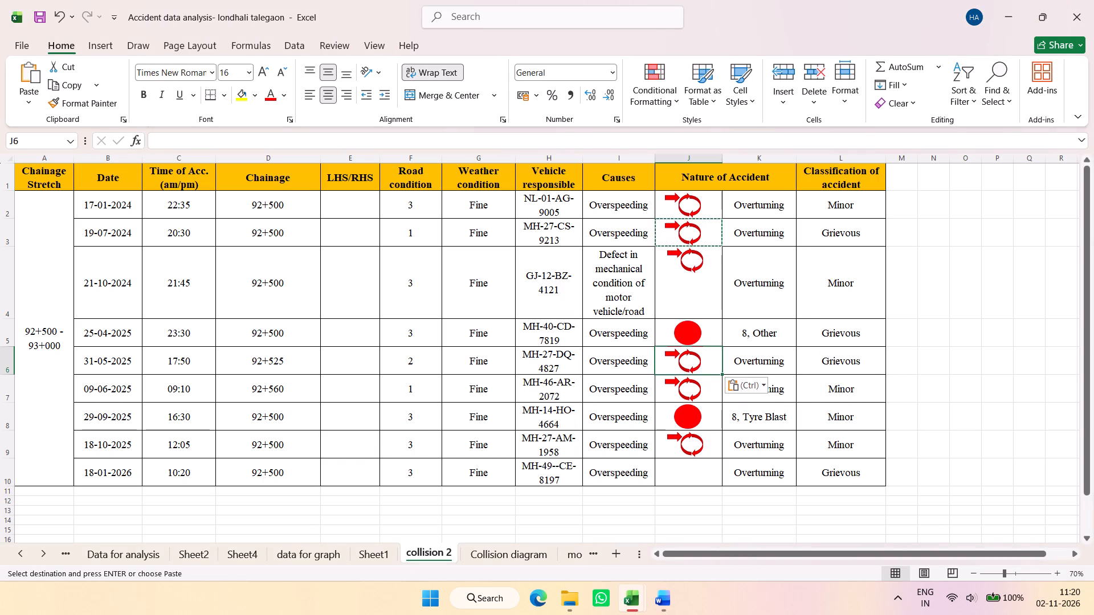
left_click(700, 475)
key("ctrl+v")
left_click(870, 438)
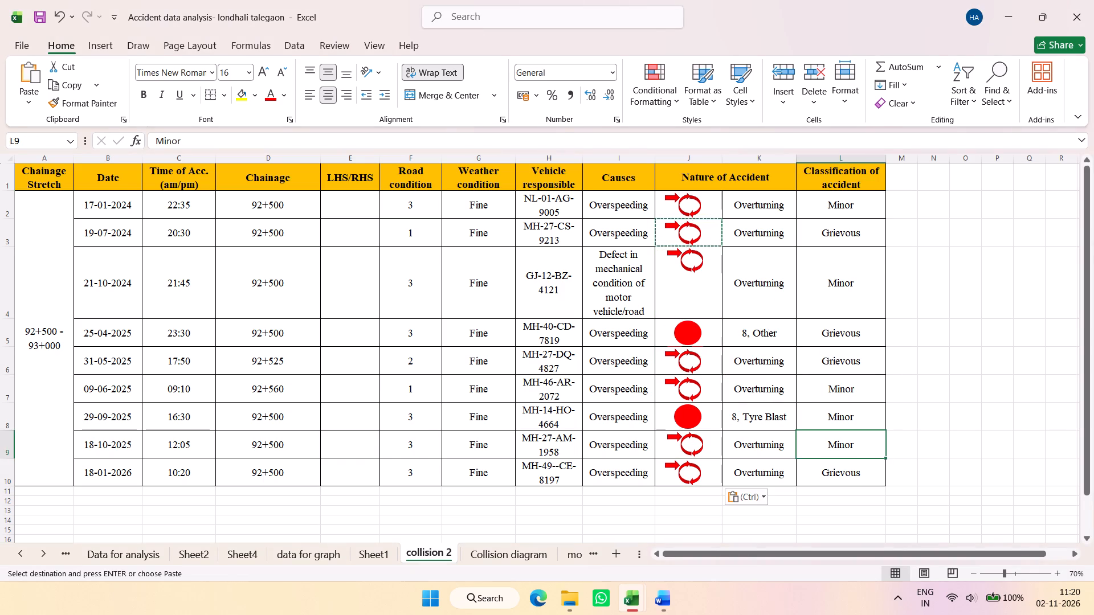
Move the arrow and circular-arrow symbol in J4 down to the vertical middle of its enlarged cell.
left_click(697, 264)
left_click(686, 266, "ctrl")
left_click(673, 253, "ctrl")
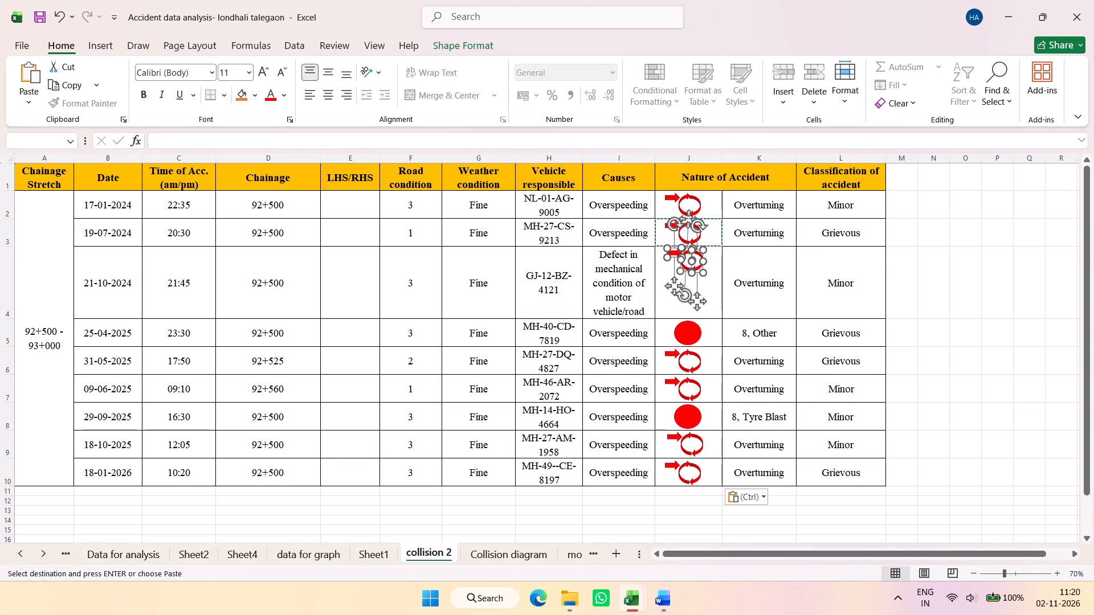
left_click_drag(698, 302, 698, 321)
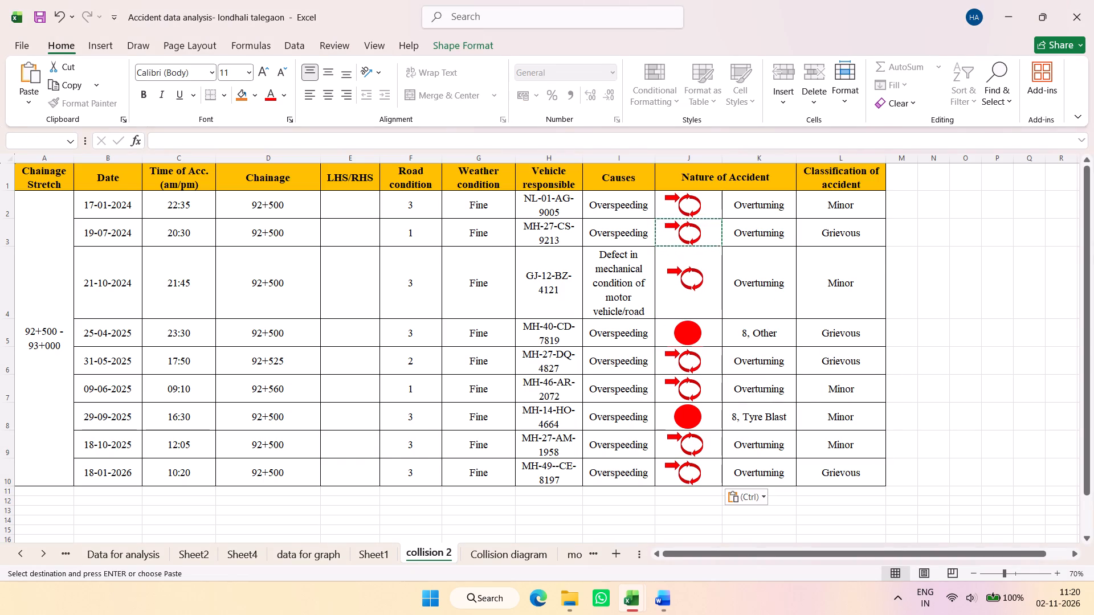
left_click_drag(698, 321, 698, 322)
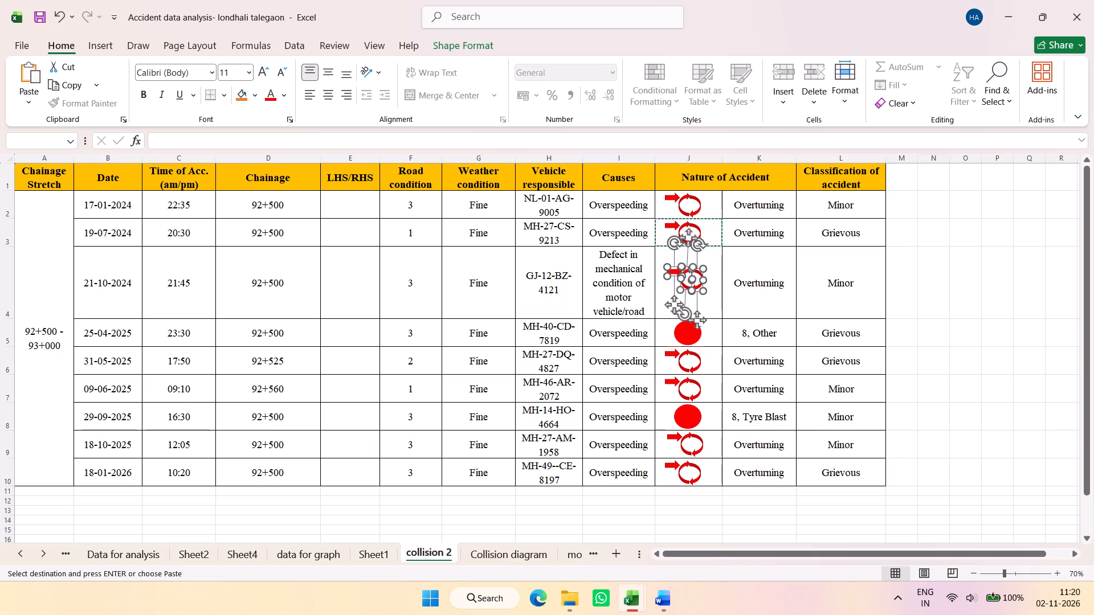
left_click(927, 298)
left_click(864, 261)
left_click(938, 208)
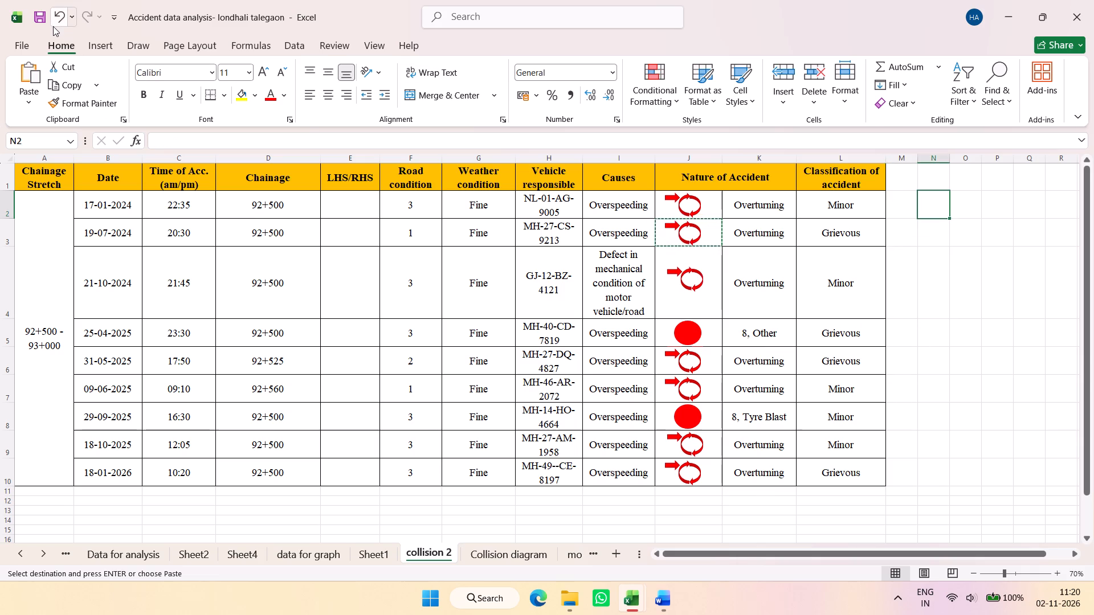
Save the accident data analysis workbook.
triple_click(49, 21)
left_click(49, 21)
scroll(342, 357, "down", 1)
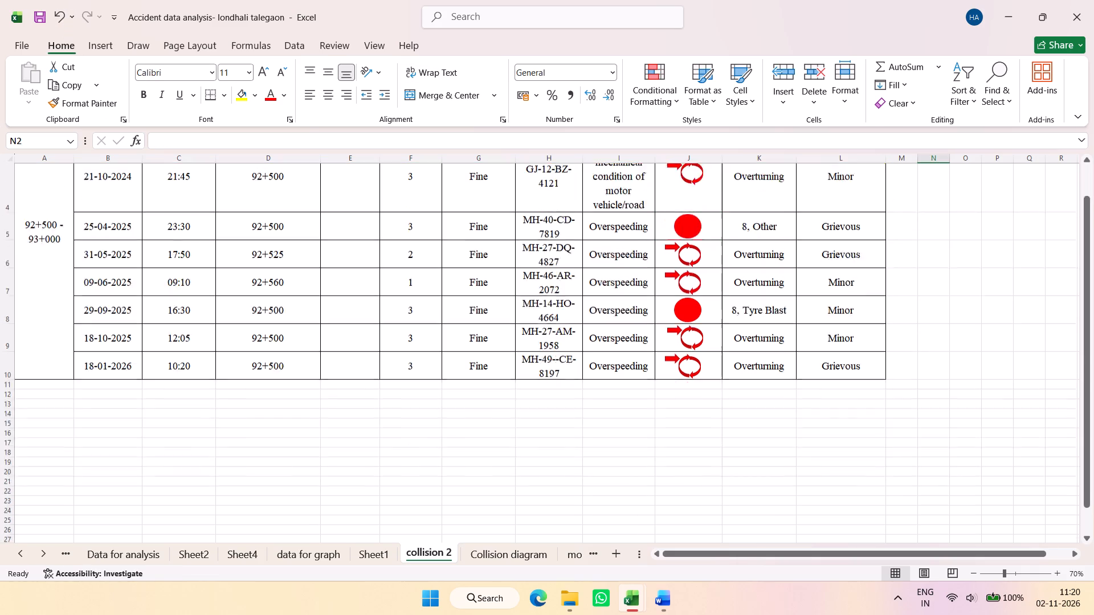
scroll(350, 362, "down", 4)
scroll(333, 373, "up", 15)
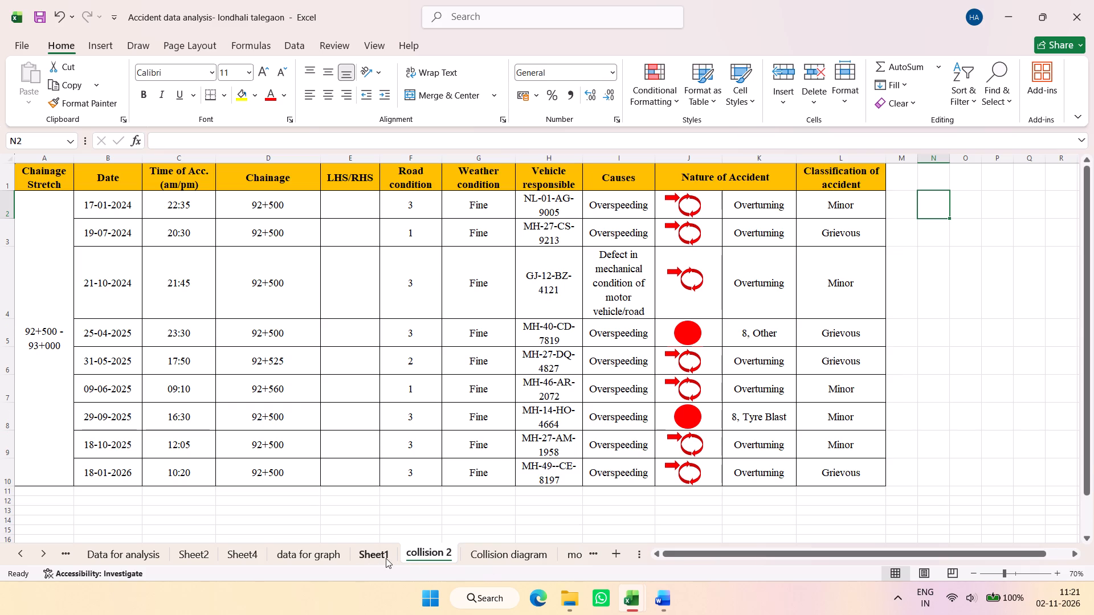
left_click(340, 550)
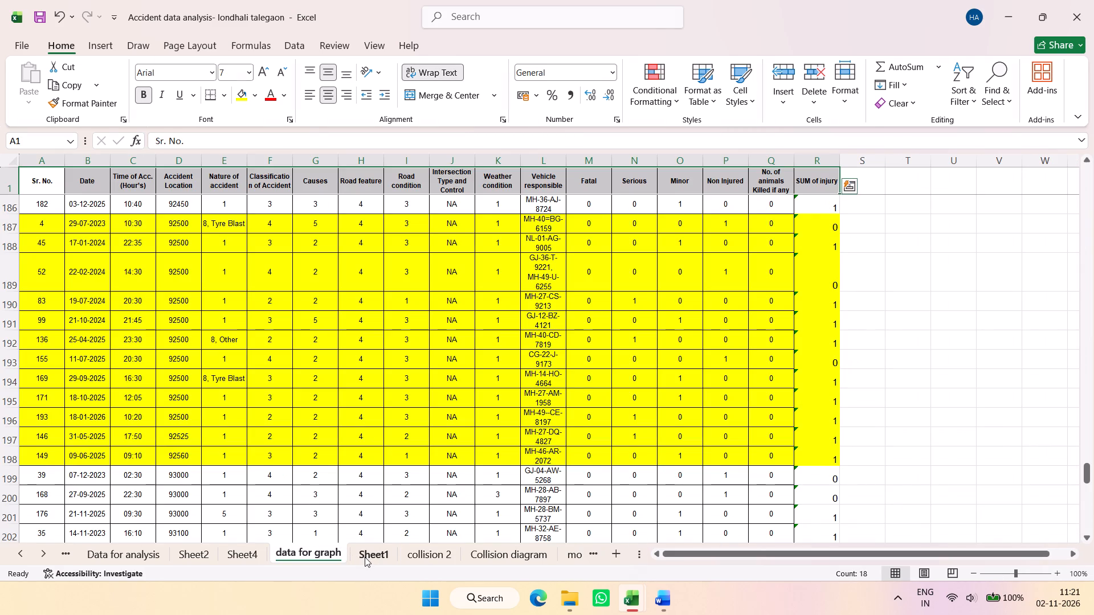
left_click(402, 558)
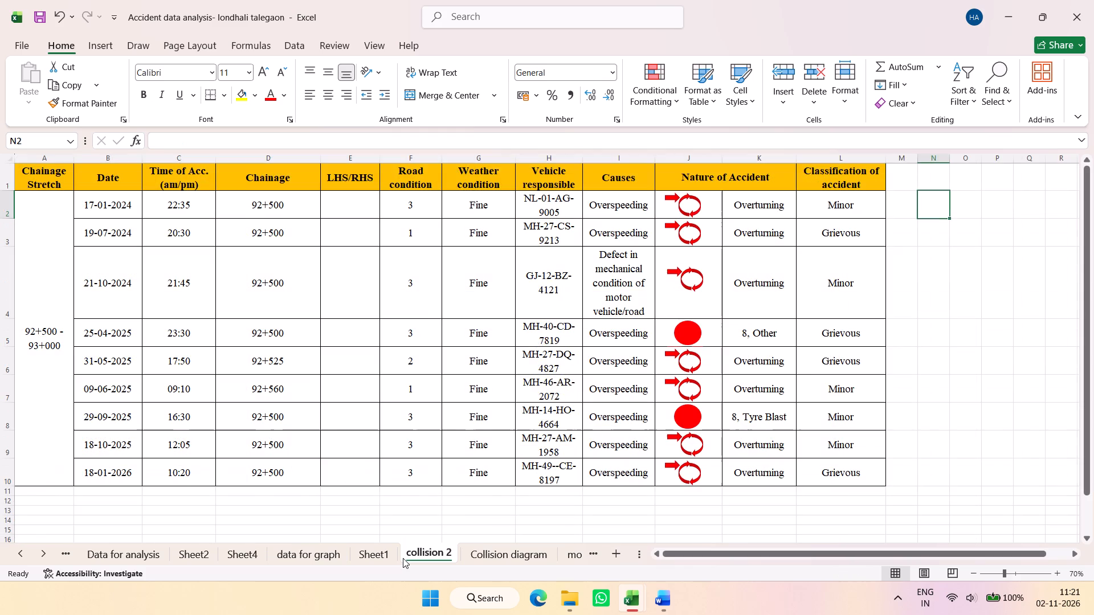
left_click(639, 601)
left_click(794, 539)
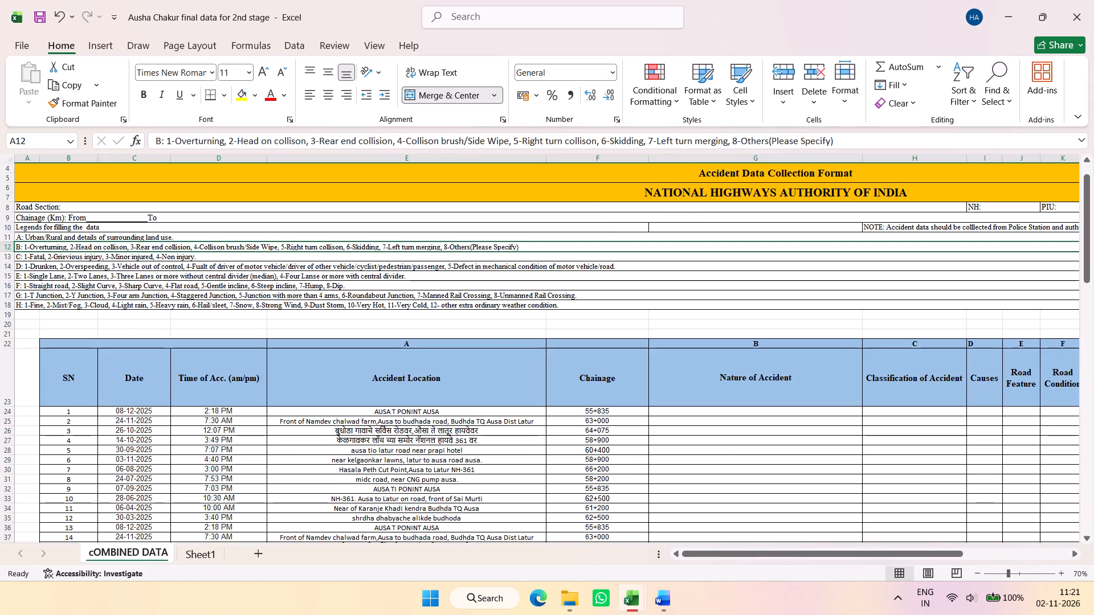
left_click_drag(876, 556, 915, 550)
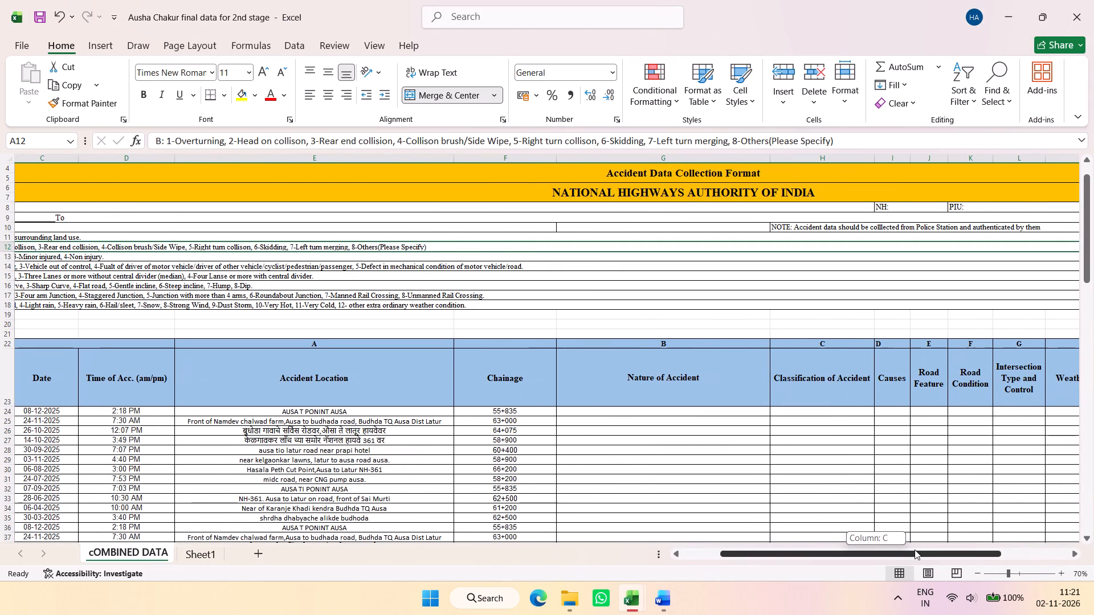
left_click_drag(915, 550, 635, 530)
left_click(31, 288)
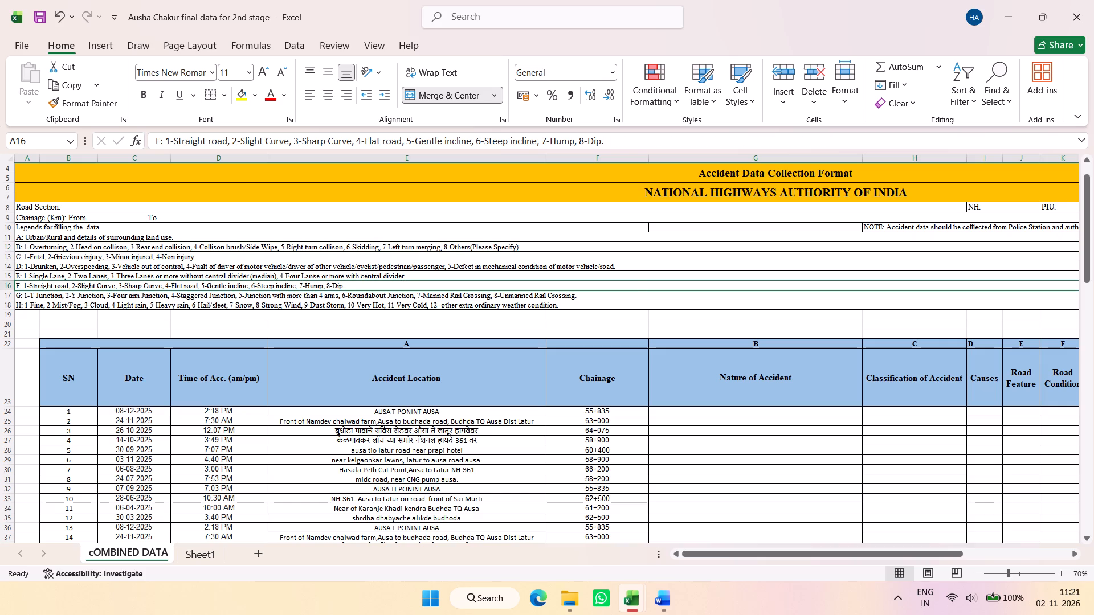
key("alt+Tab")
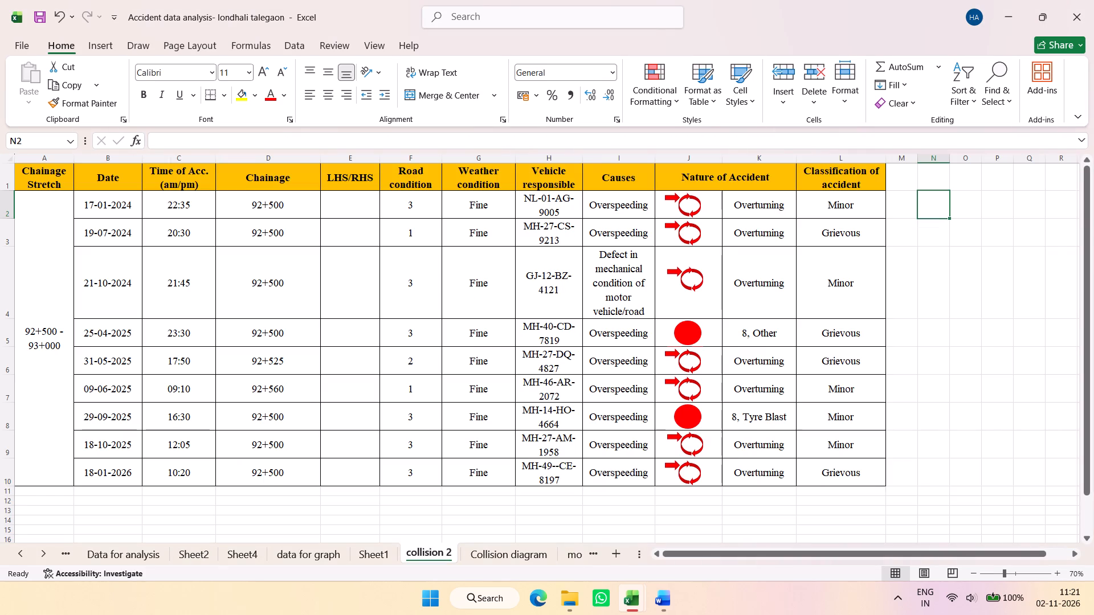
left_click(422, 354)
type("Slight Cirve")
key("BackSpace")
key("BackSpace")
key("BackSpace")
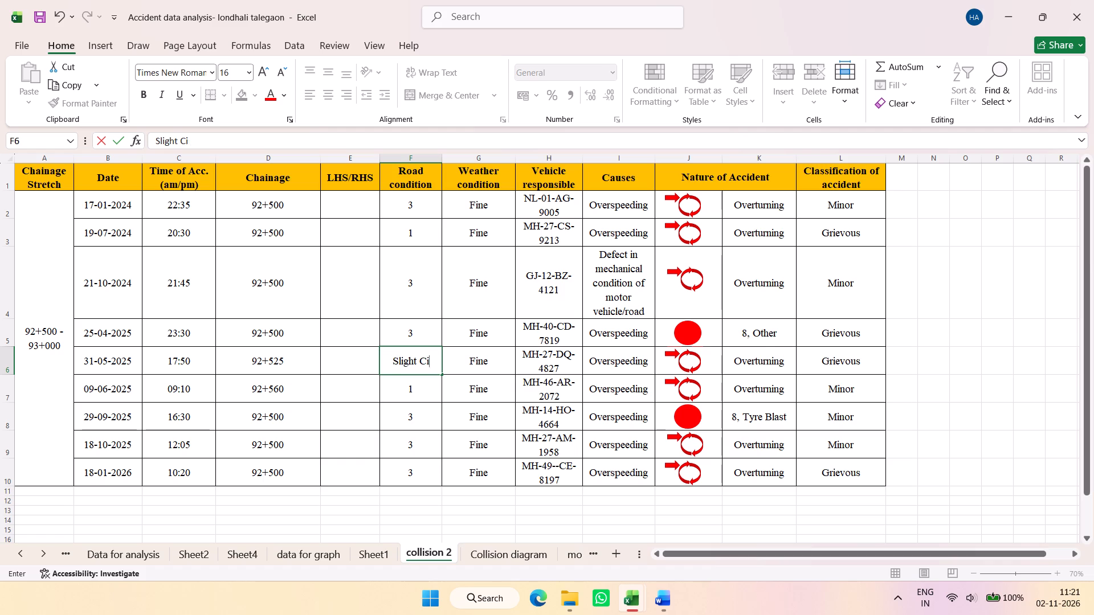
key("BackSpace")
type("urve")
left_click(427, 392)
Replace every code 3 in the Road condition column with "Sharp Curve", filling F8, F9, F10, F4, F5 and F2.
left_click(416, 416)
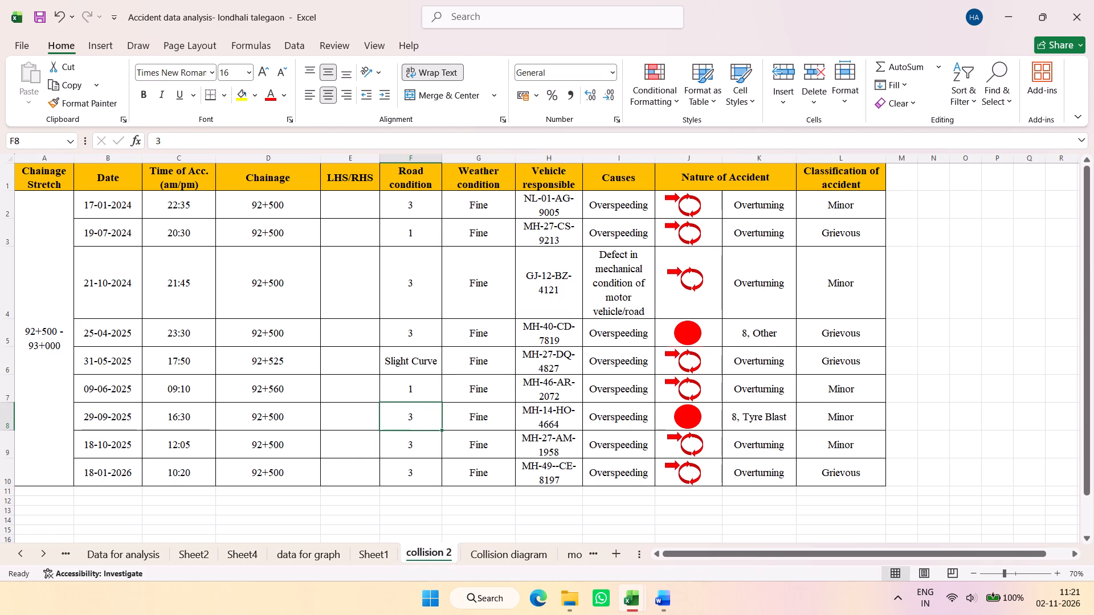
type("Sharp Ciurve")
key("BackSpace")
key("BackSpace")
key("BackSpace")
key("BackSpace")
key("BackSpace")
type("urve")
left_click(430, 446)
left_click(423, 422)
key("ctrl+c")
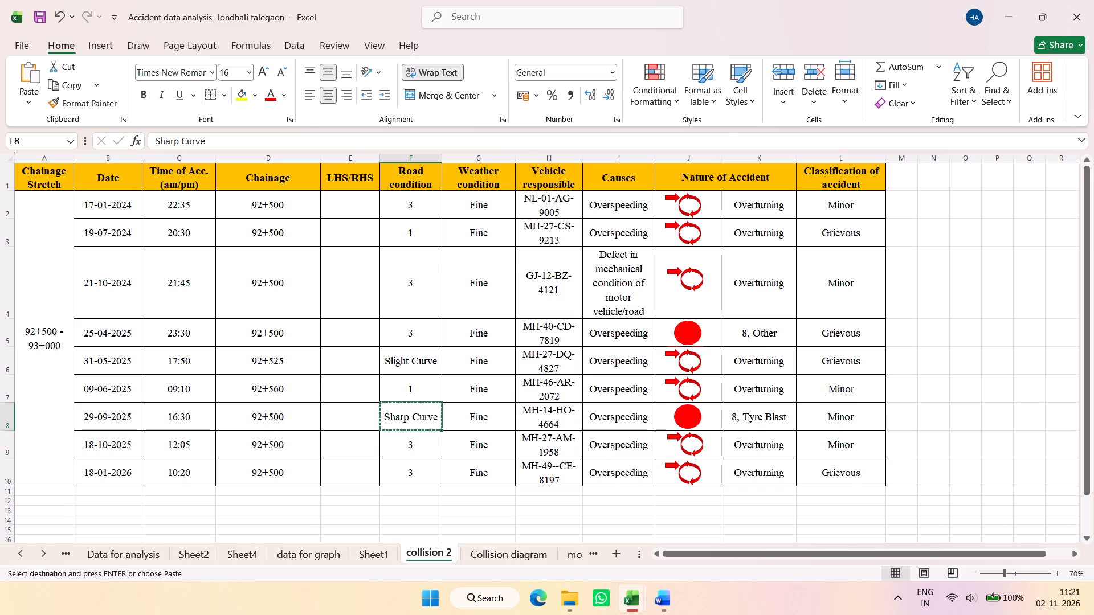
left_click_drag(422, 440, 422, 462)
key("ctrl+v")
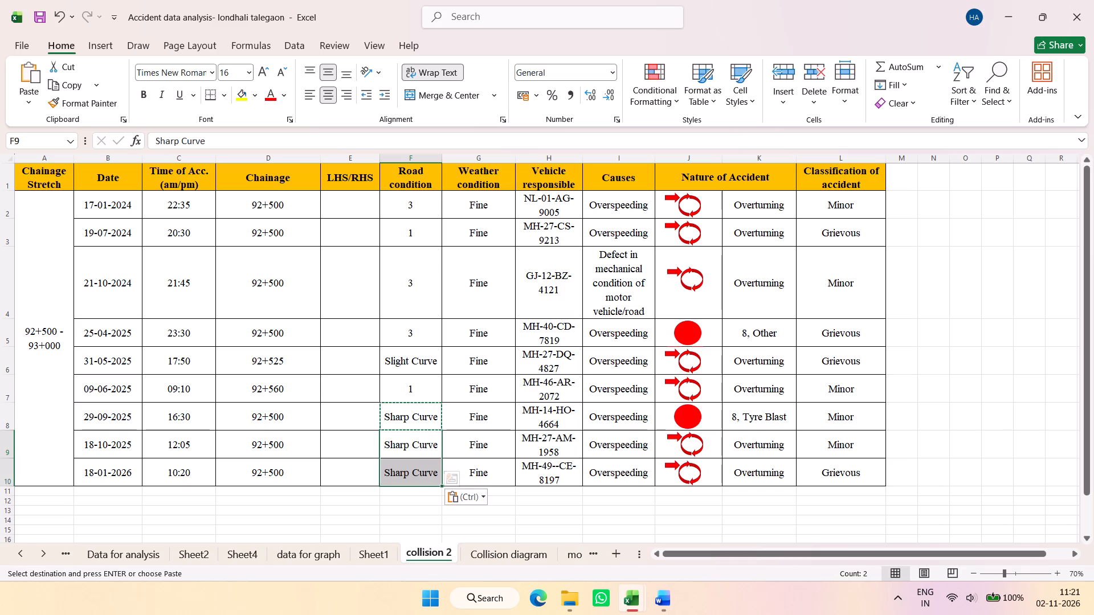
left_click_drag(430, 292, 428, 320)
key("ctrl+v")
left_click(431, 207)
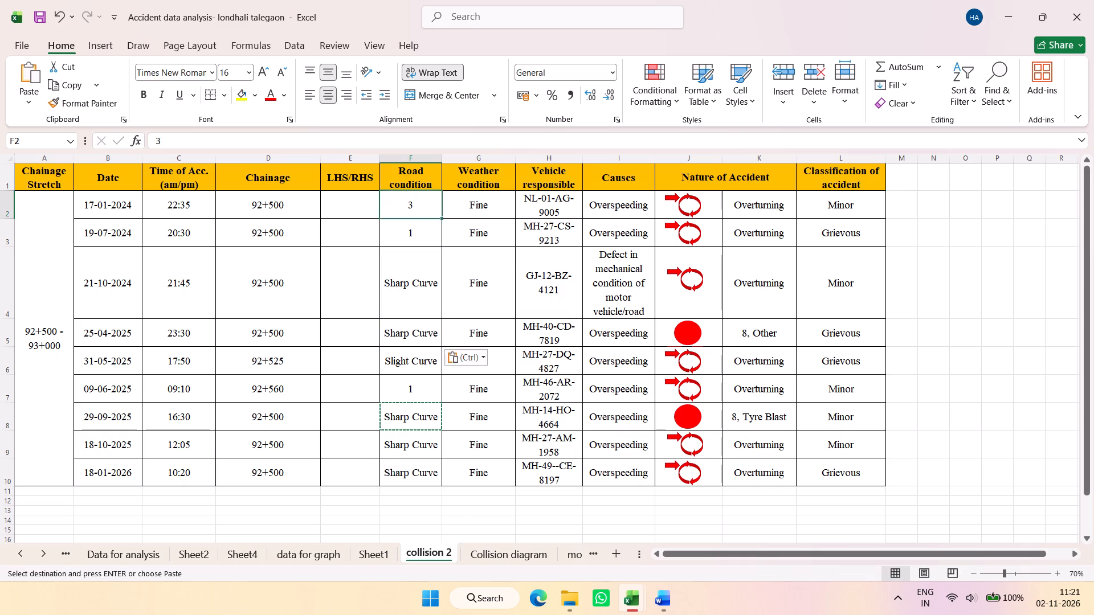
key("ctrl+v")
Replace each code 1 in the Road condition column, cells F3 and F7, with "Straight Road".
left_click(415, 236)
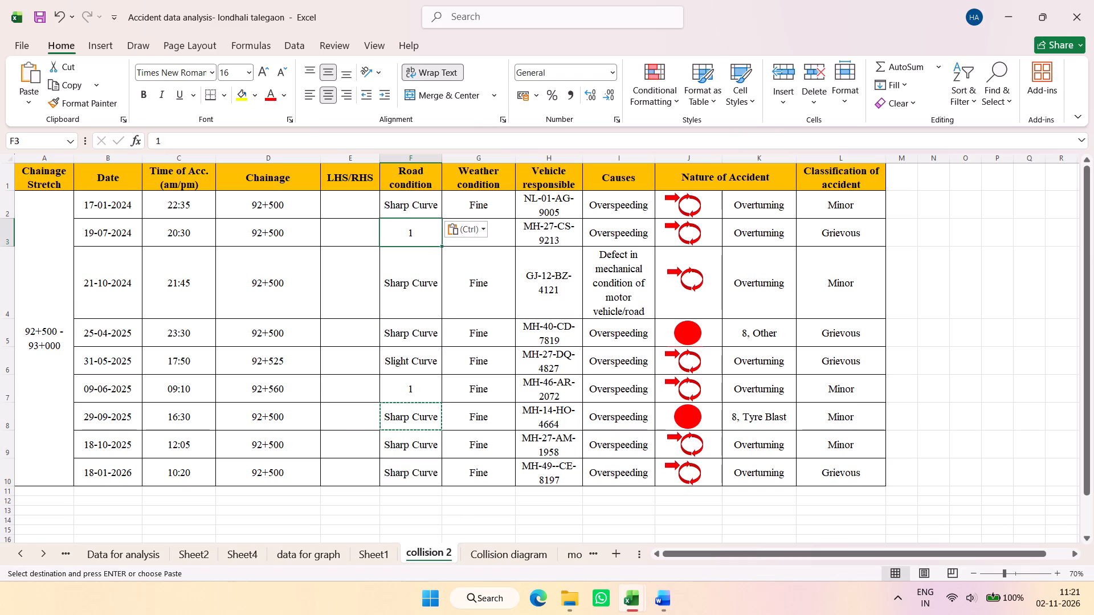
key("shift+s")
type("traight Road")
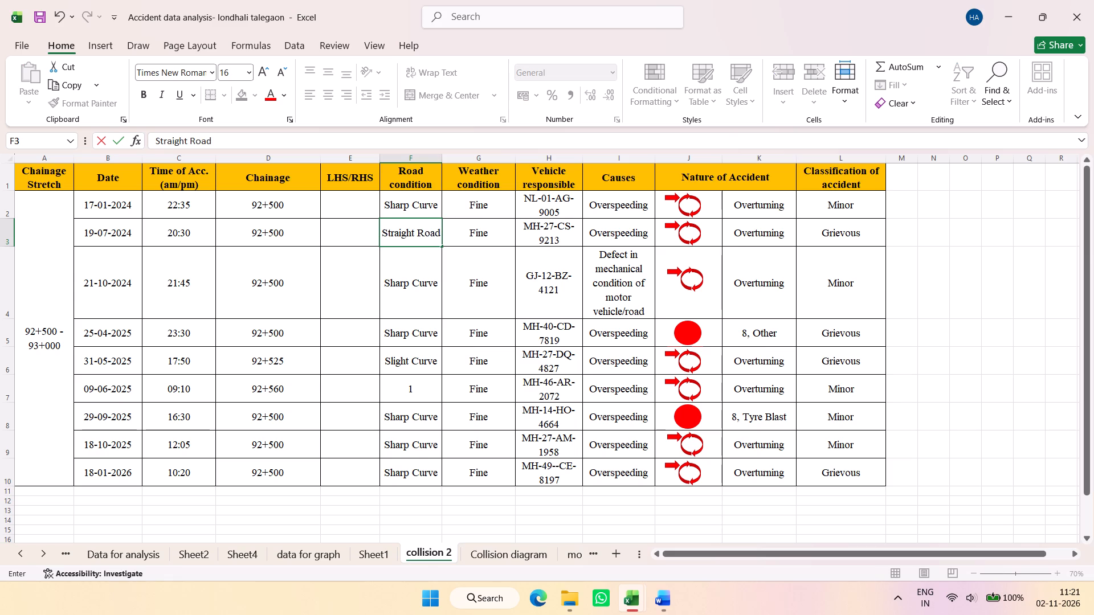
left_click(429, 232)
left_click(464, 237)
left_click(407, 236)
key("ctrl+c")
left_click(414, 399)
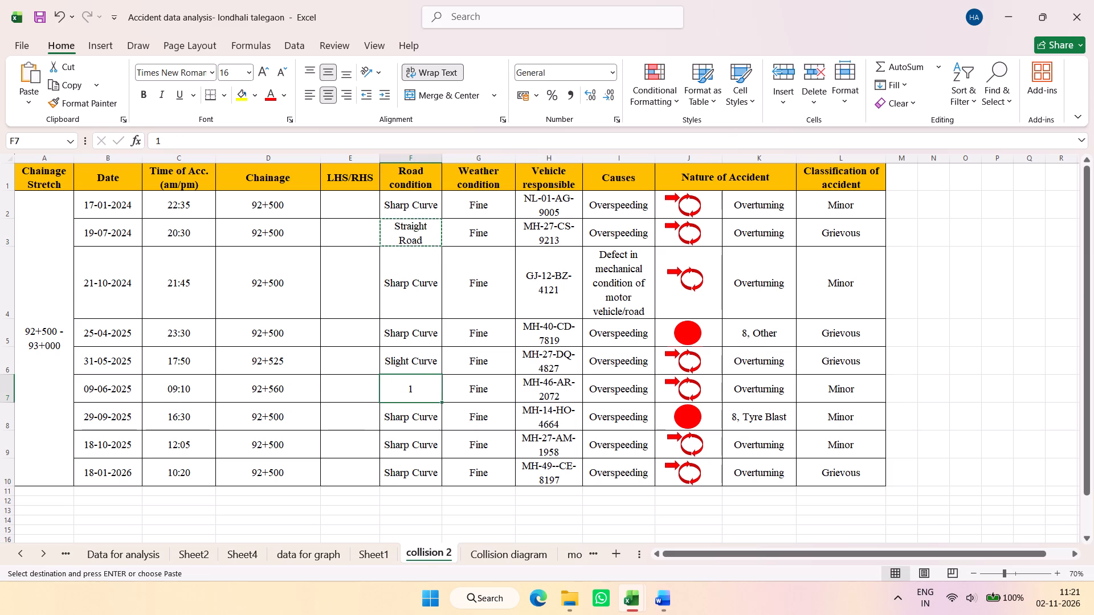
key("ctrl+v")
left_click(500, 408)
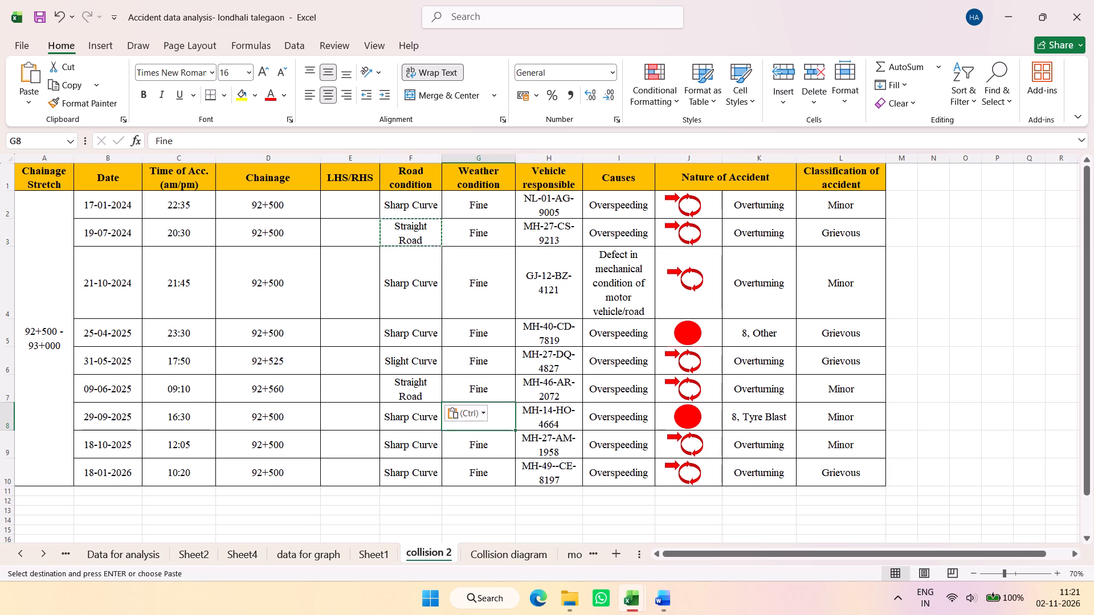
Insert a blank row above the table's header row.
left_click(909, 315)
left_click(0, 170)
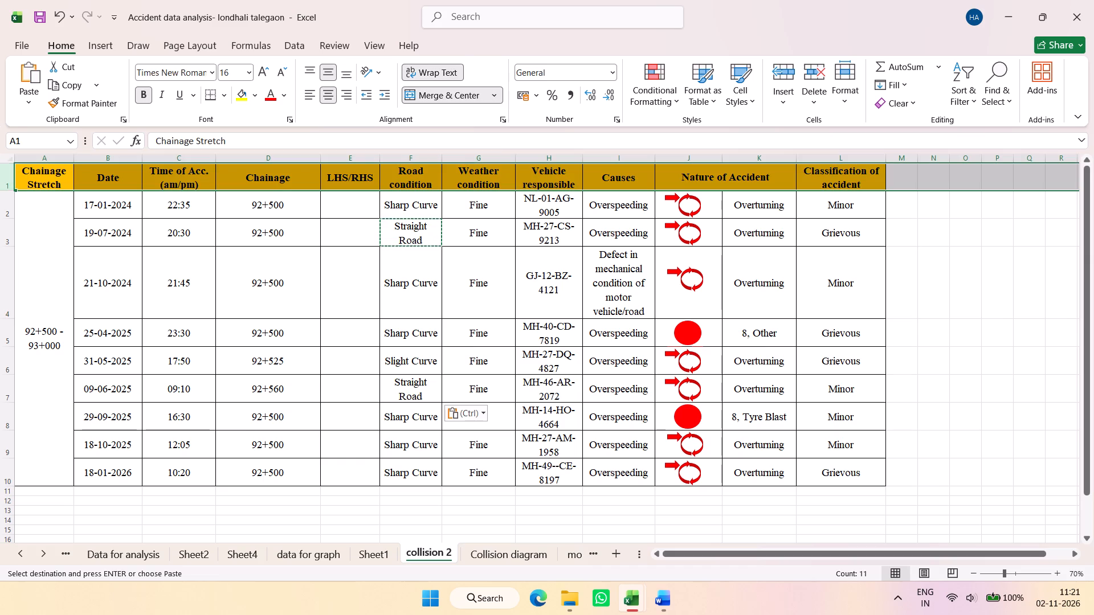
left_click(778, 68)
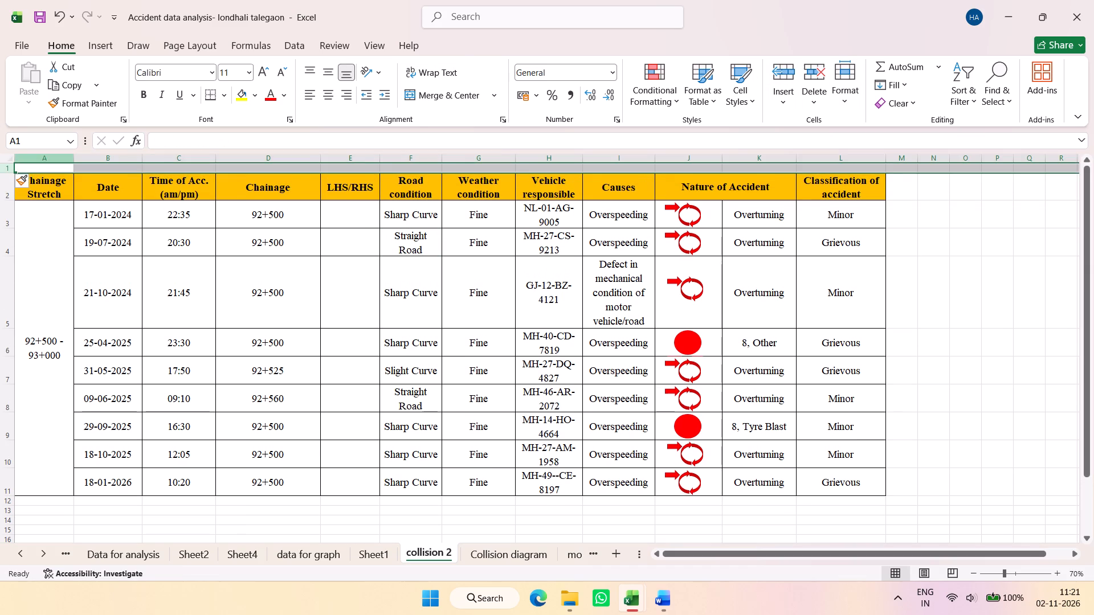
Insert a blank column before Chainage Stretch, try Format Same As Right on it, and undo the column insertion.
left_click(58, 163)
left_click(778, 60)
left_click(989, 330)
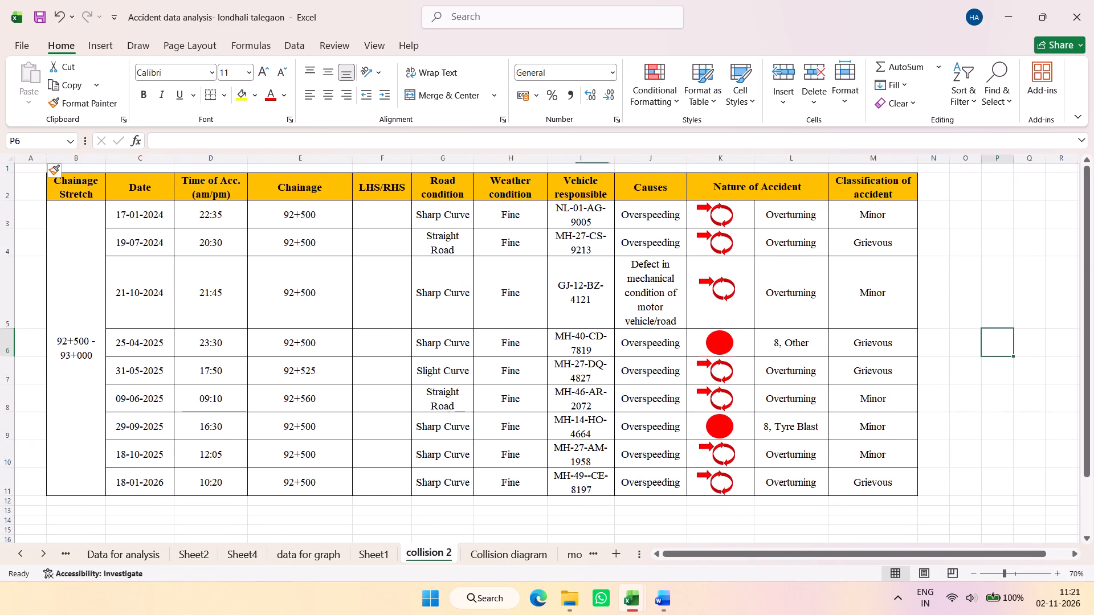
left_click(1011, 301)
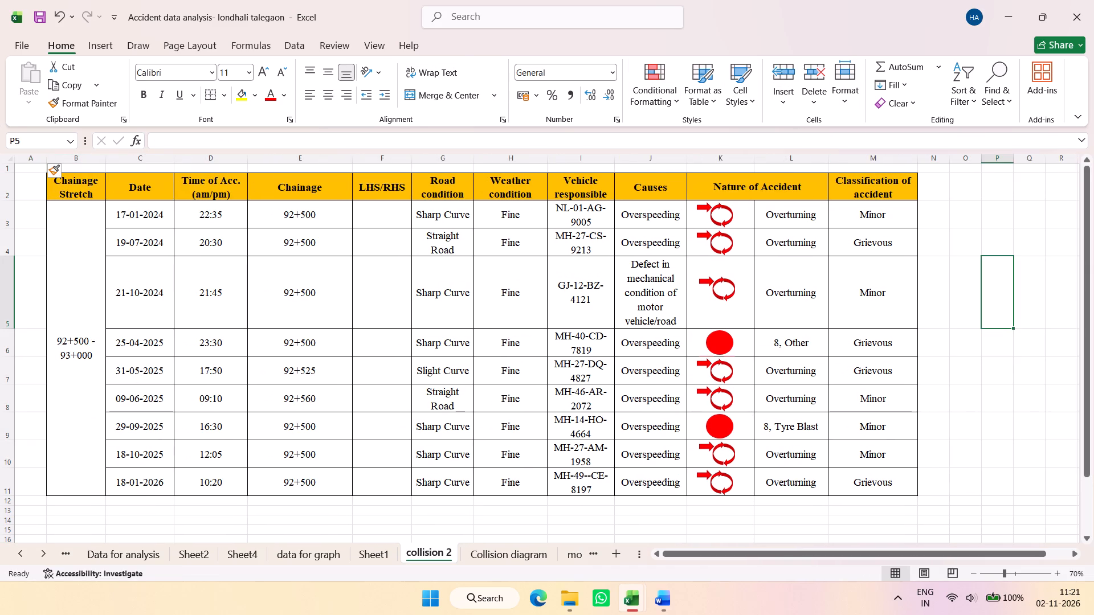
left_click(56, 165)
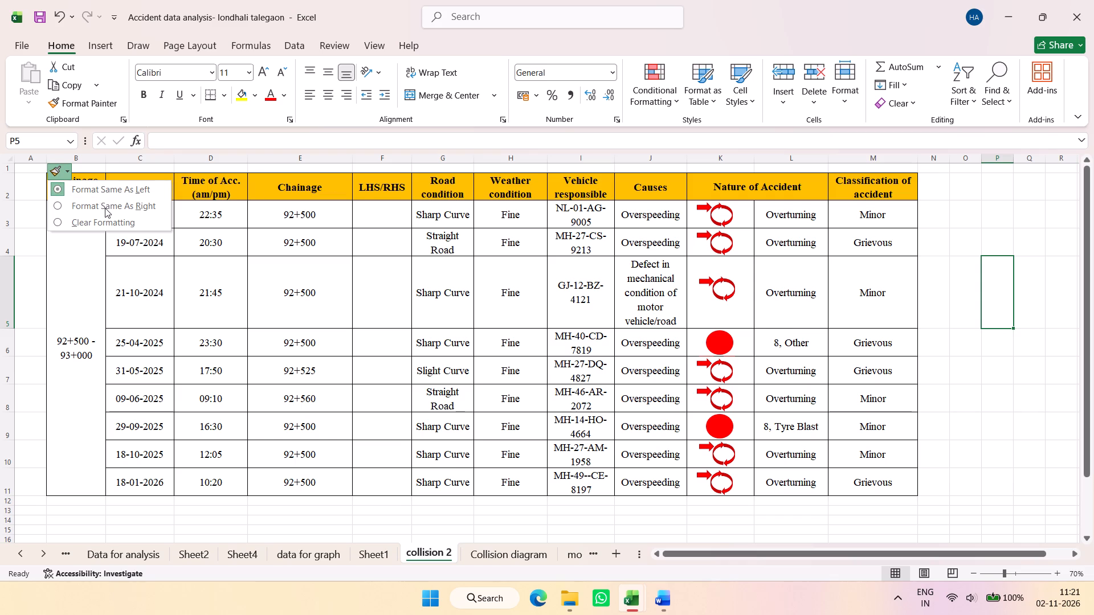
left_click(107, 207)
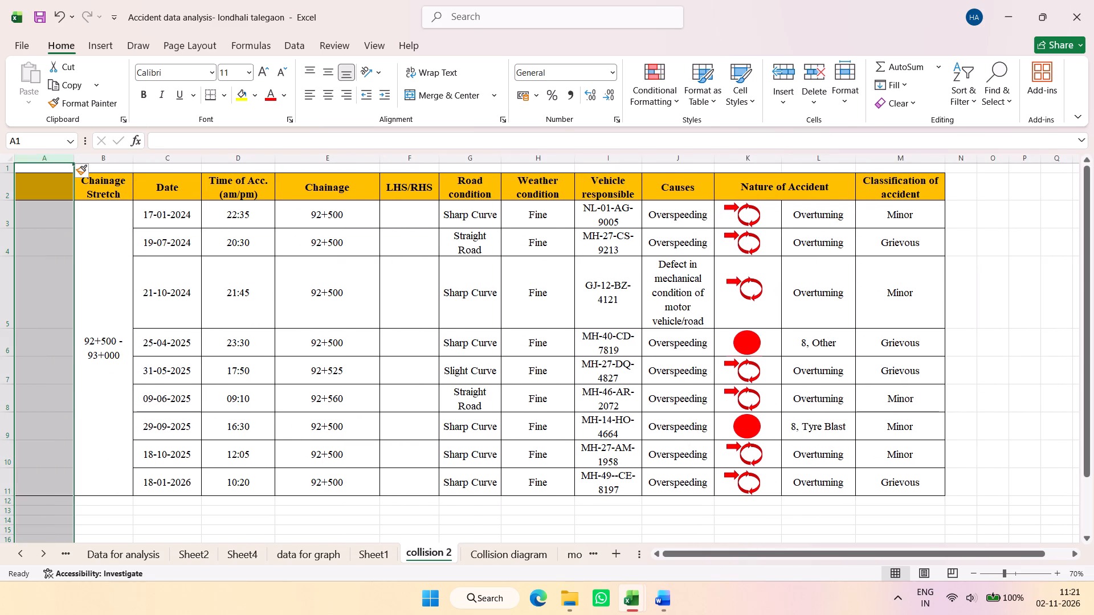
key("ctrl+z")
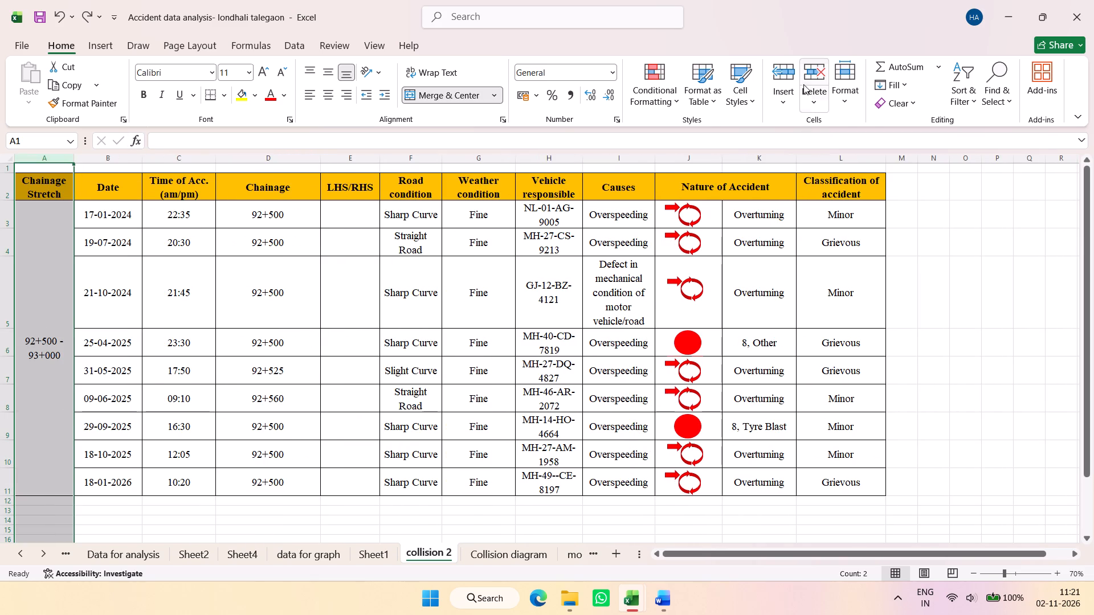
Insert a blank, unfilled column before the Chainage Stretch column.
left_click(779, 72)
left_click(1024, 314)
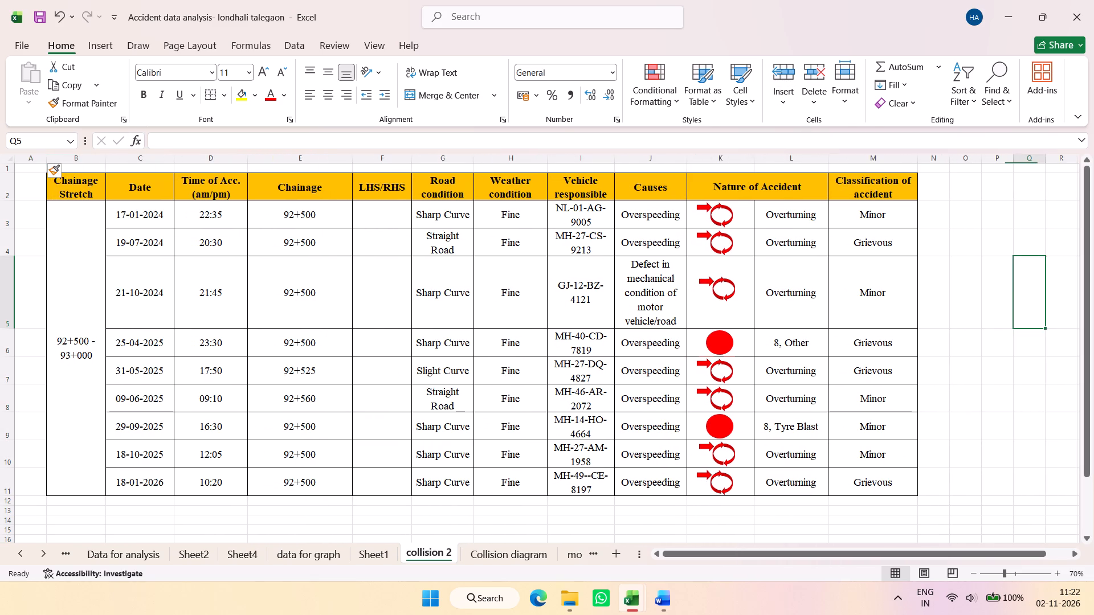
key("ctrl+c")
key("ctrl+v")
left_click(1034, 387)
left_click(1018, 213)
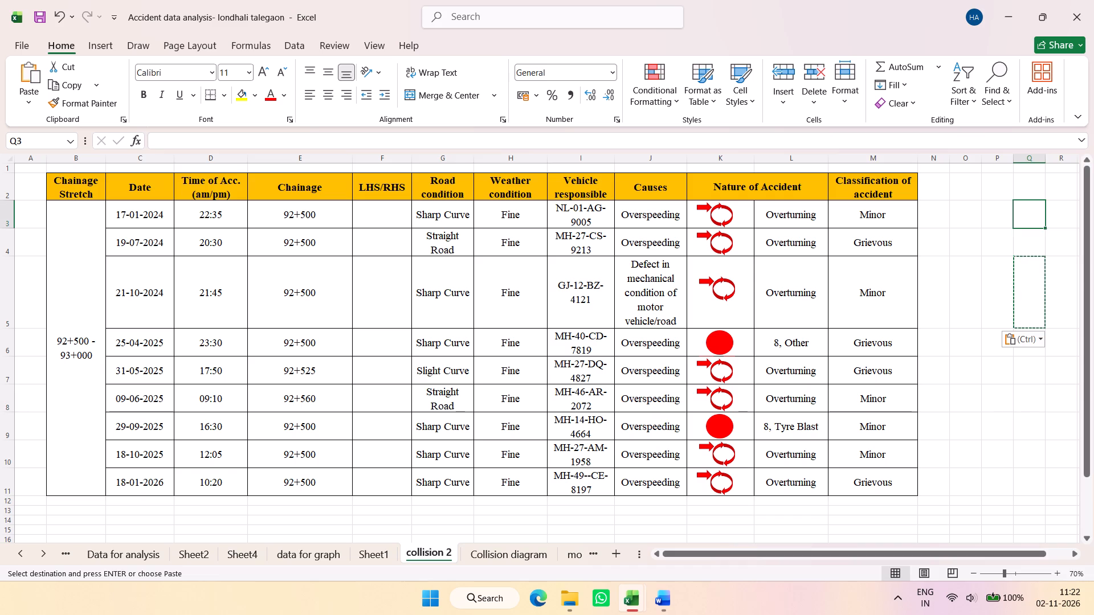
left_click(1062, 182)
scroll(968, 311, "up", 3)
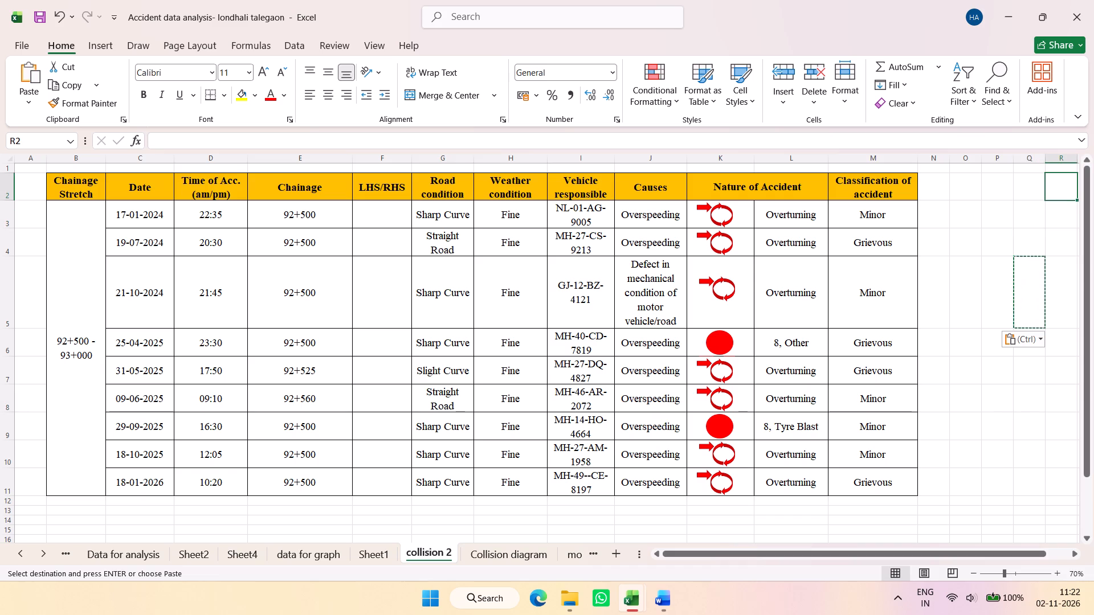
Capture a rectangular screenshot of the whole table, from the Chainage Stretch header to the 18-01-2026 row.
key("Print")
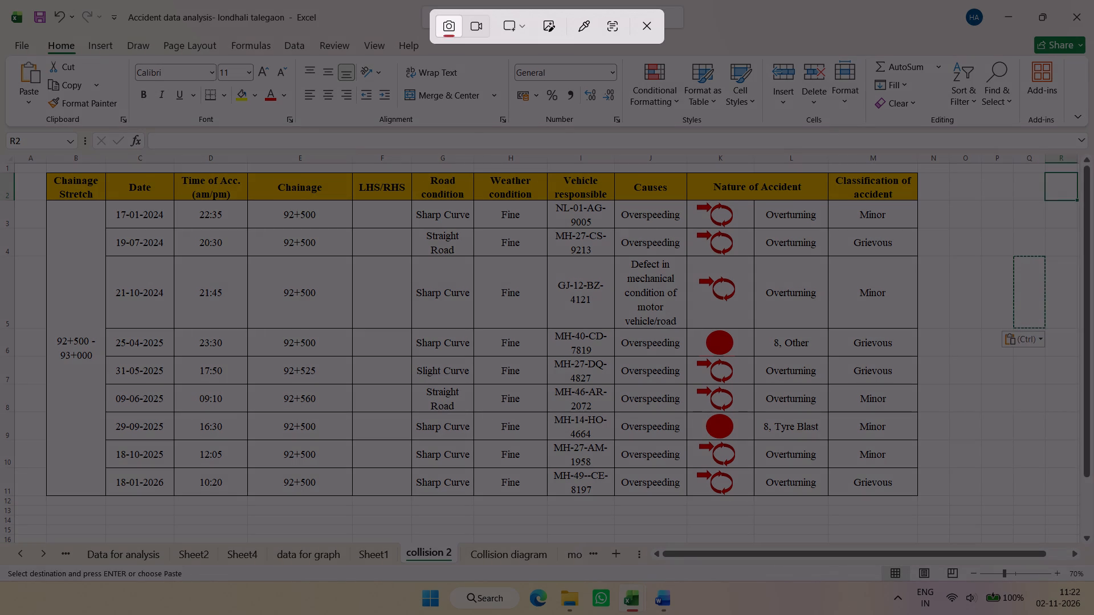
left_click_drag(920, 171, 919, 171)
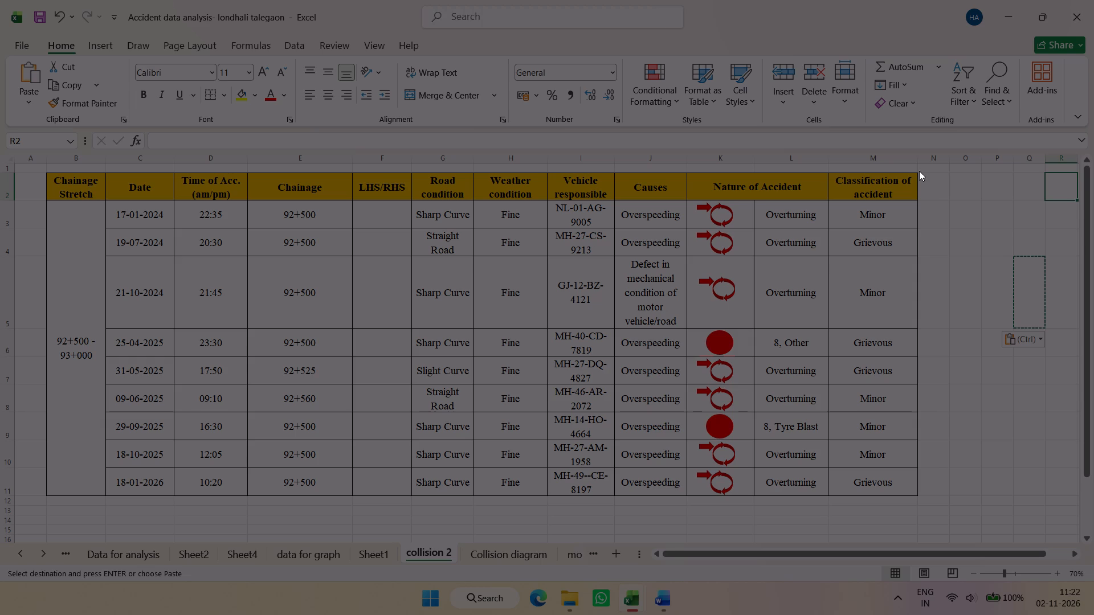
left_click_drag(919, 171, 54, 523)
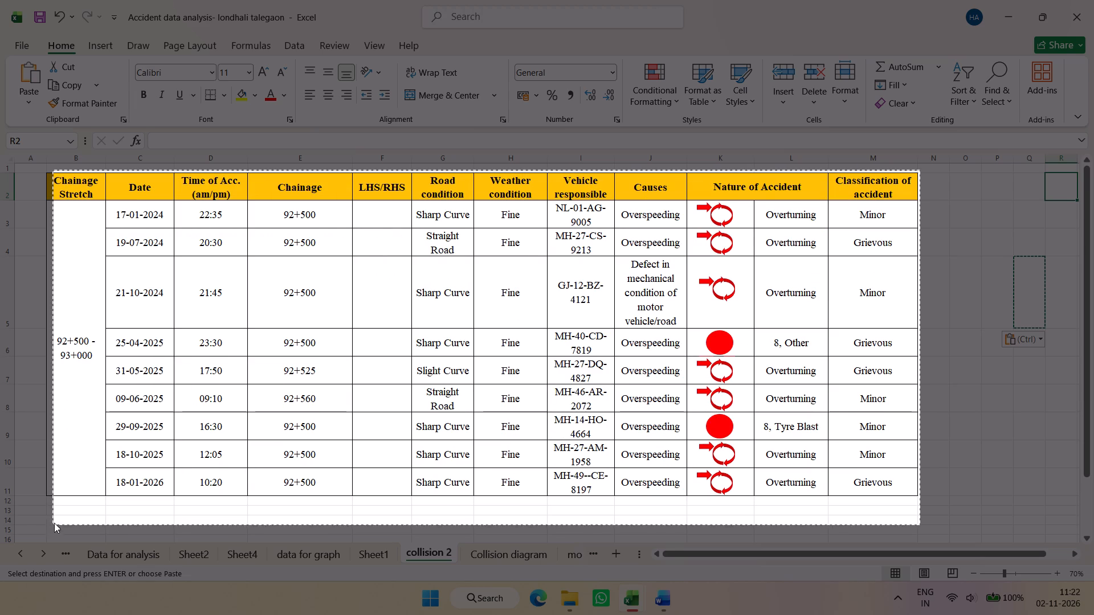
left_click_drag(54, 523, 42, 497)
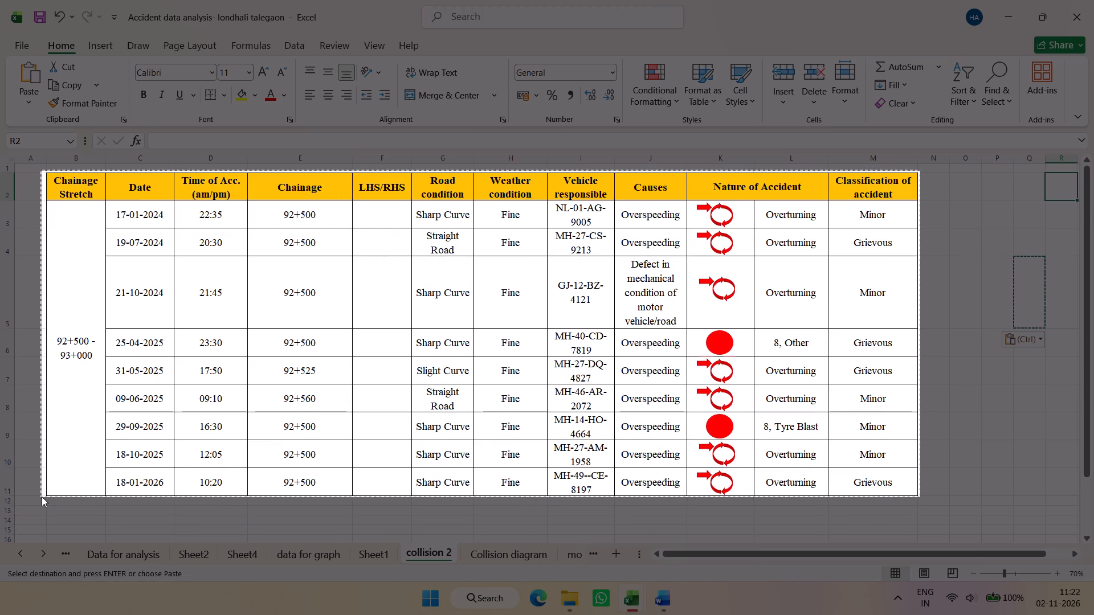
left_click_drag(42, 497, 43, 498)
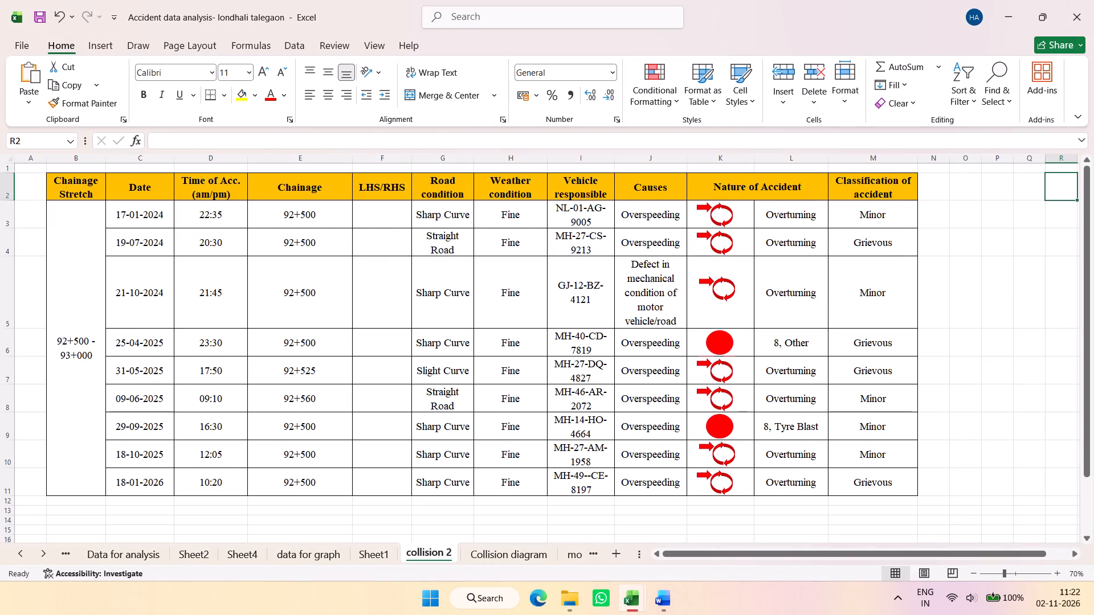
Delete the empty LHS/RHS column from the table.
left_click(374, 160)
right_click(374, 160)
left_click(424, 315)
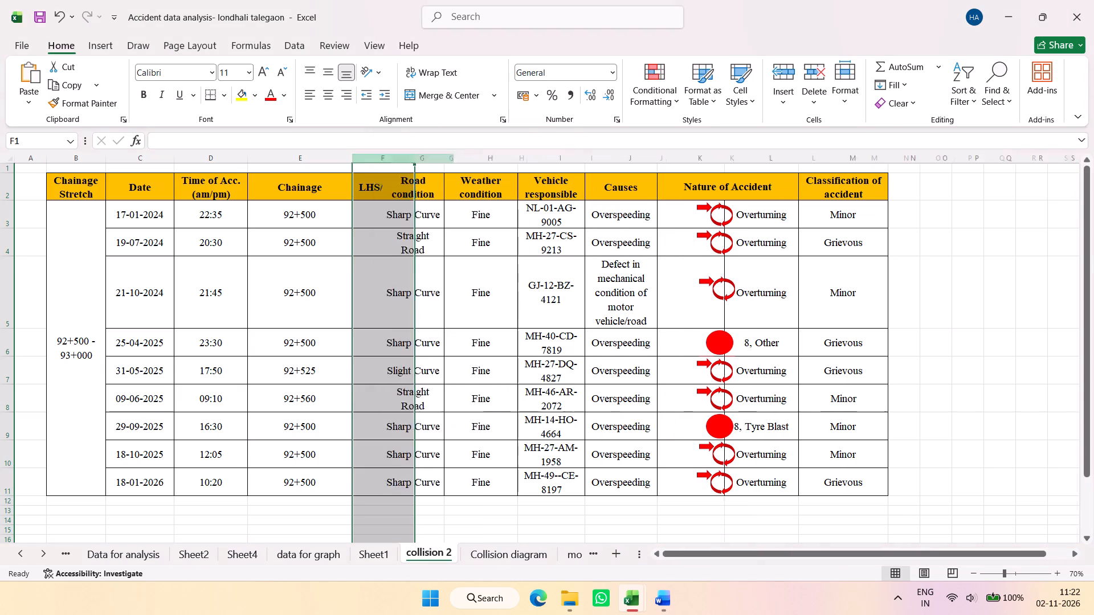
left_click(921, 281)
left_click(994, 236)
Capture a rectangular screenshot of the whole table, from the Classification of accident header to the 18-01-2026 row's Chainage Stretch cell.
key("Print")
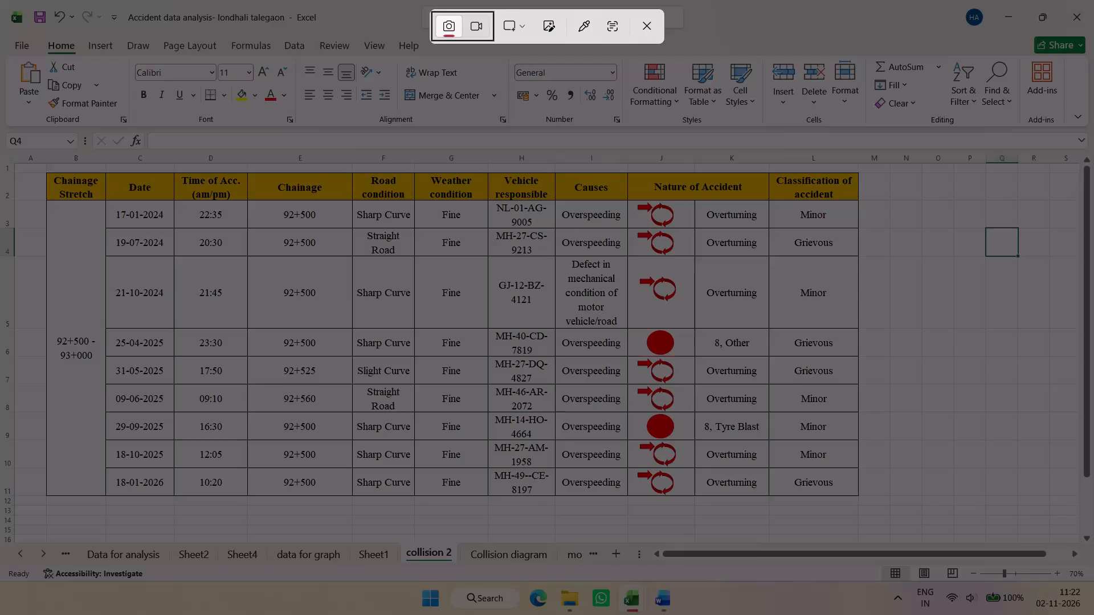
left_click_drag(861, 170, 446, 428)
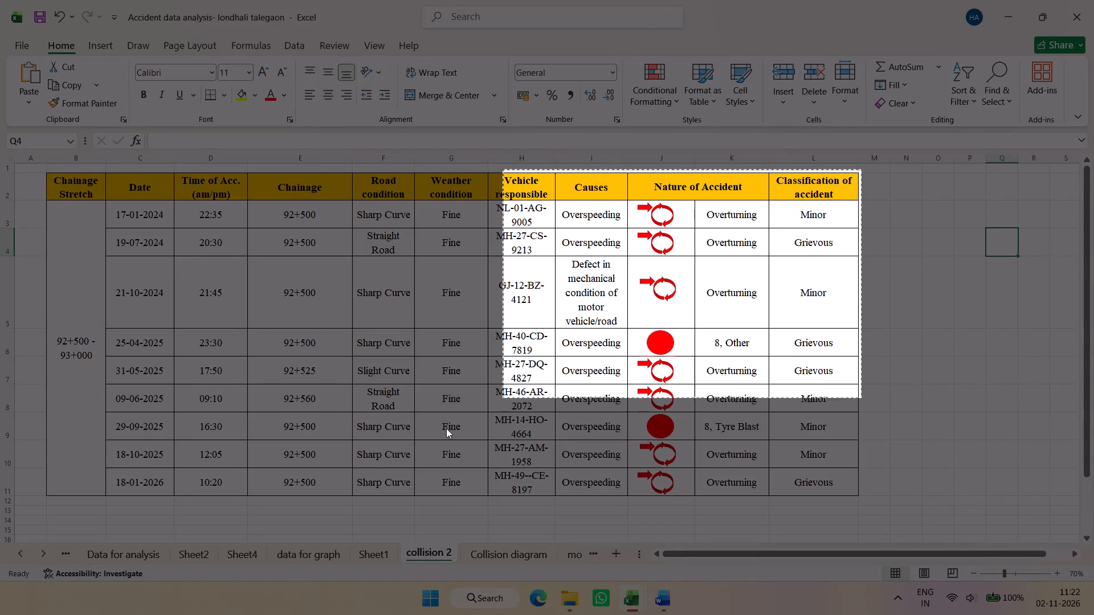
left_click_drag(446, 428, 45, 497)
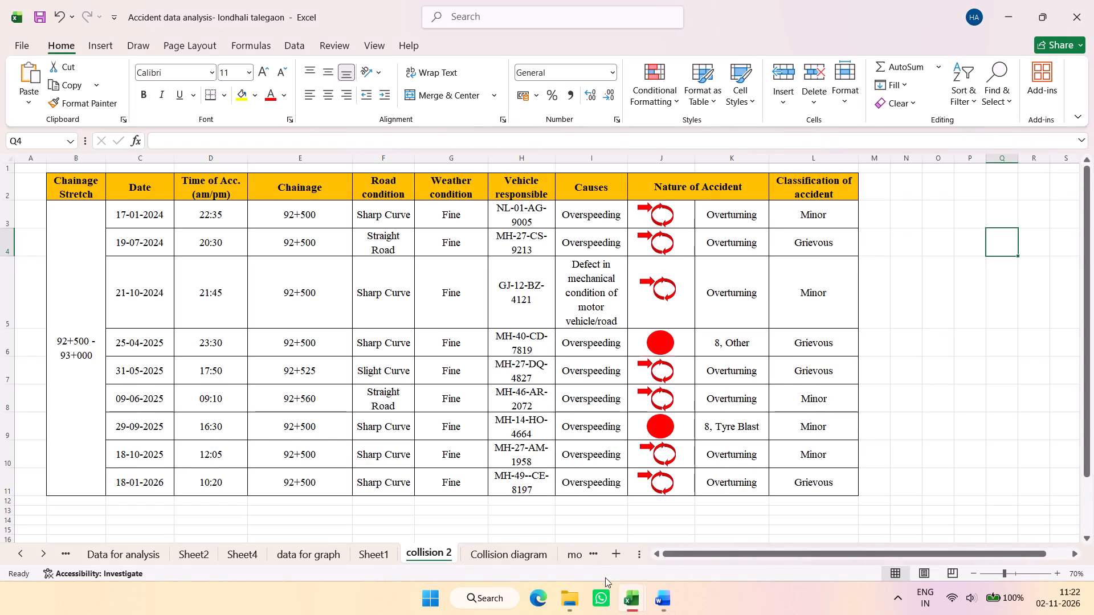
Switch to the crash mitigation report in Word and replace the 10.4 BLACKSPOT 04 collision diagram picture with the copied table screenshot.
left_click(656, 592)
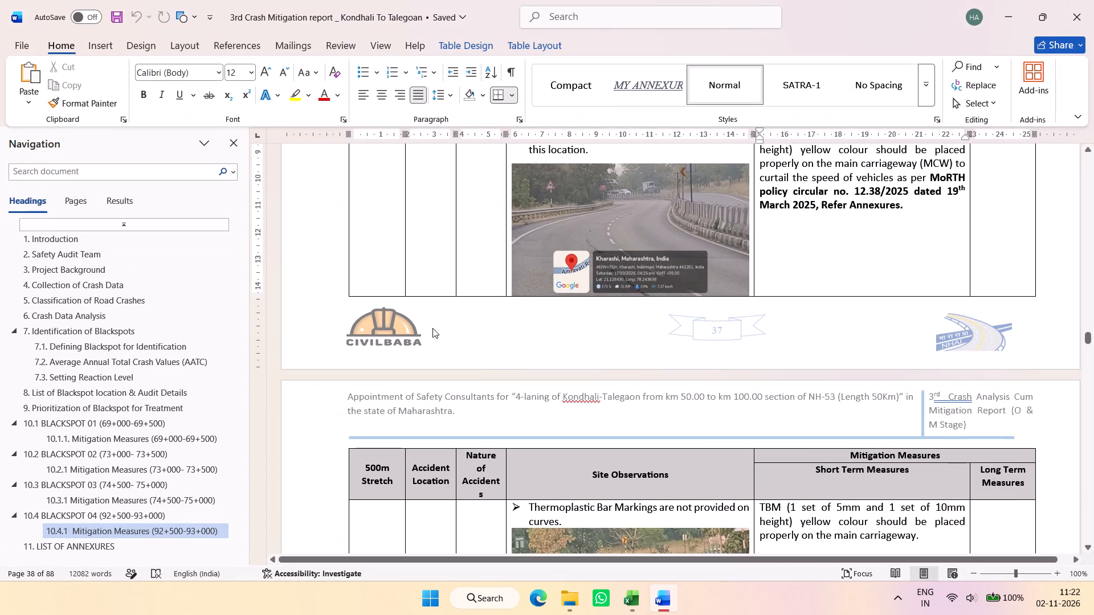
left_click(173, 533)
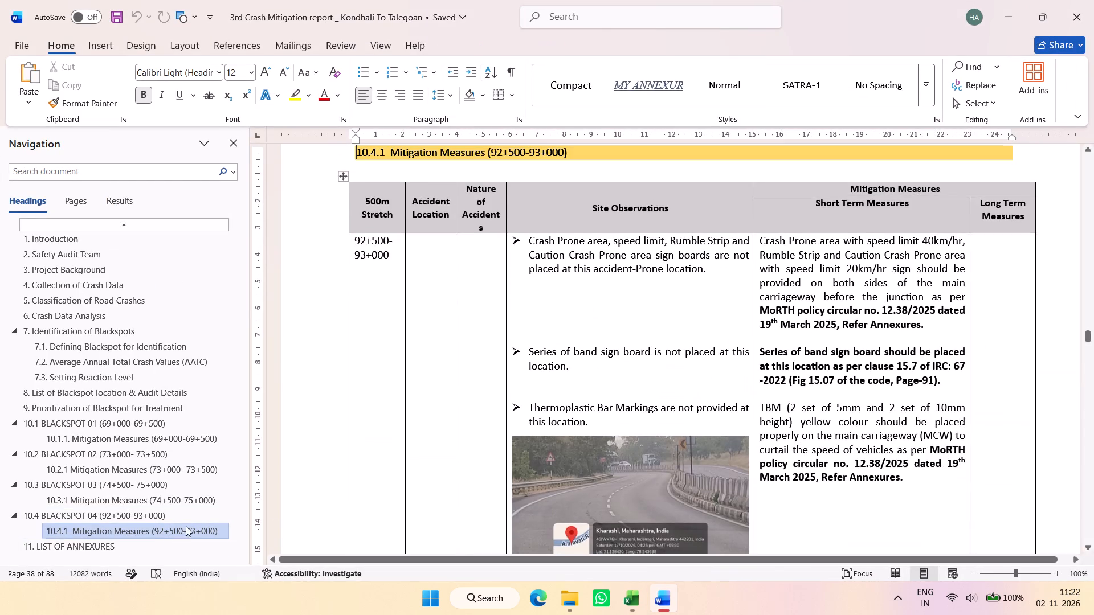
scroll(659, 411, "up", 12)
left_click(664, 401)
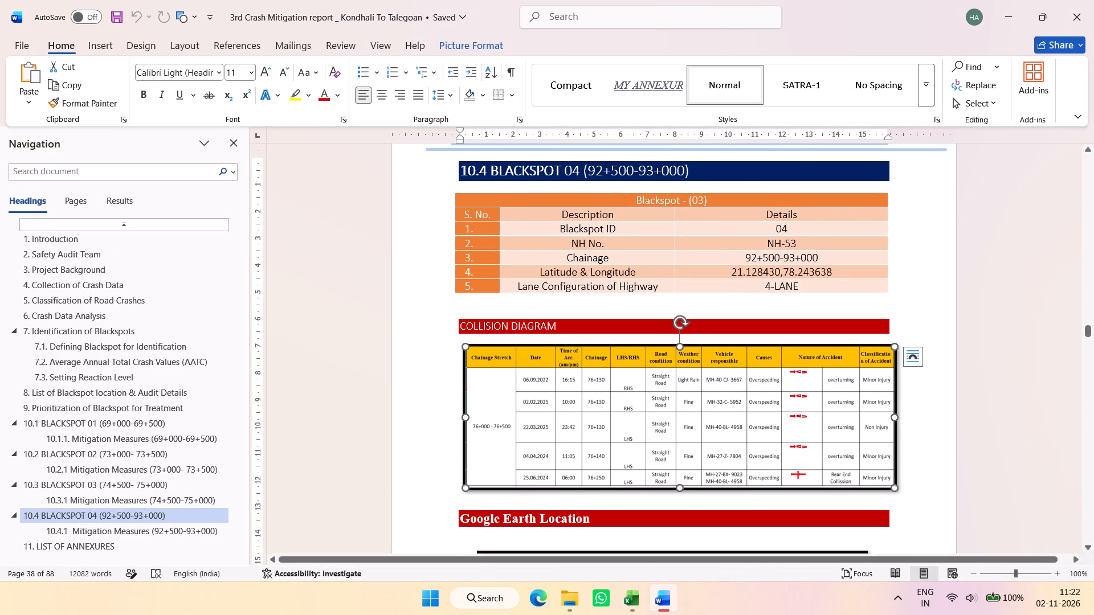
right_click(736, 399)
left_click(796, 352)
left_click(940, 433)
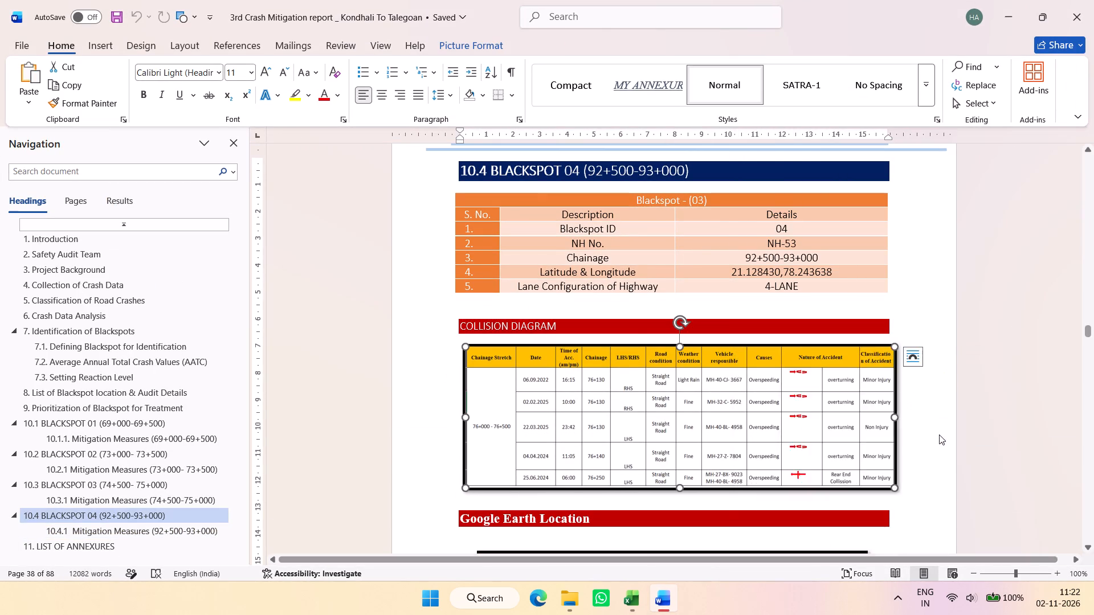
Resize the new collision diagram picture so its width fits the COLLISION DIAGRAM heading bar.
left_click_drag(818, 486, 850, 511)
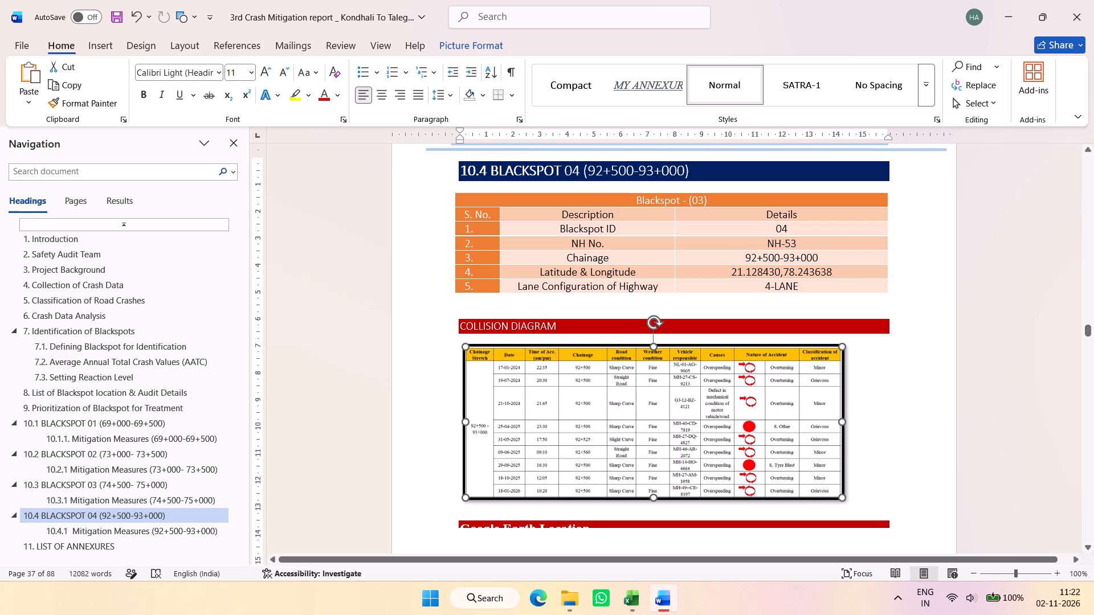
left_click_drag(850, 511, 860, 520)
scroll(916, 303, "down", 1)
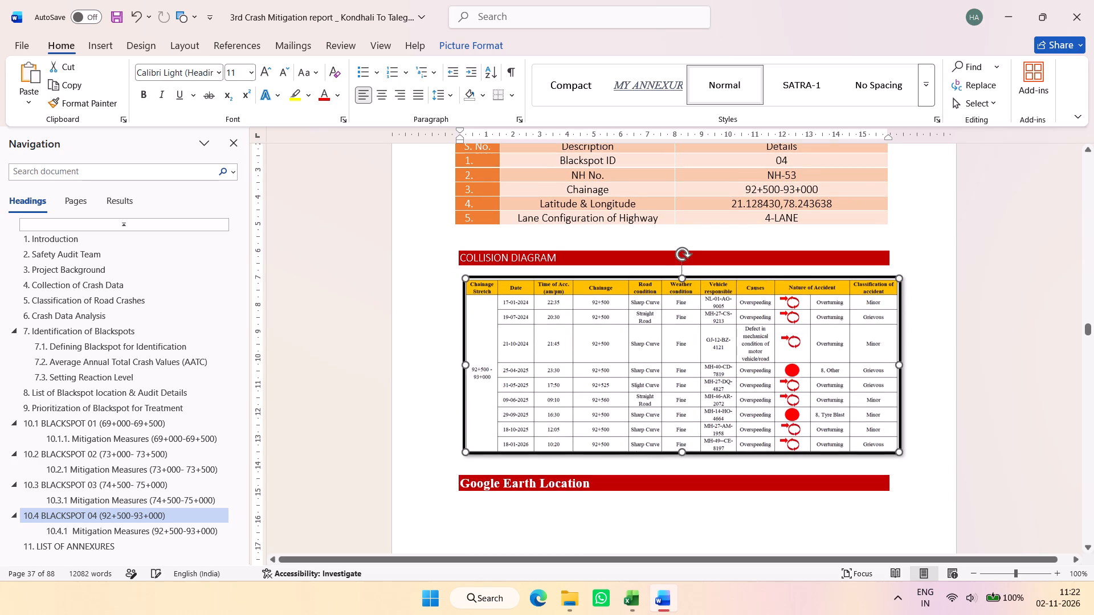
left_click_drag(897, 452, 888, 452)
left_click_drag(888, 452, 880, 446)
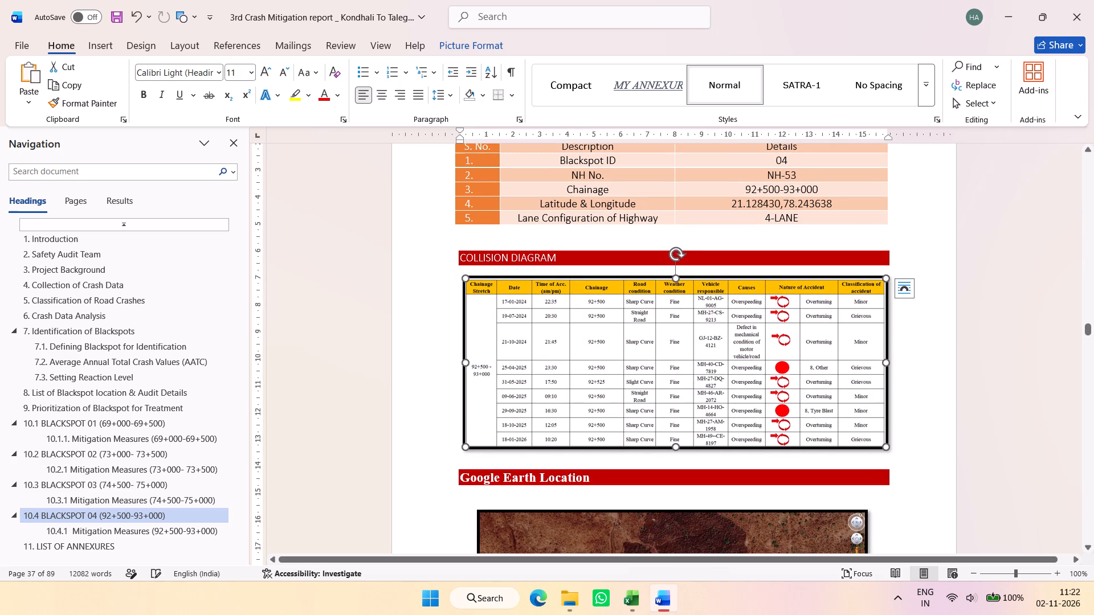
Check the layout of the Google Earth Location heading and satellite image below the Blackspot 04 collision diagram.
left_click(1045, 416)
scroll(958, 361, "down", 2)
left_click(750, 414)
scroll(831, 379, "down", 3)
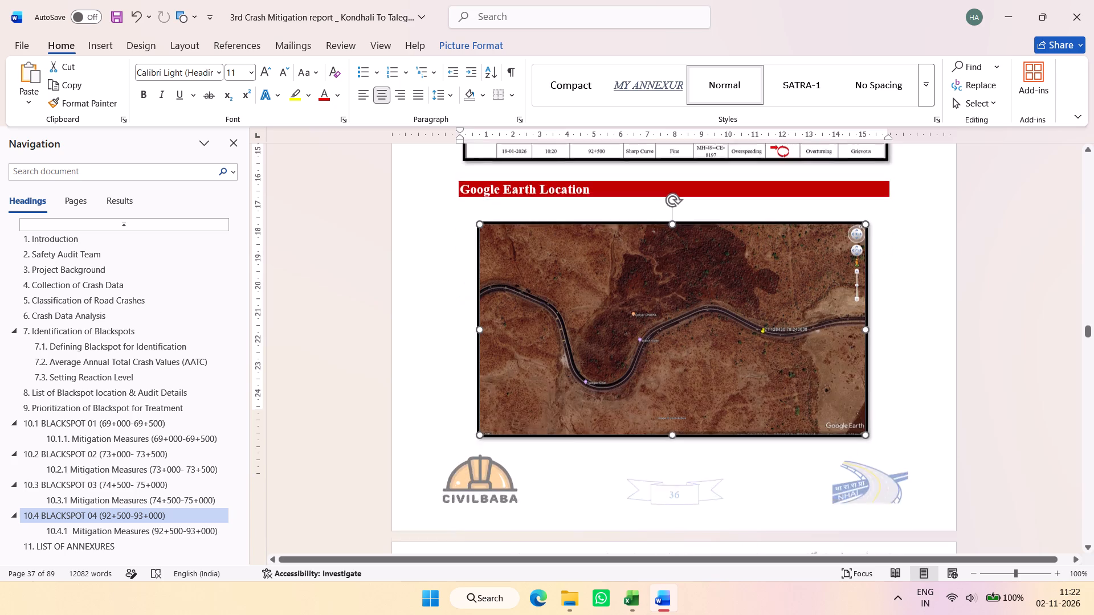
scroll(844, 382, "down", 3)
scroll(814, 383, "up", 4)
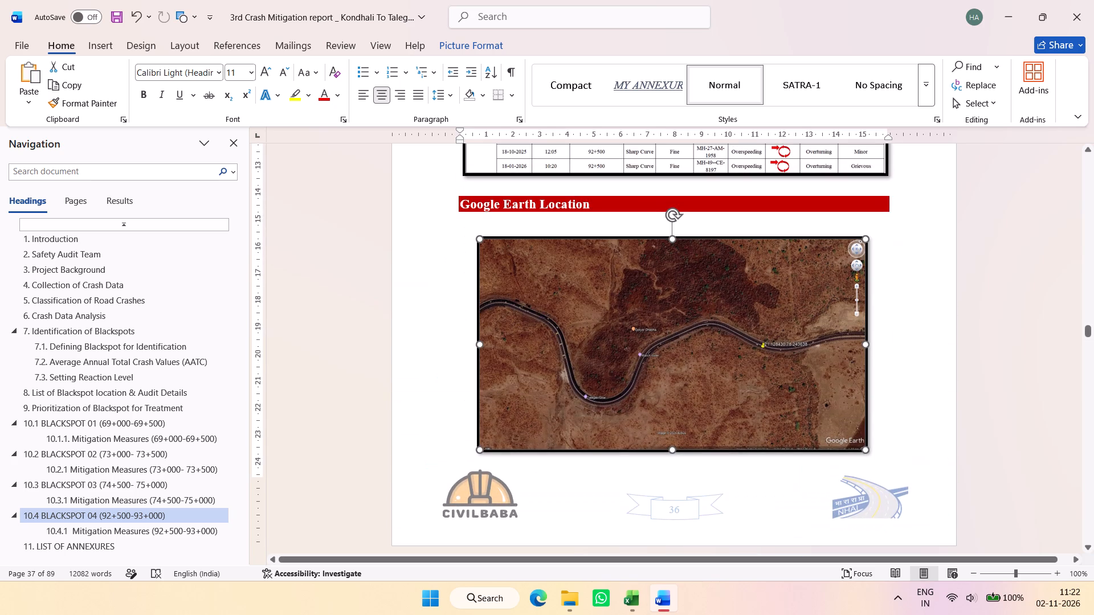
left_click(694, 230)
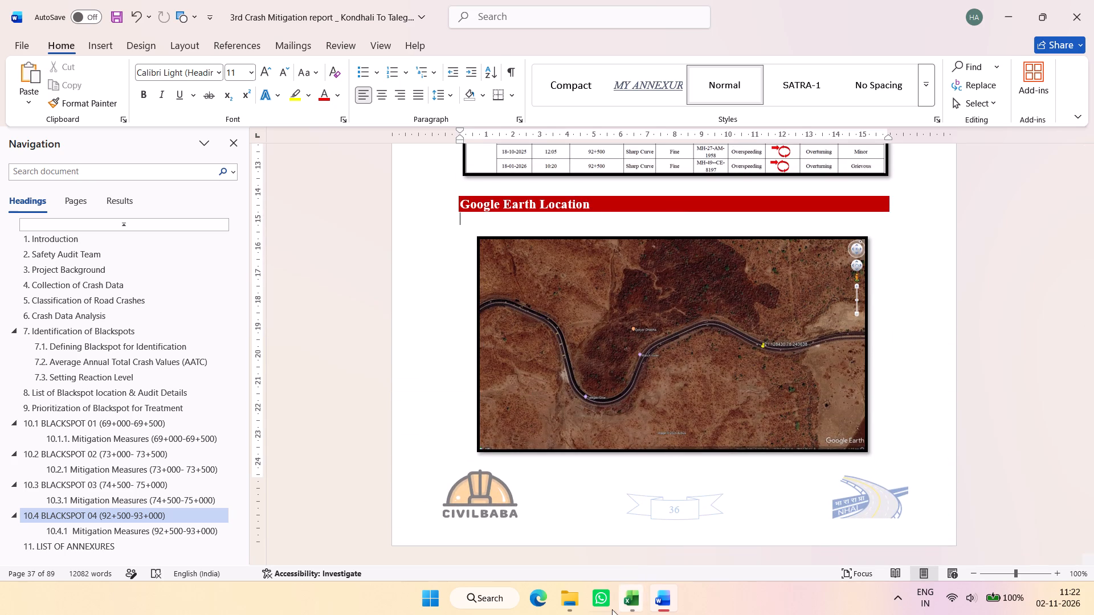
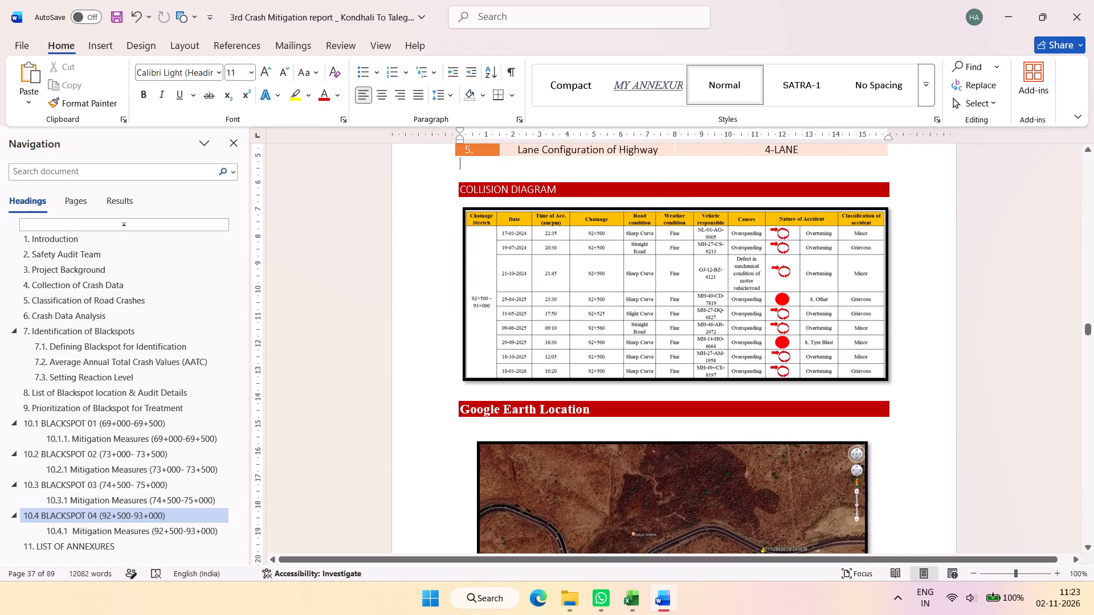
Save the crash mitigation report with the updated Blackspot 04 collision diagram.
scroll(640, 302, "up", 3)
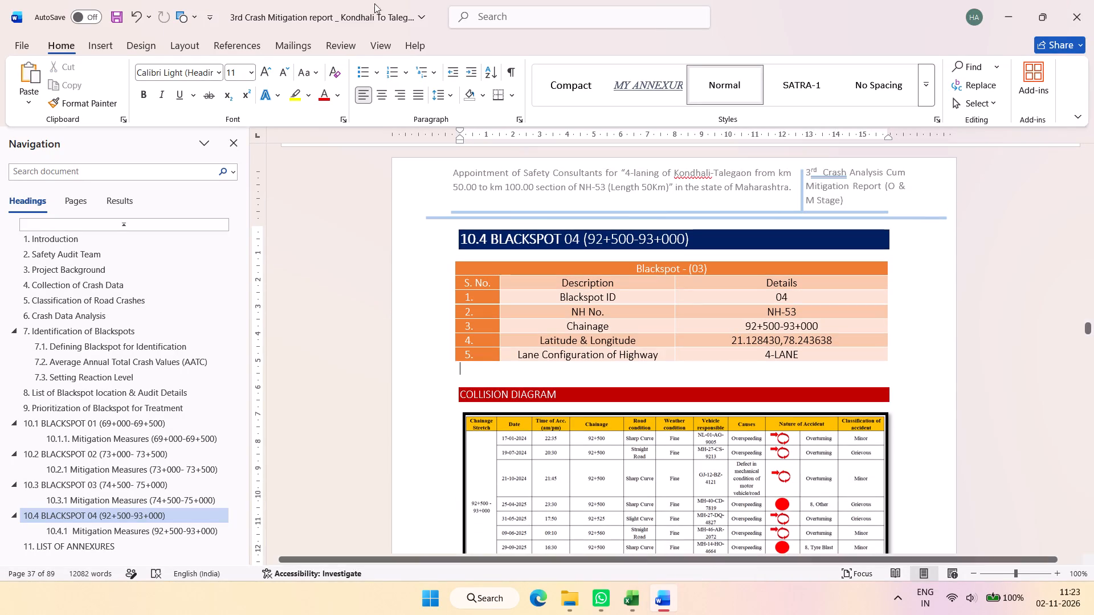
left_click(109, 17)
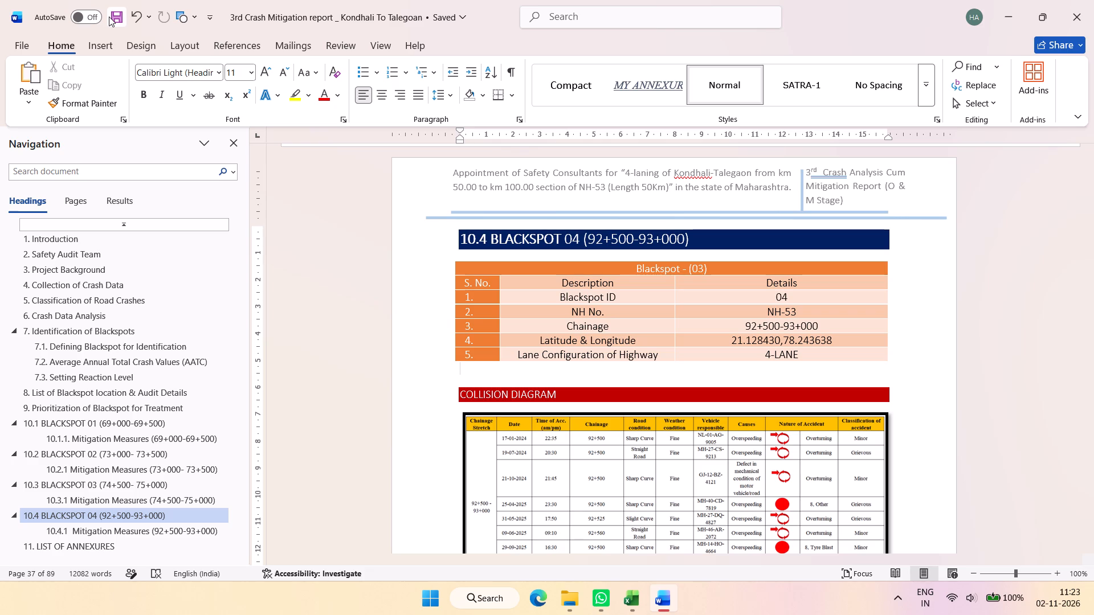
Switch to the accident data workbook in Excel and copy the collision 2 table's header row to row 17.
left_click(1003, 10)
left_click(116, 415)
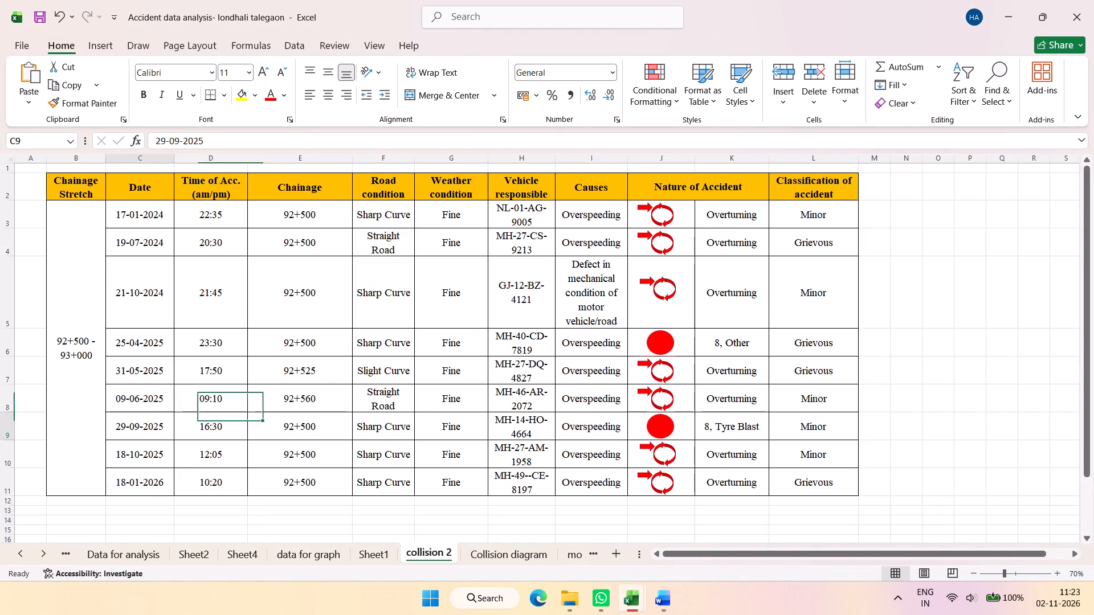
left_click_drag(85, 191, 837, 181)
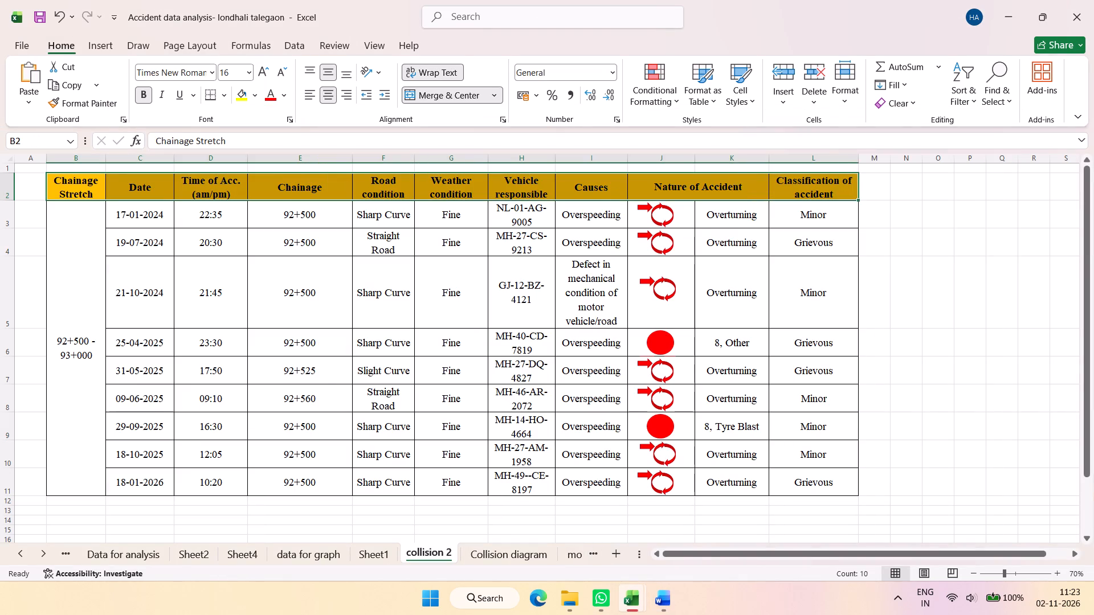
key("ctrl+c")
scroll(262, 417, "down", 1)
left_click(79, 357)
key("ctrl+v")
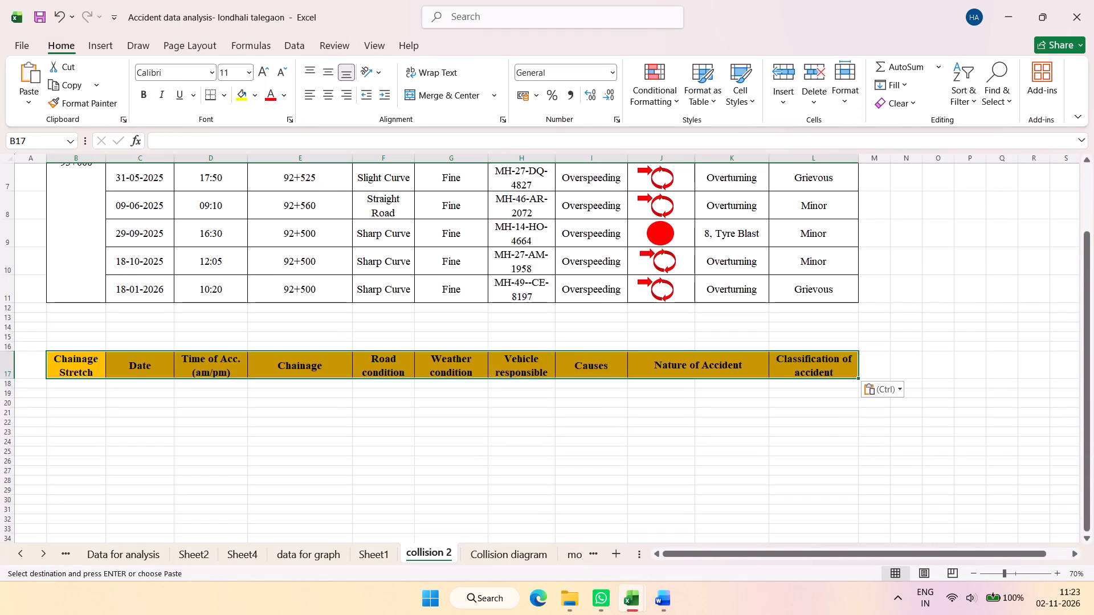
Copy the nine 92+500 - 93+000 accident rows with their symbols to row 18, directly beneath the duplicated header.
scroll(326, 486, "up", 1)
left_click_drag(91, 343, 803, 349)
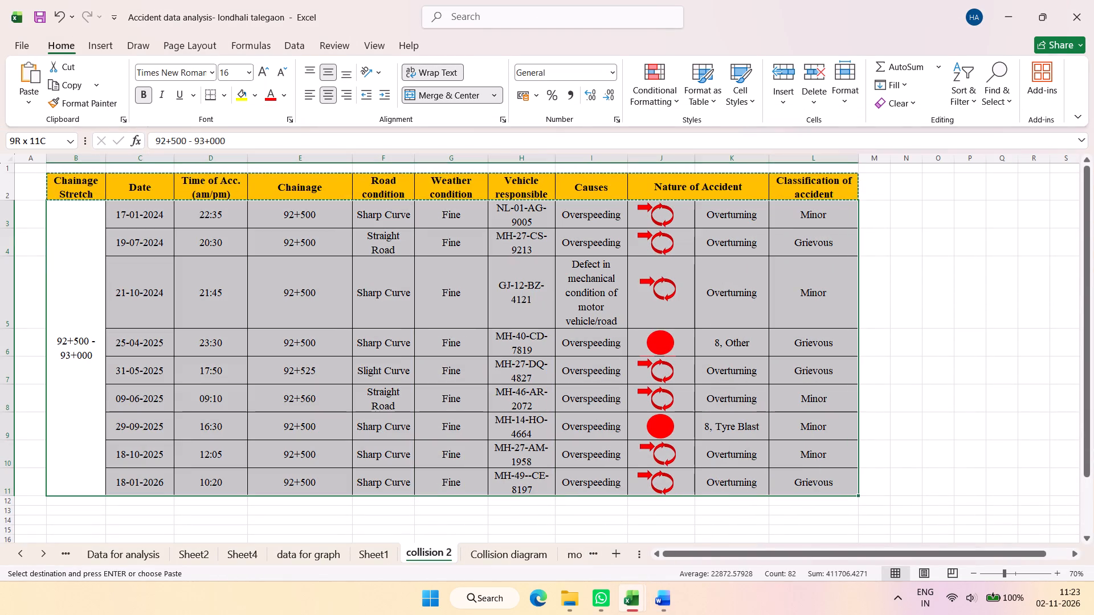
left_click_drag(803, 349, 814, 349)
key("ctrl+c")
scroll(247, 428, "down", 2)
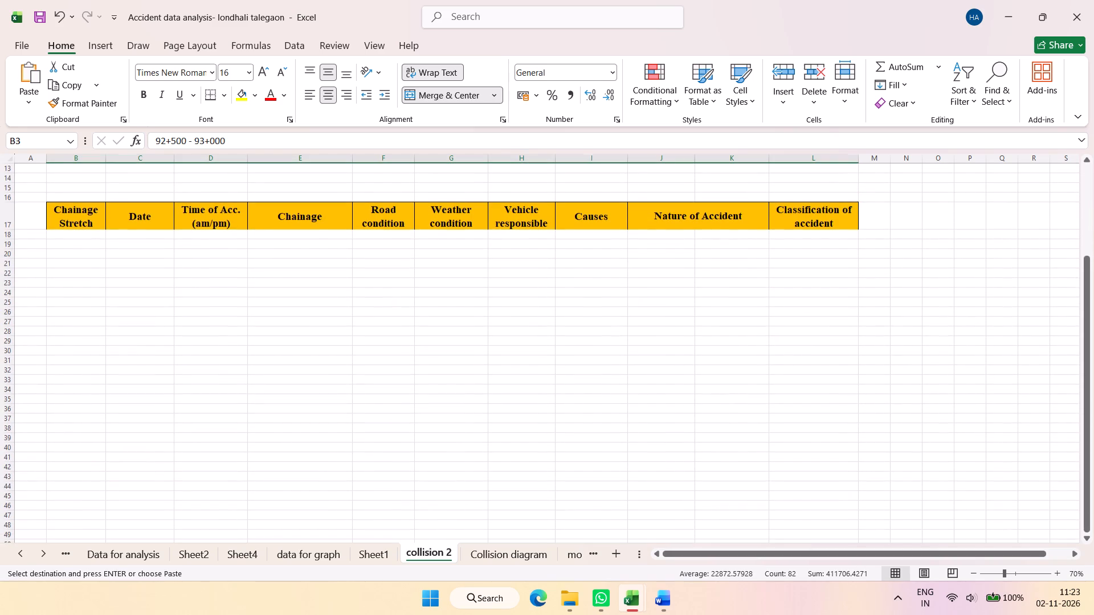
left_click(84, 234)
key("ctrl+v")
left_click(556, 342)
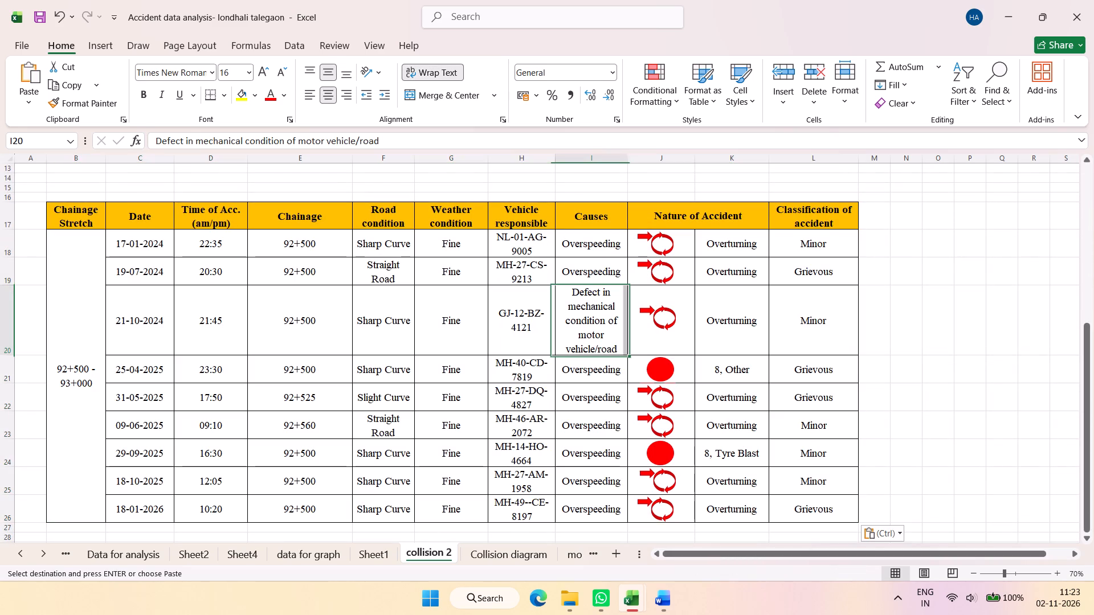
Check the blackspot stretches in the IdentifiedBlackspot workbook and find the 69000 - 69500 accidents in the data for graph sheet.
left_click(645, 600)
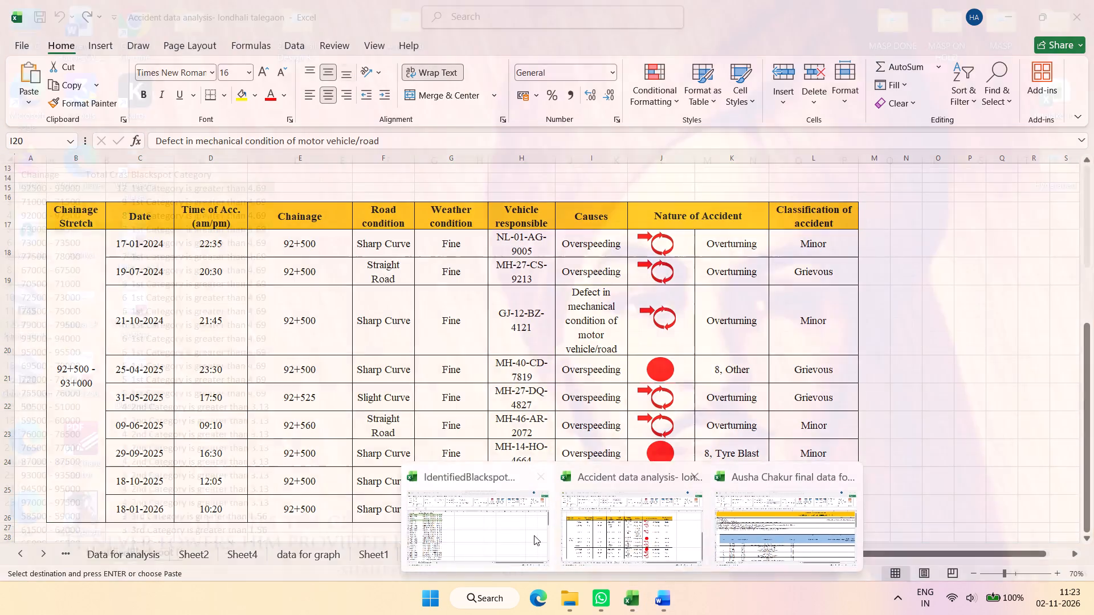
left_click(534, 535)
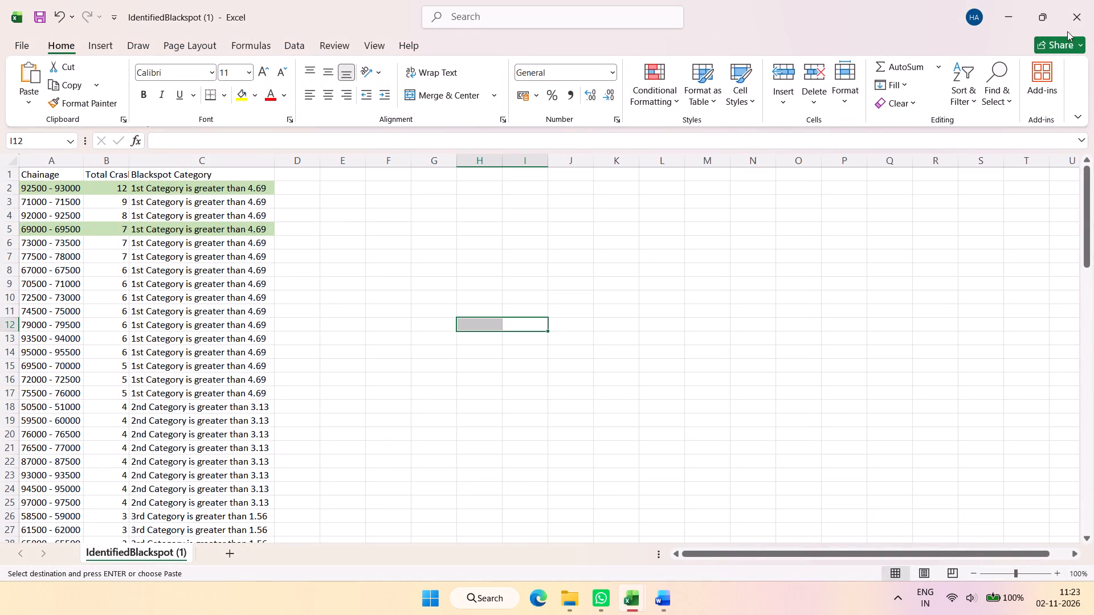
left_click(1024, 13)
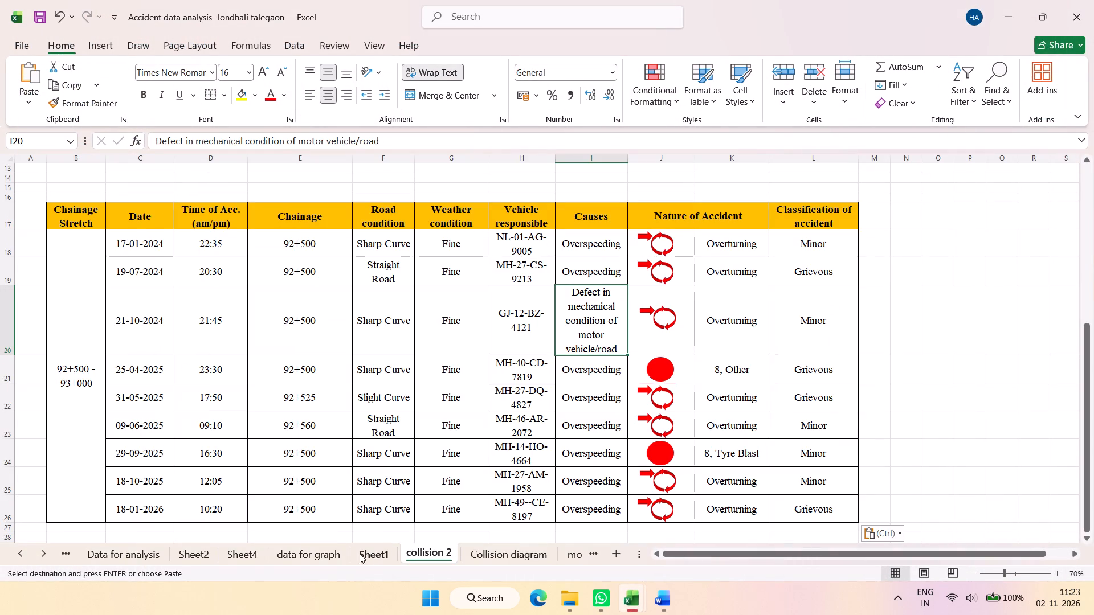
left_click(368, 557)
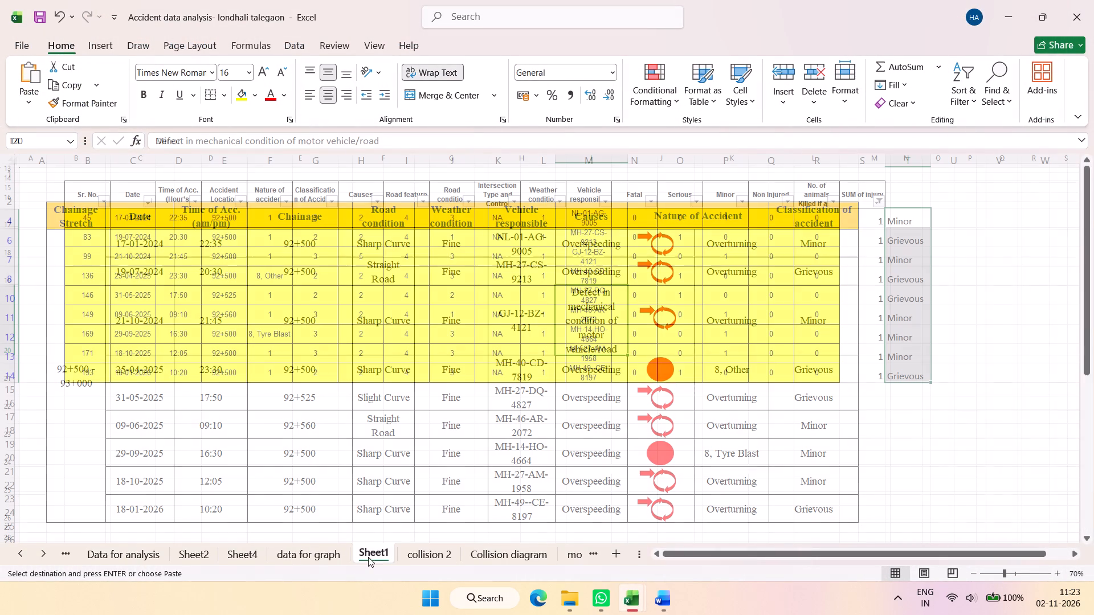
left_click(336, 560)
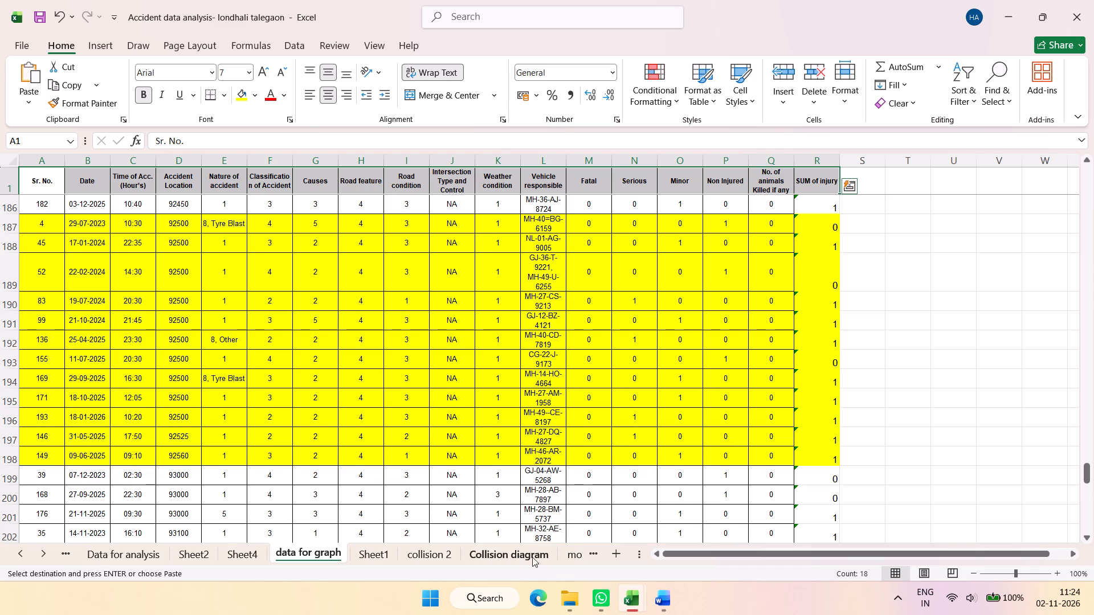
key("alt+Tab")
key("alt+Tab")
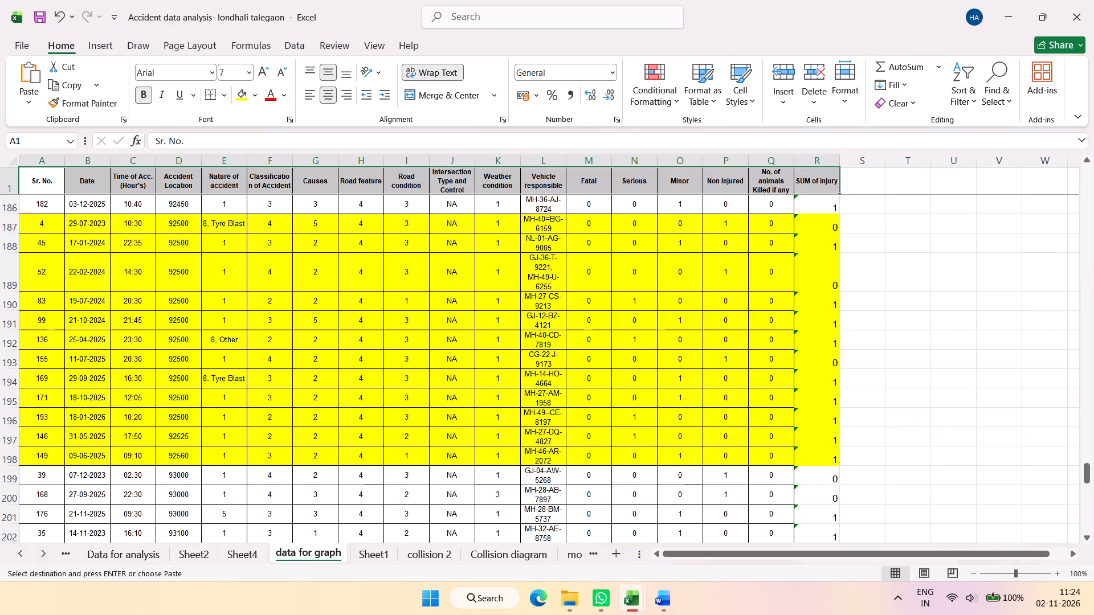
scroll(172, 416, "up", 8)
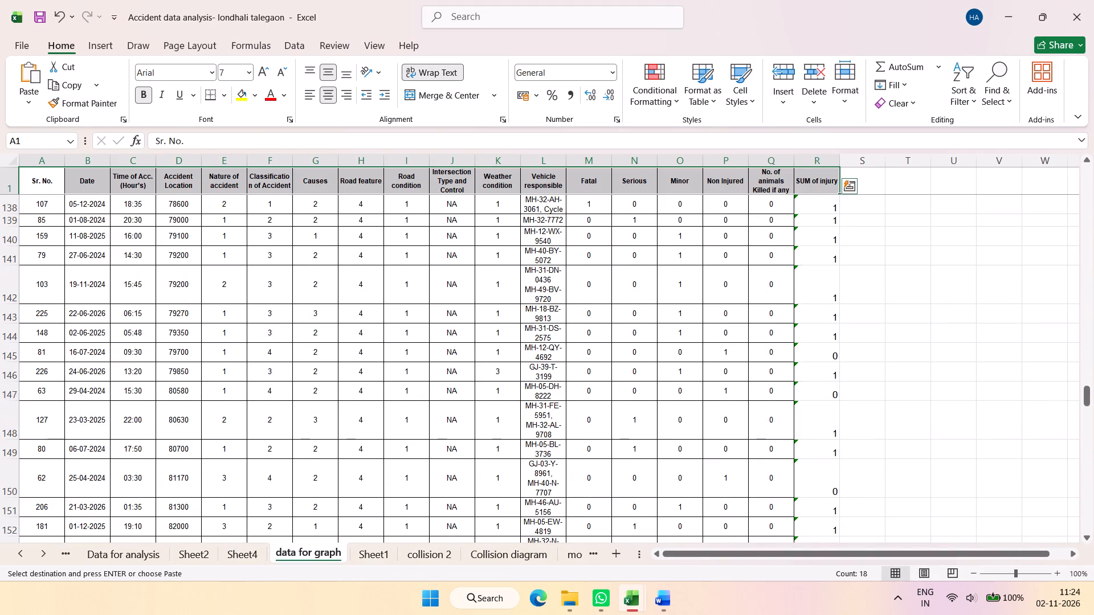
scroll(172, 418, "up", 11)
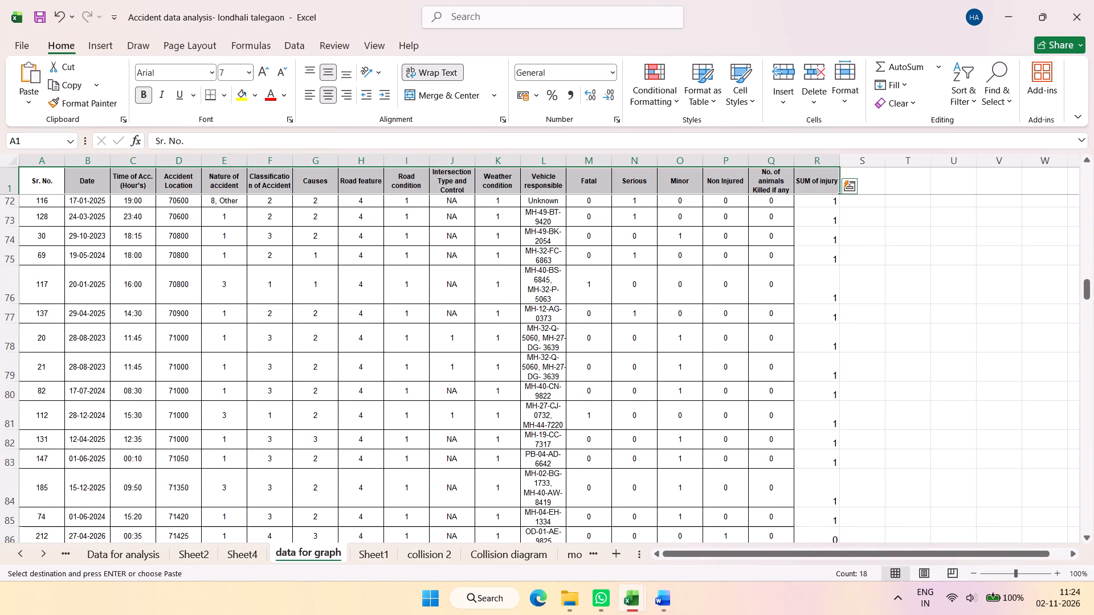
scroll(172, 418, "up", 2)
scroll(124, 247, "up", 1)
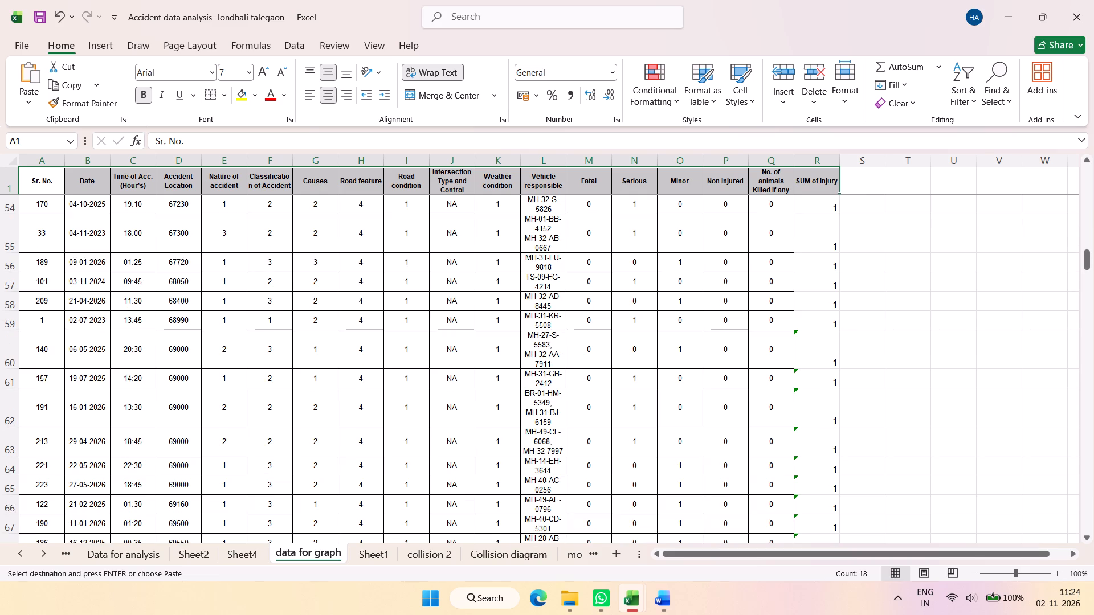
Highlight the accident rows for locations 69000 to 69160, rows 60 to 66, in light green across all columns through SUM of injury.
left_click_drag(25, 353, 461, 348)
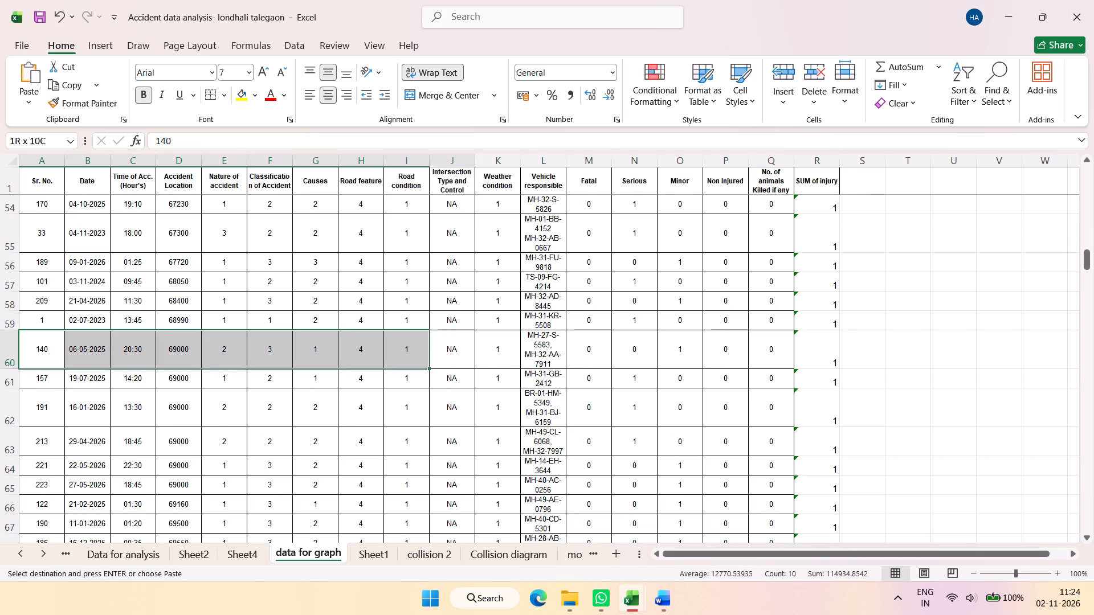
left_click_drag(461, 348, 796, 522)
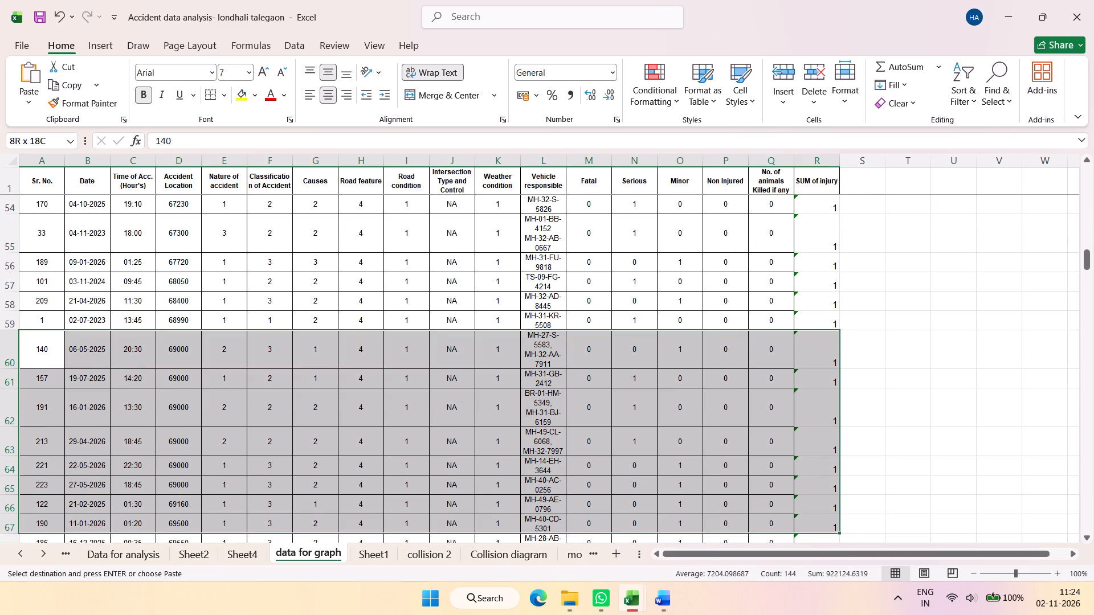
left_click_drag(796, 522, 797, 517)
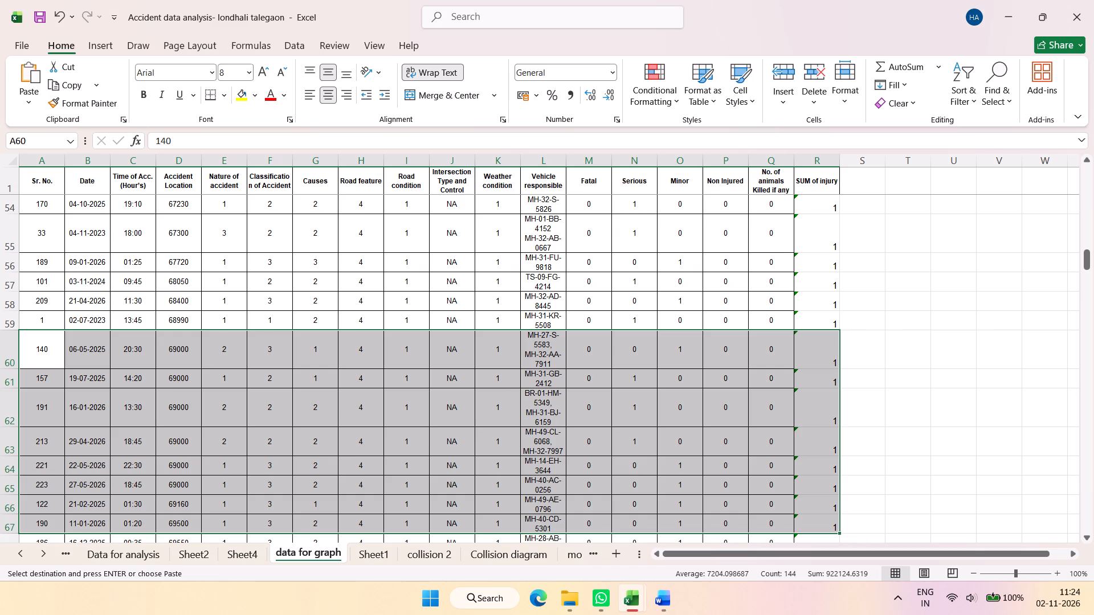
left_click_drag(834, 501, 190, 463)
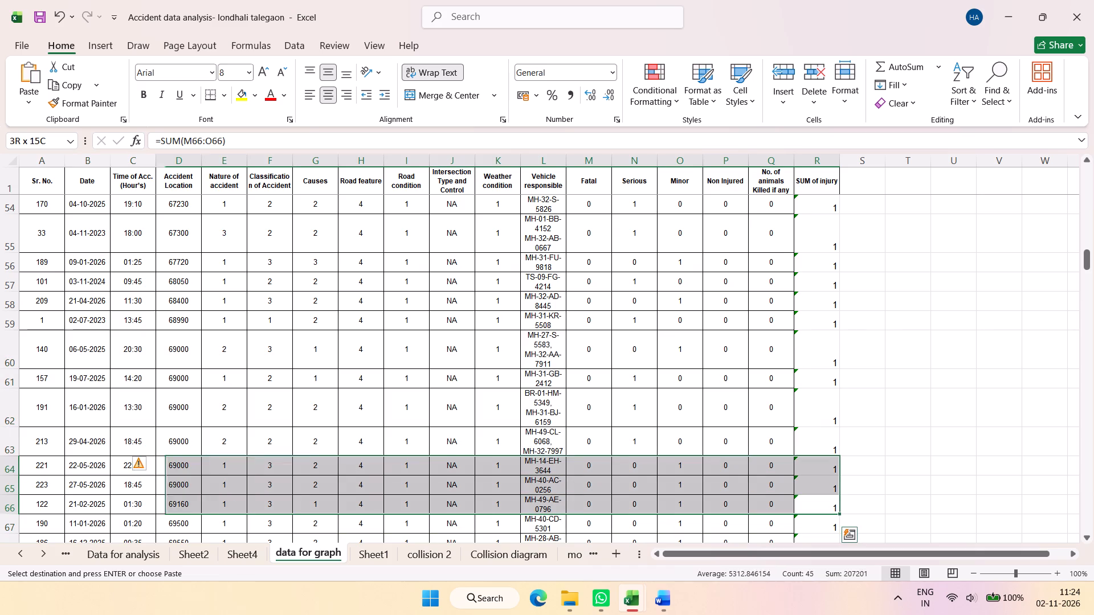
left_click_drag(190, 463, 59, 354)
key("alt+Tab")
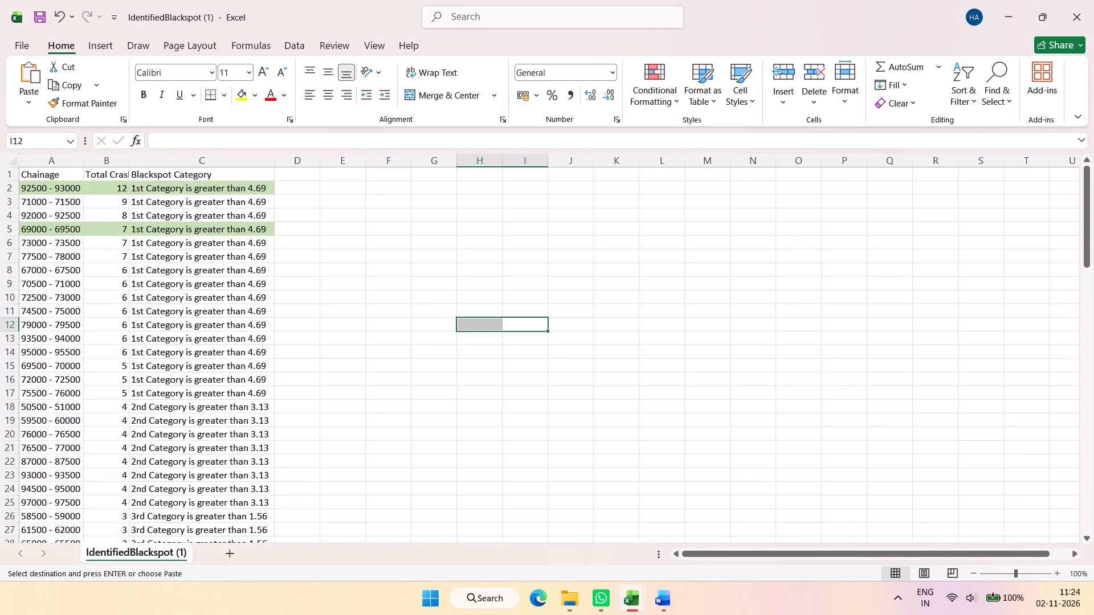
key("alt+Tab")
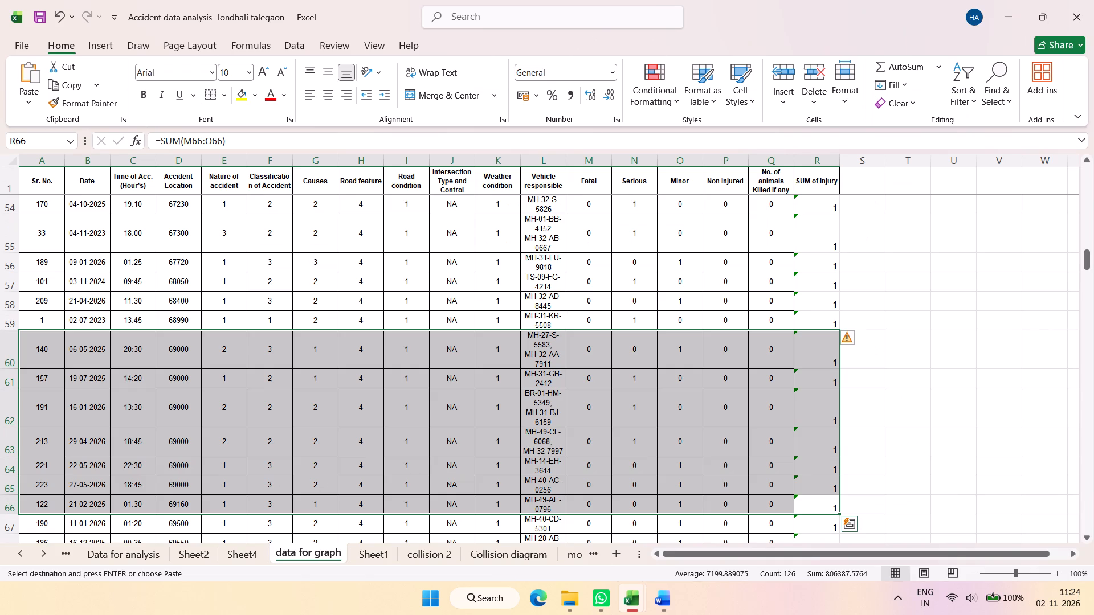
left_click(252, 95)
left_click(418, 201)
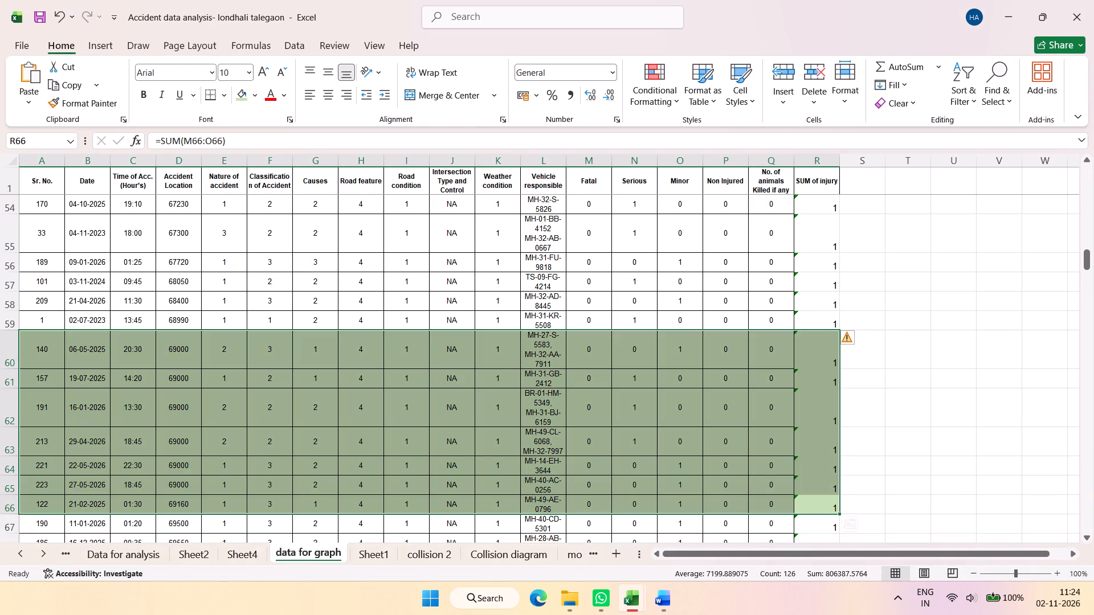
Copy the green accident rows and paste them into Sheet1 from cell B4, over the yellow 92+500 records.
key("ctrl+c")
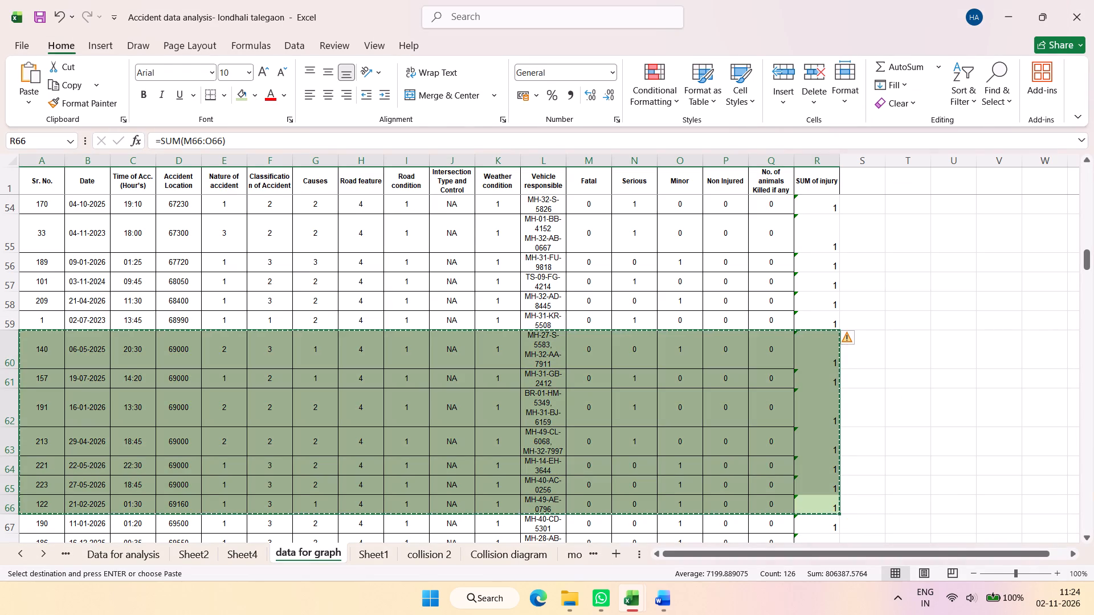
left_click(379, 559)
left_click(87, 219)
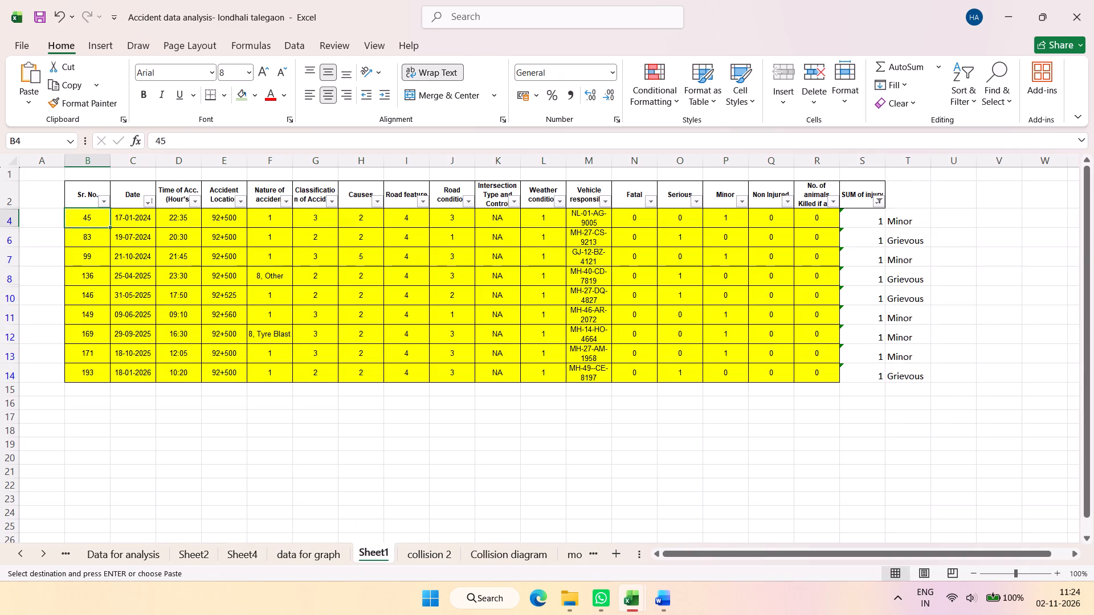
key("ctrl+v")
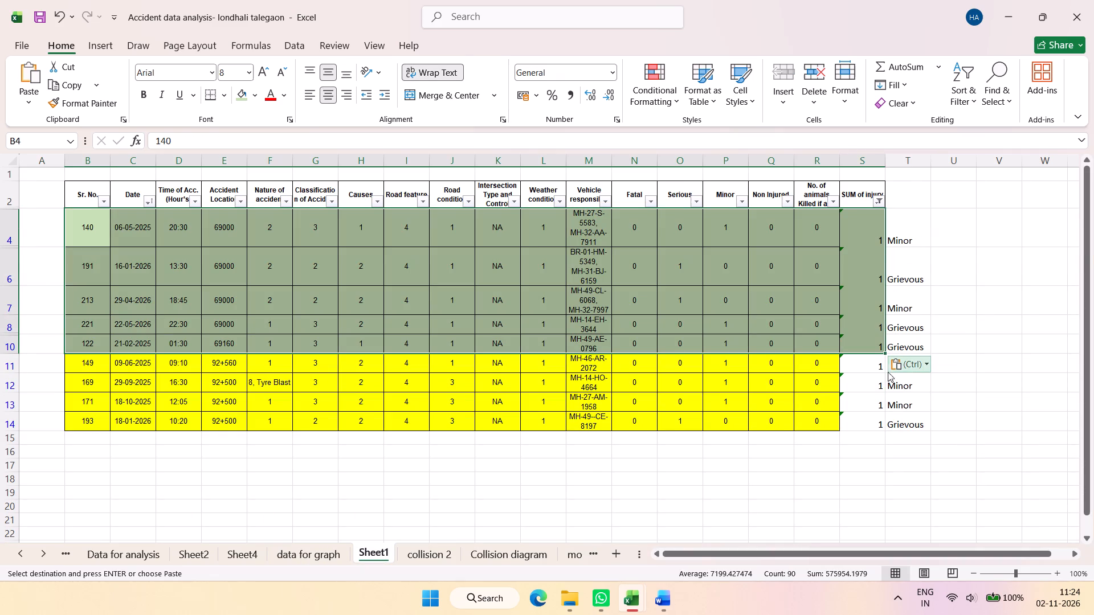
Delete the remaining yellow accident rows, Sr. No. 149 to 193, from Sheet1.
left_click_drag(79, 361, 697, 379)
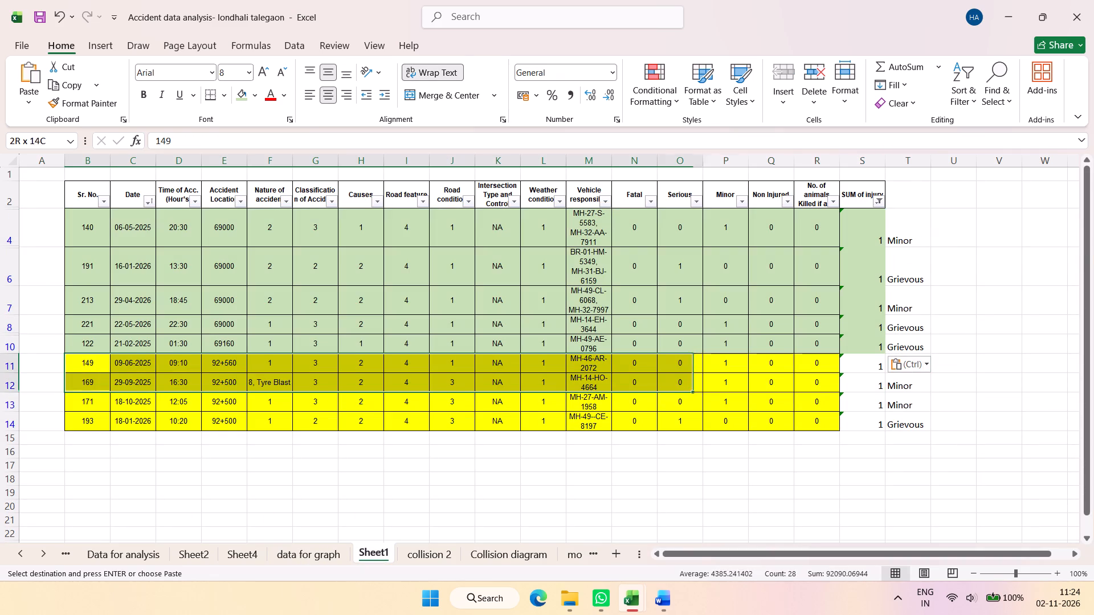
left_click_drag(697, 379, 889, 423)
right_click(889, 423)
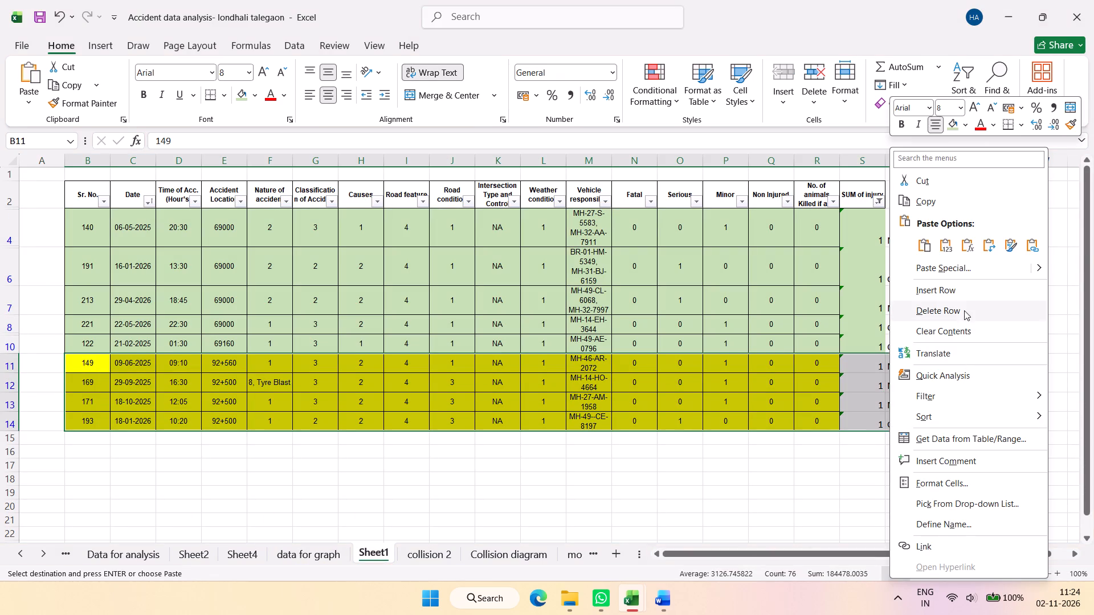
left_click(964, 309)
left_click(578, 318)
left_click(585, 326)
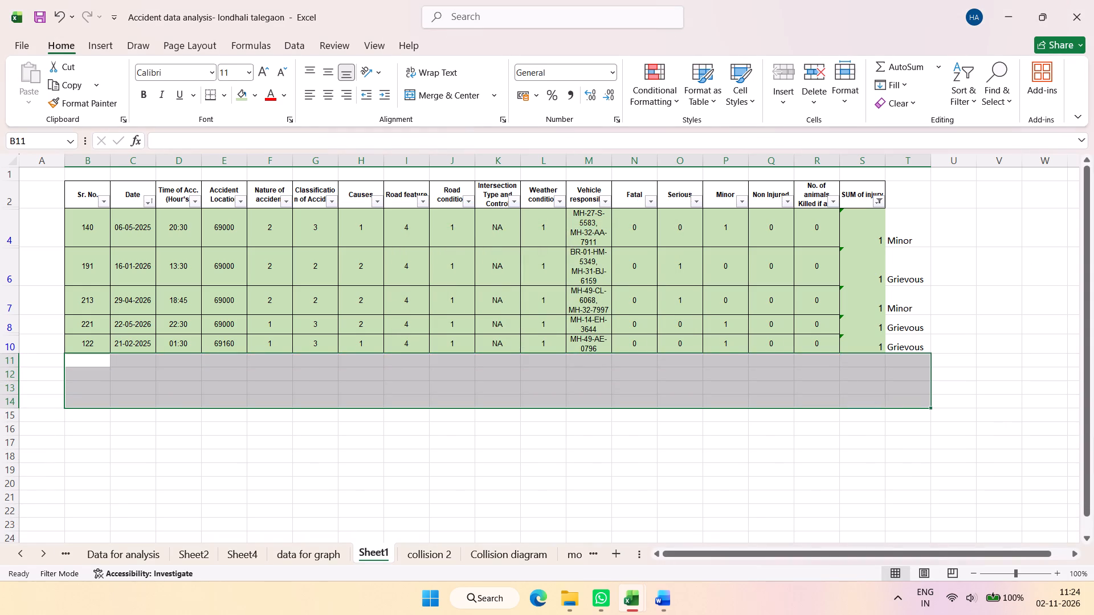
Correct the severity labels in column T to Grievous for Sr. No. 213 and Minor for Sr. Nos. 221 and 122.
left_click(911, 228)
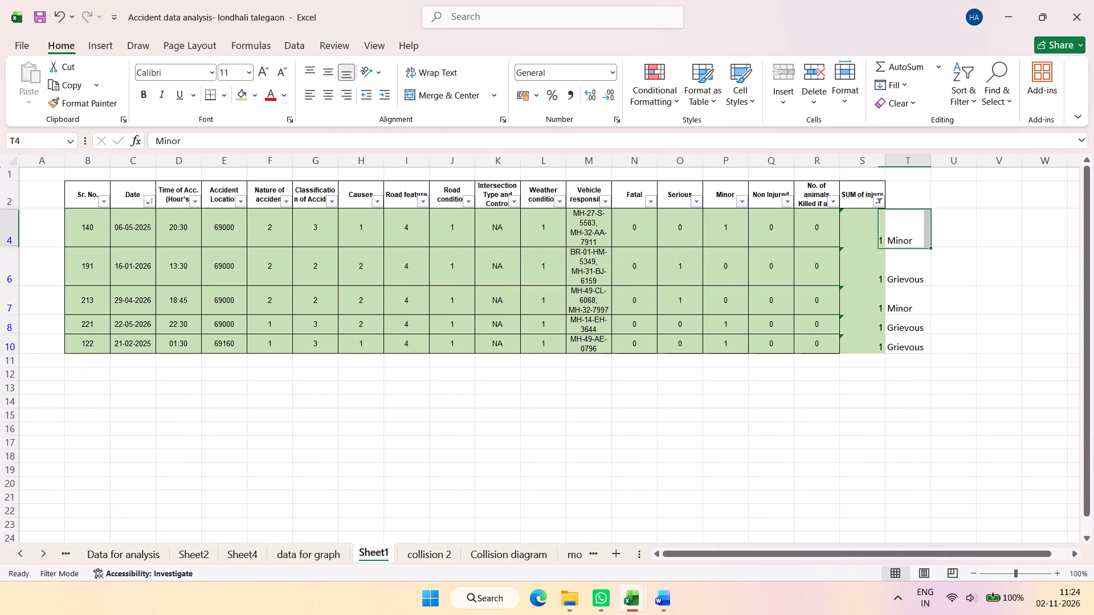
left_click(909, 270)
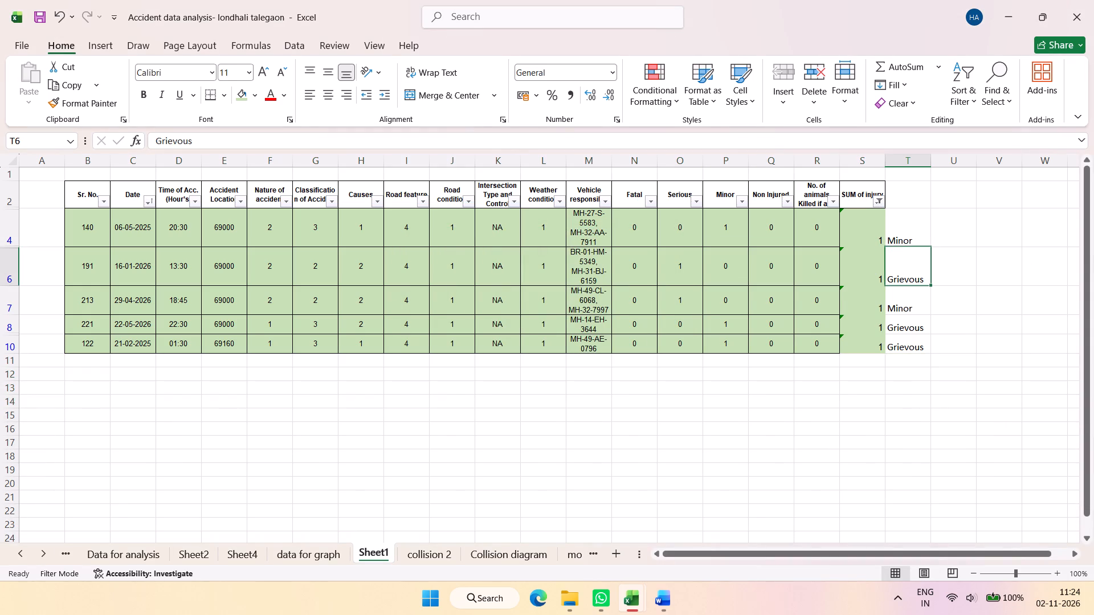
left_click_drag(931, 286, 931, 309)
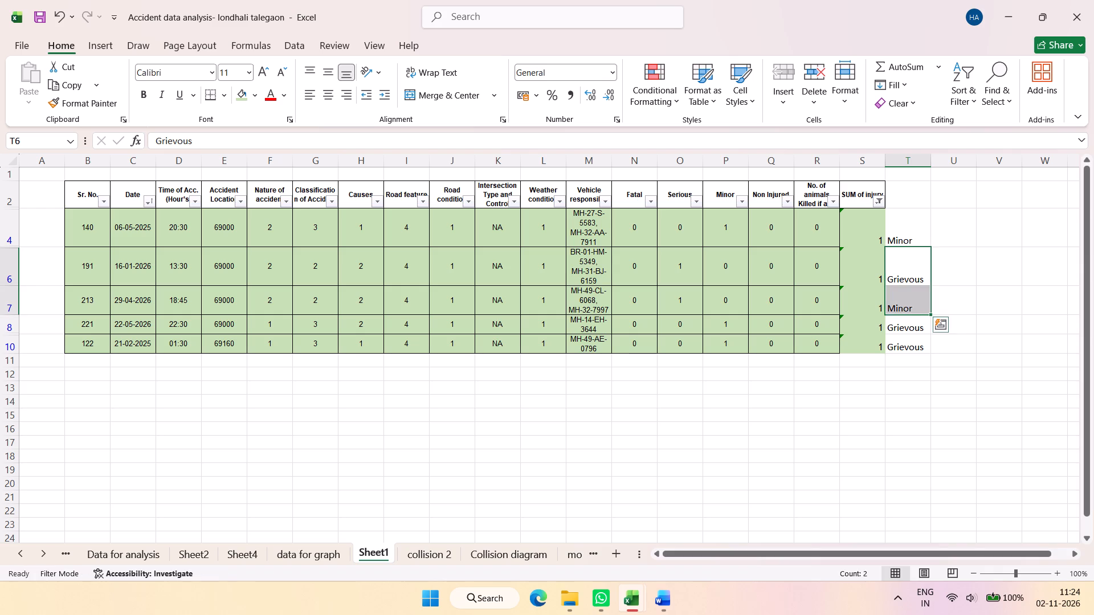
left_click(922, 235)
key("ctrl+c")
left_click_drag(915, 326, 917, 341)
key("ctrl+v")
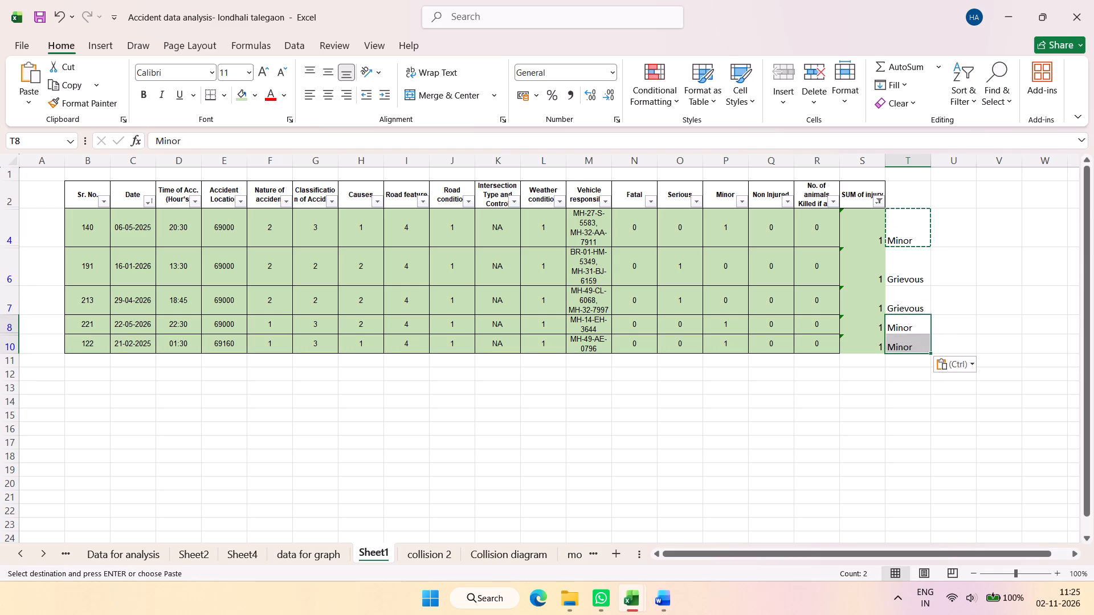
left_click(958, 333)
left_click(917, 243)
left_click(915, 267)
left_click(907, 301)
left_click(906, 330)
left_click(905, 342)
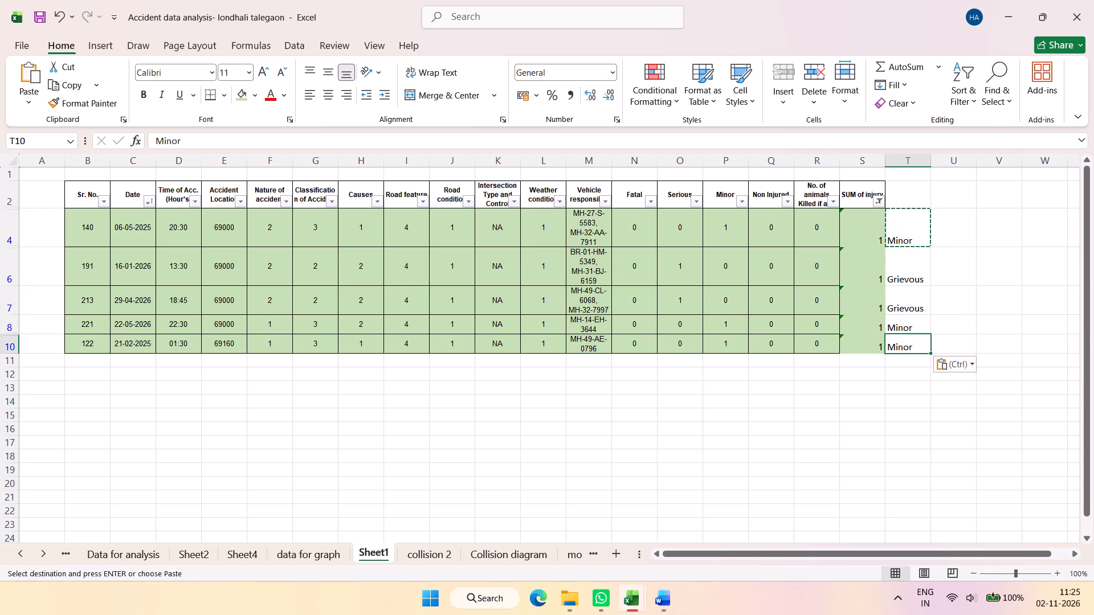
Move the green accident rows for locations 69000 to 69160 from the data for graph sheet to Sheet1, starting at cell B4.
left_click(313, 552)
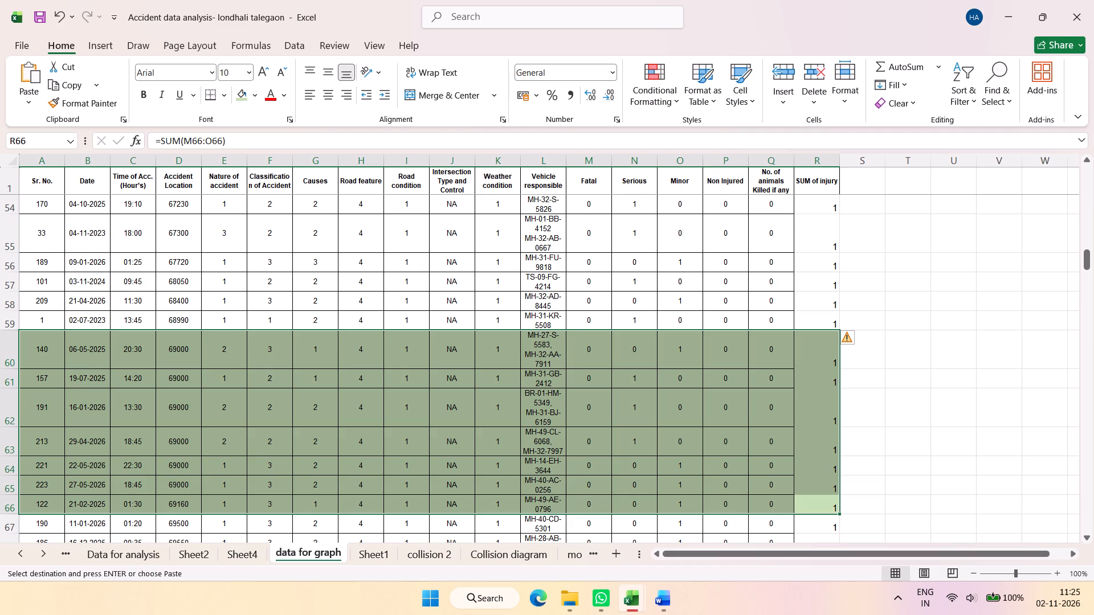
key("ctrl+x")
left_click(368, 549)
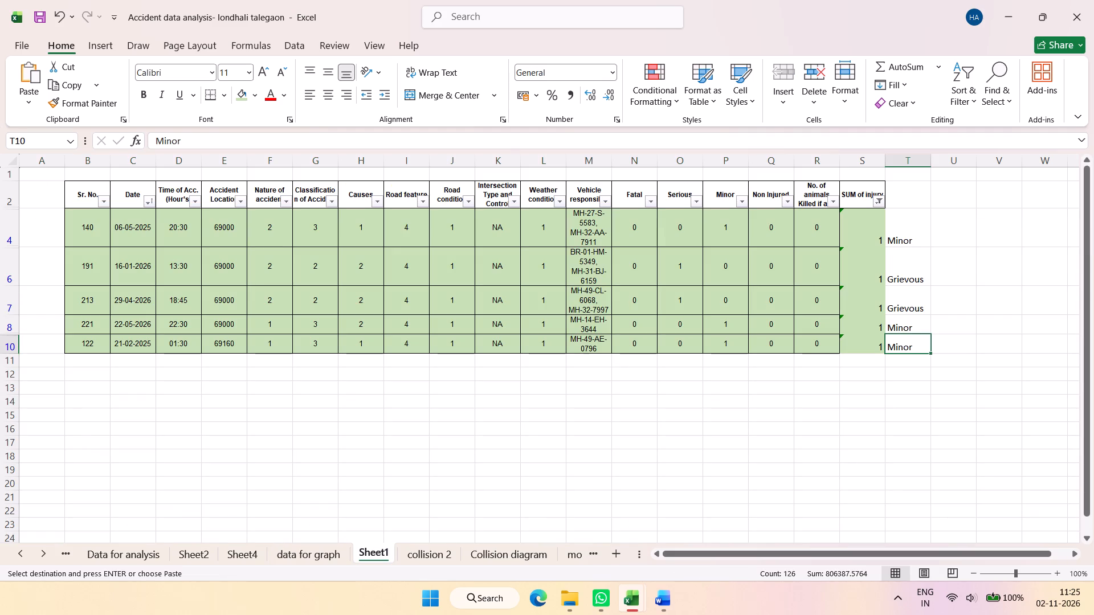
left_click(84, 238)
key("ctrl+v")
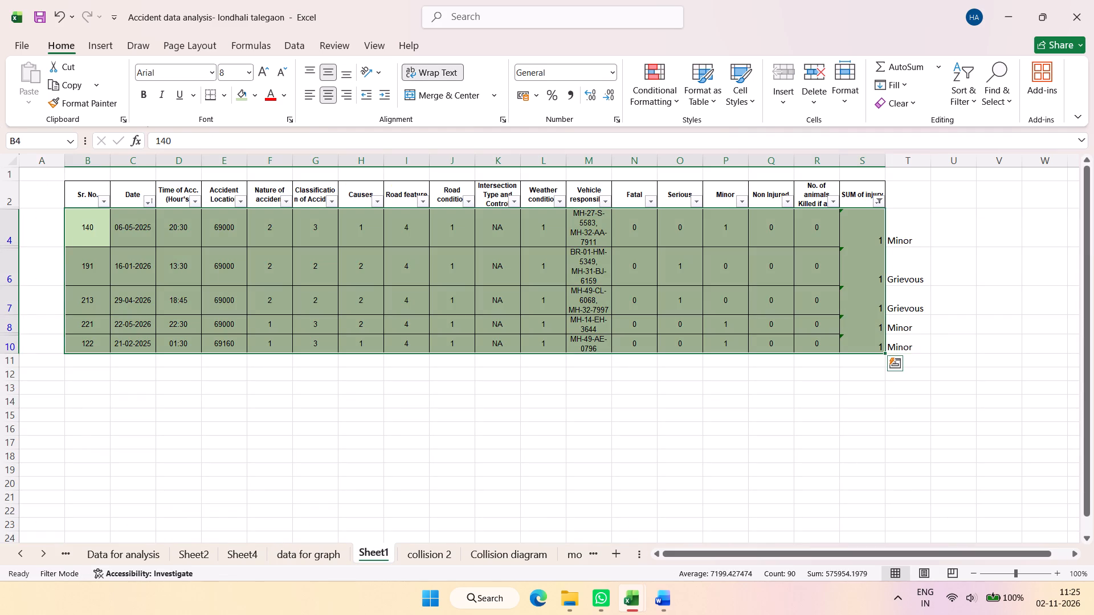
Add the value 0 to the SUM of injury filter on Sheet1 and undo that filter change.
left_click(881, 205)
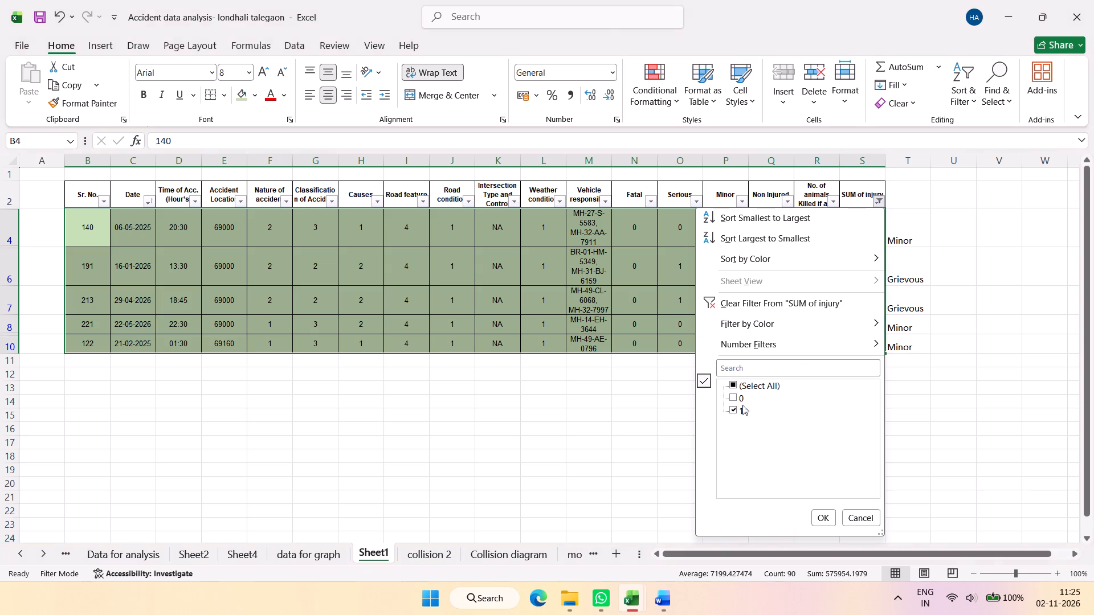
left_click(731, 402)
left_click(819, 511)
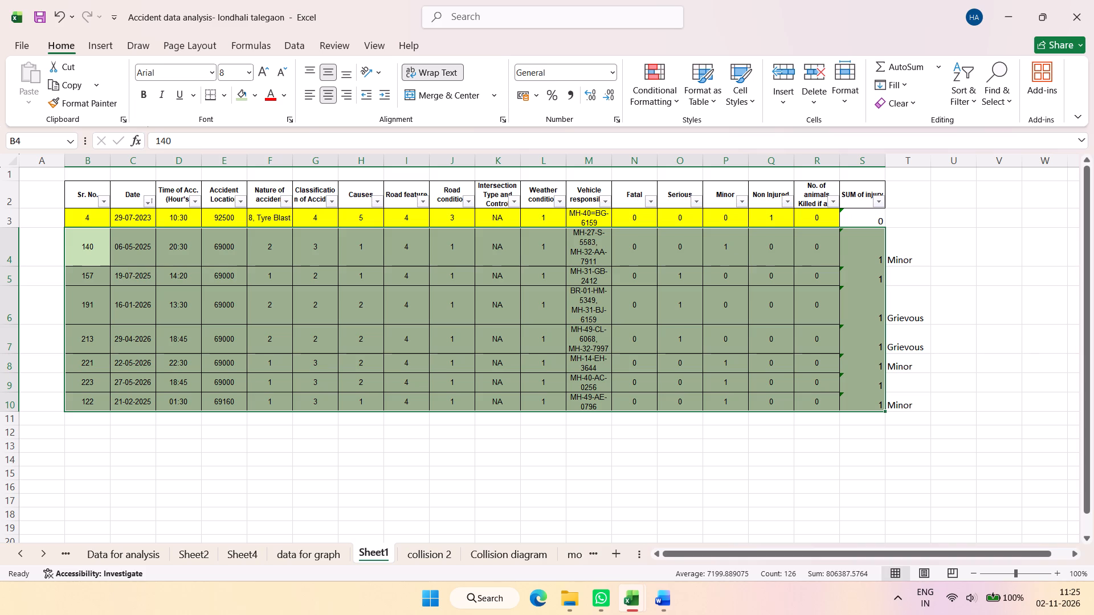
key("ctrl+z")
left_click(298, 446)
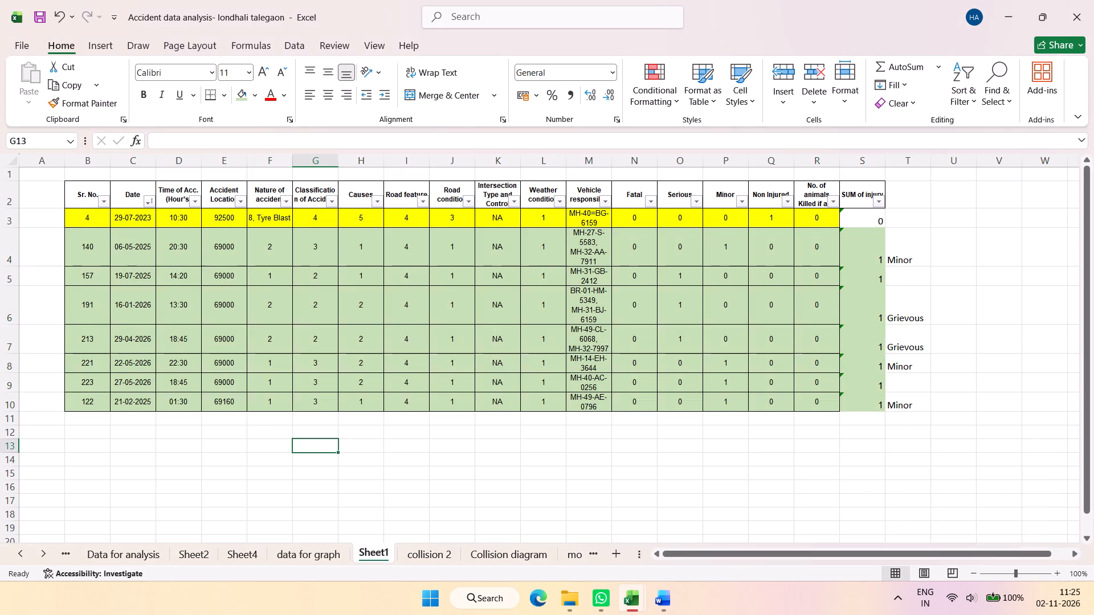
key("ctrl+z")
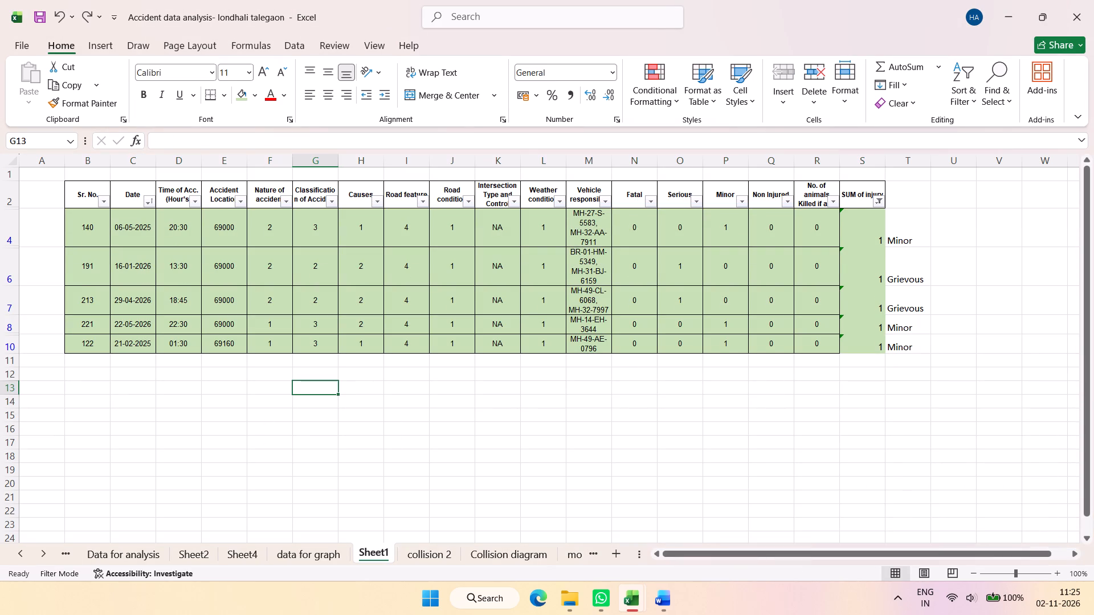
Reapply the SUM of injury filter on Sheet1 with only the value 1 selected.
left_click(881, 202)
left_click(827, 518)
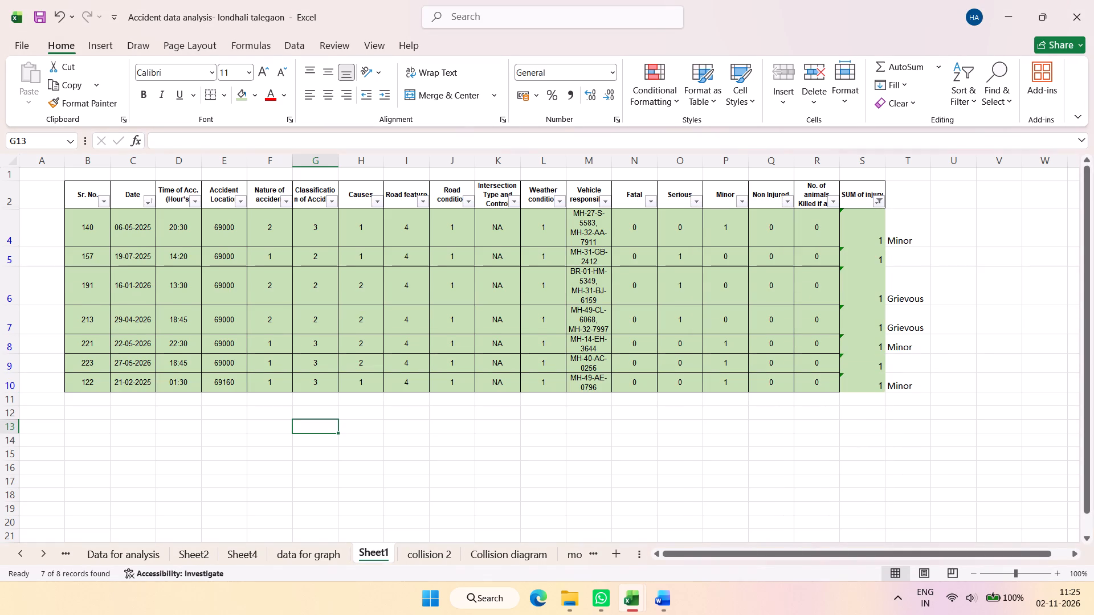
Fill the missing severity labels in column T with Grievous for Sr. No. 157 and Minor for Sr. No. 223.
left_click(80, 277)
left_click(88, 319)
left_click(91, 348)
left_click(95, 368)
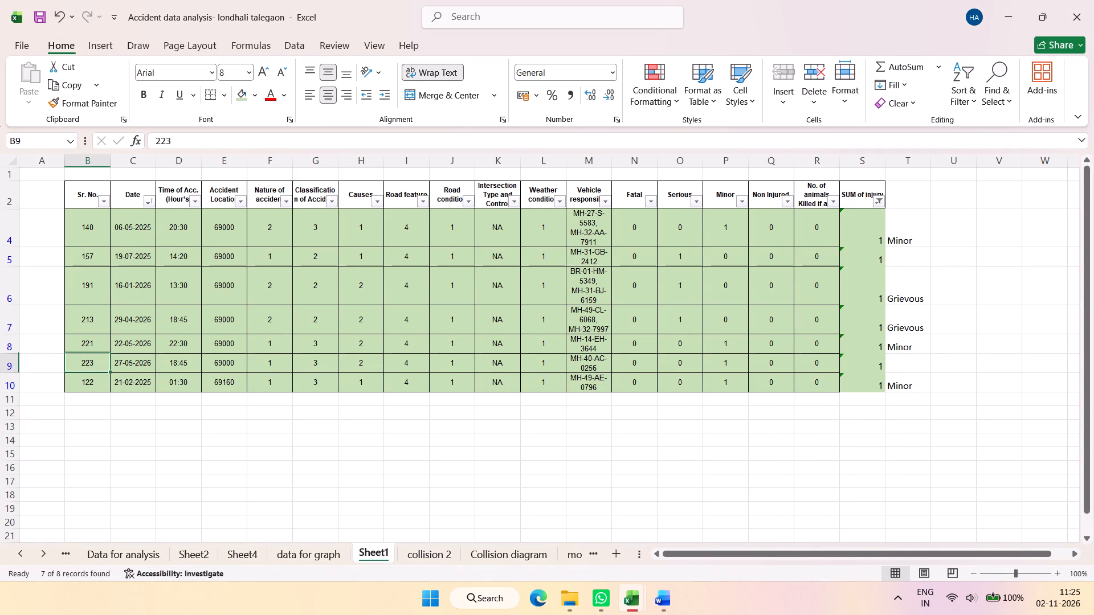
left_click(908, 289)
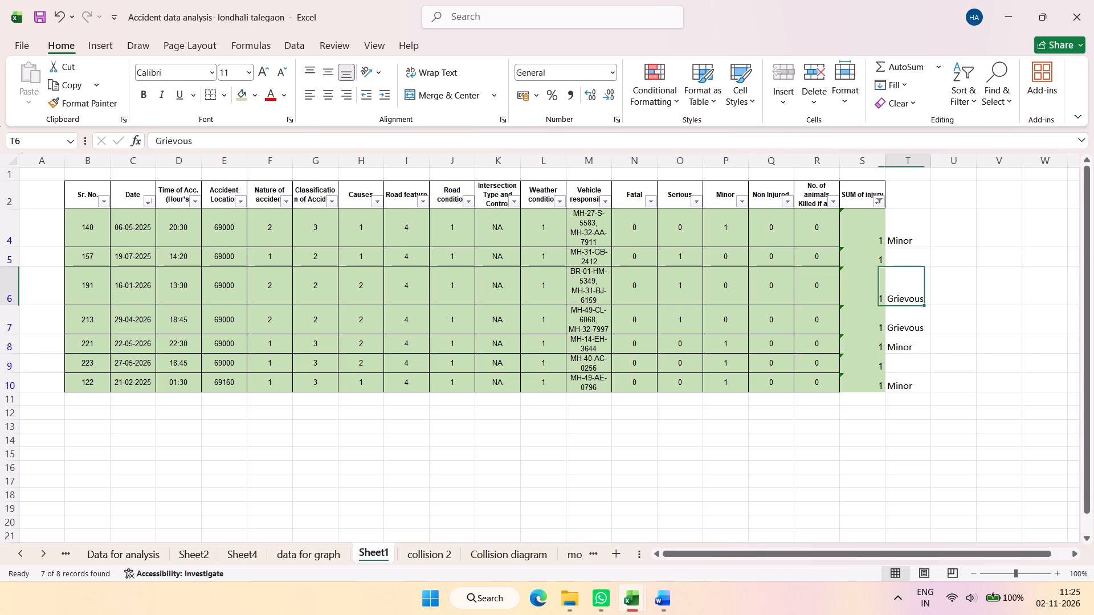
key("ctrl+x")
left_click(912, 257)
key("ctrl+c")
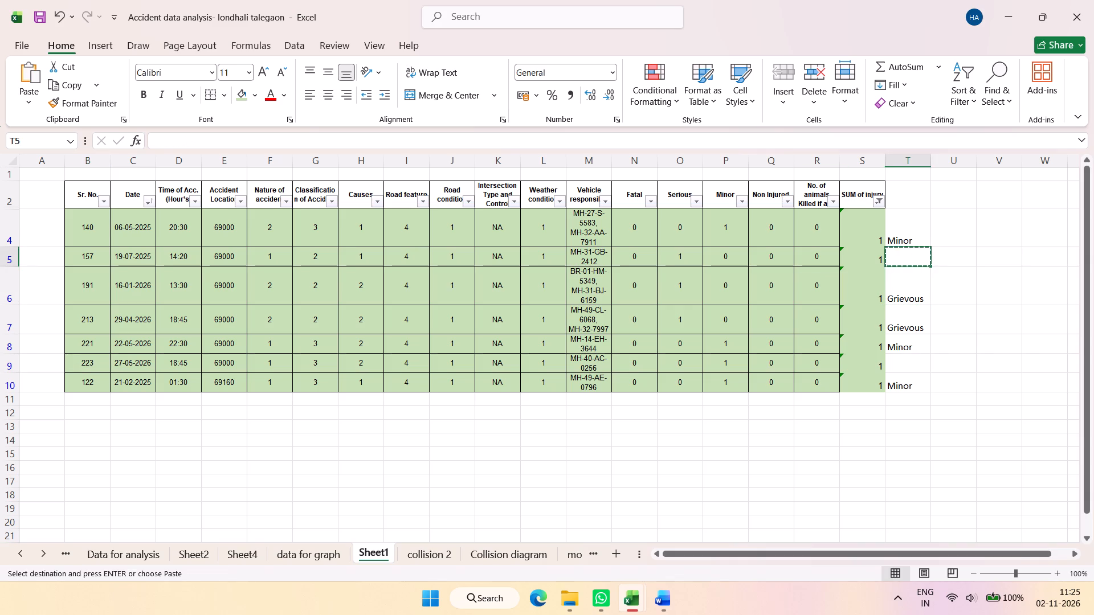
left_click(920, 289)
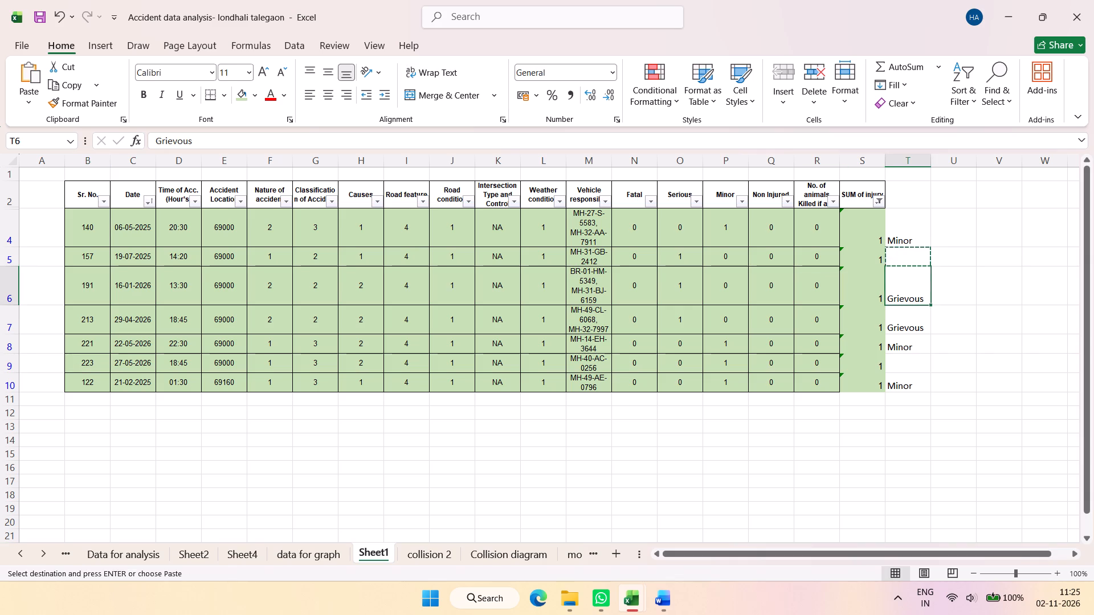
left_click_drag(931, 304, 930, 247)
left_click(915, 323)
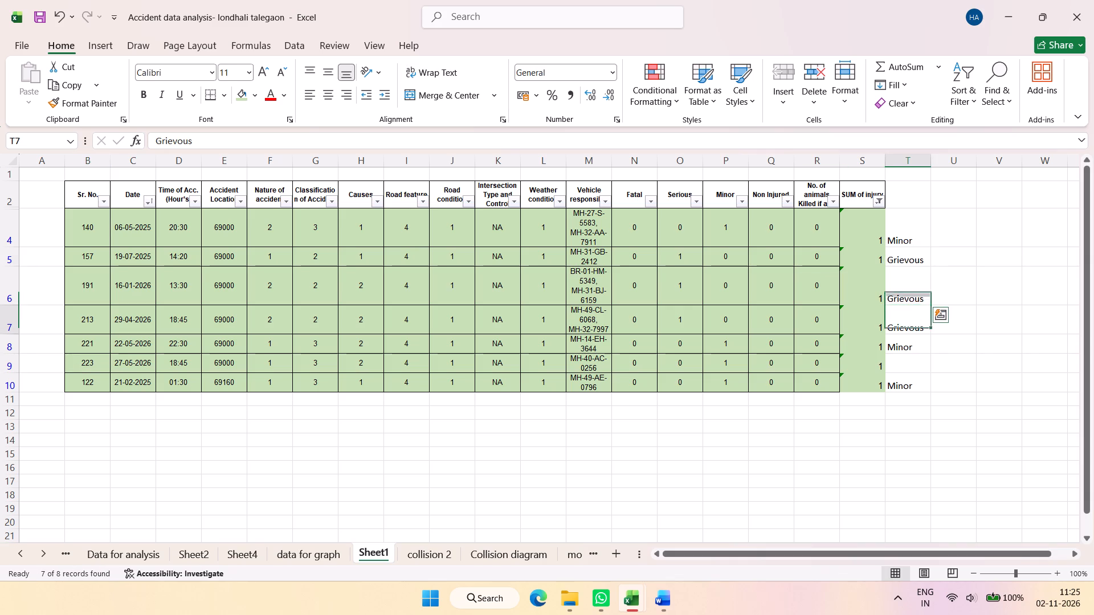
left_click(913, 352)
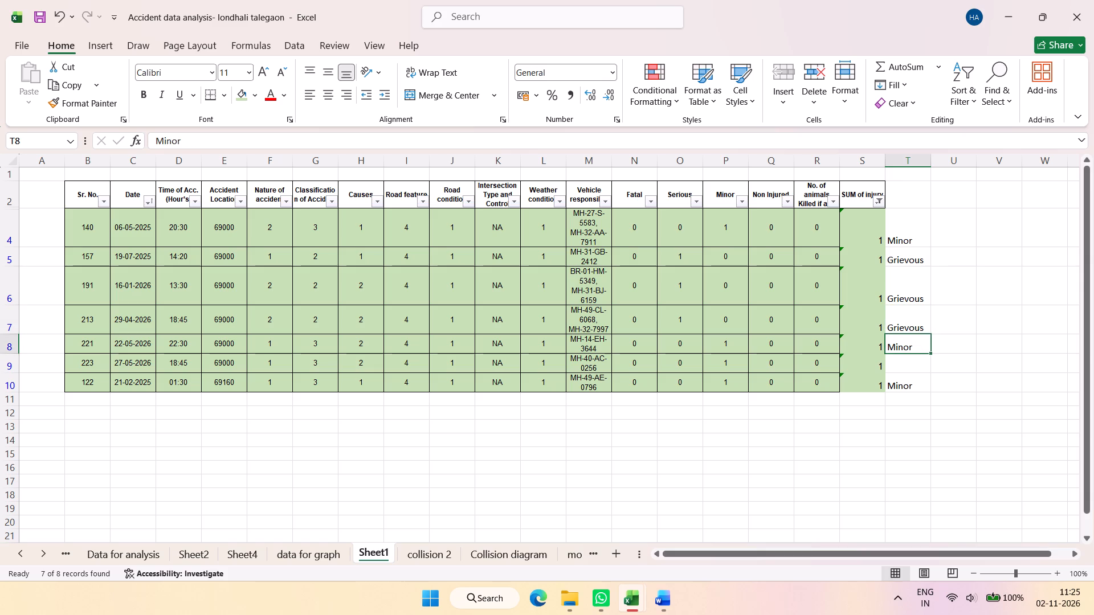
left_click_drag(931, 353, 930, 366)
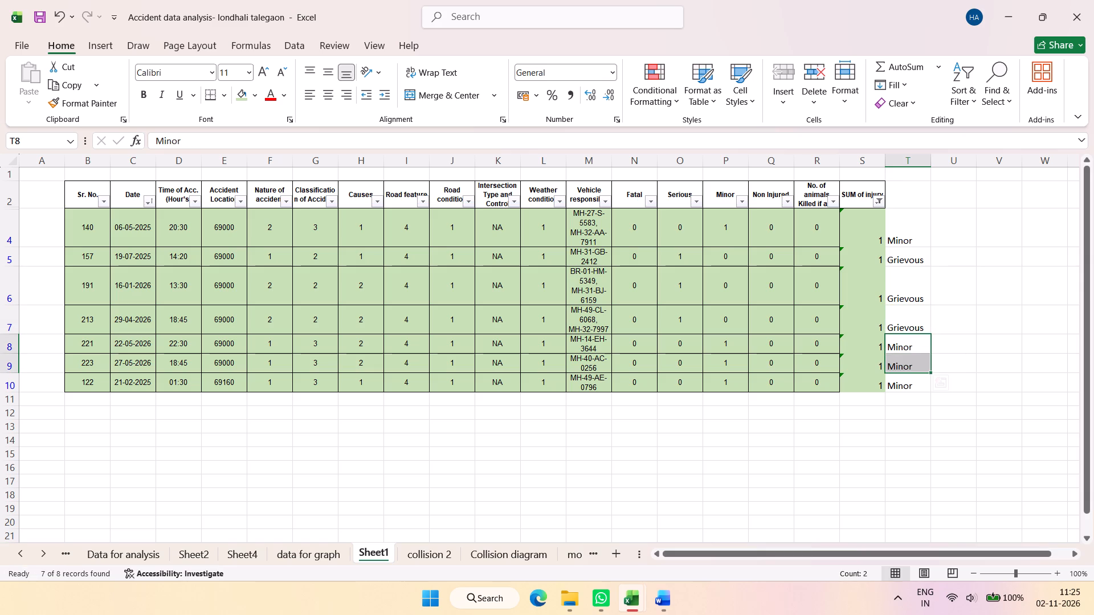
Delete the entire rows of the last two accidents, dated 18-10-2025 and 18-01-2026, from the collision 2 table.
left_click(419, 539)
left_click(417, 553)
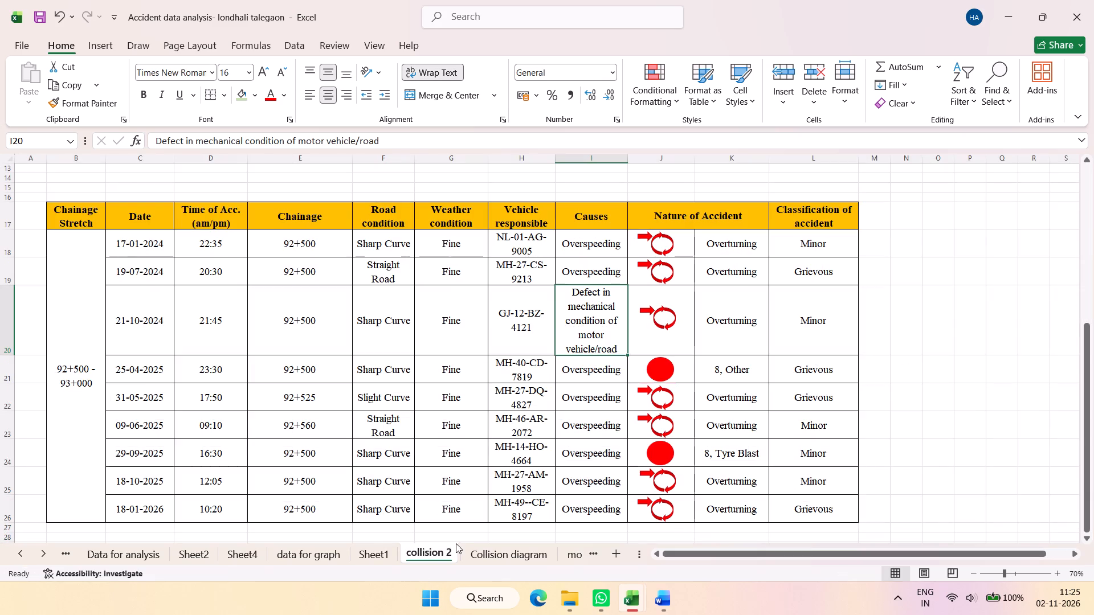
left_click(158, 315)
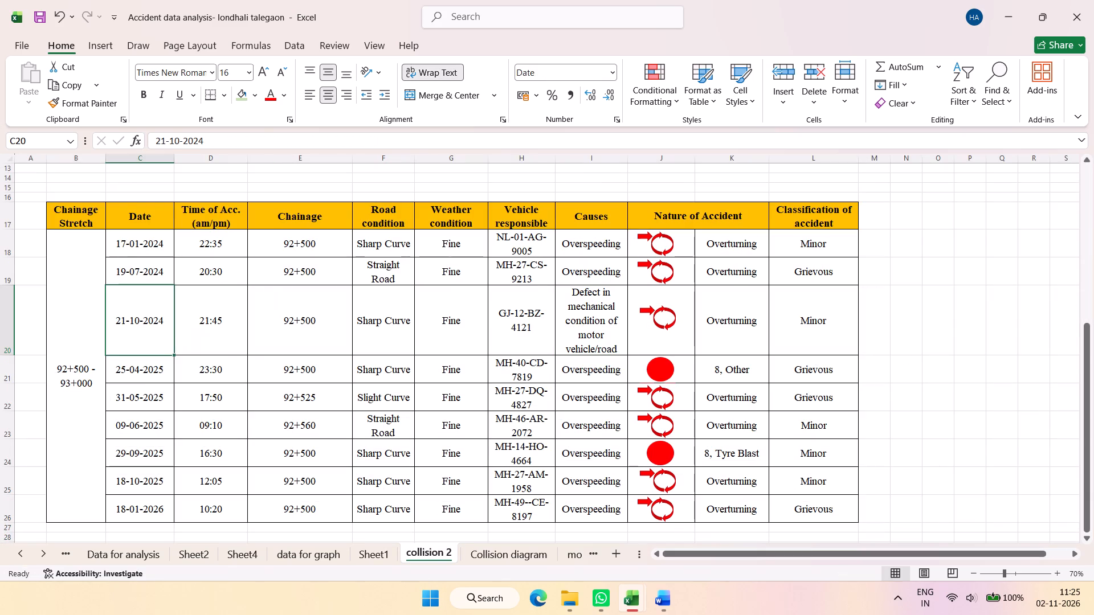
left_click(155, 365)
left_click(154, 378)
left_click(146, 395)
left_click(148, 433)
left_click(144, 450)
left_click_drag(136, 475, 813, 503)
right_click(813, 503)
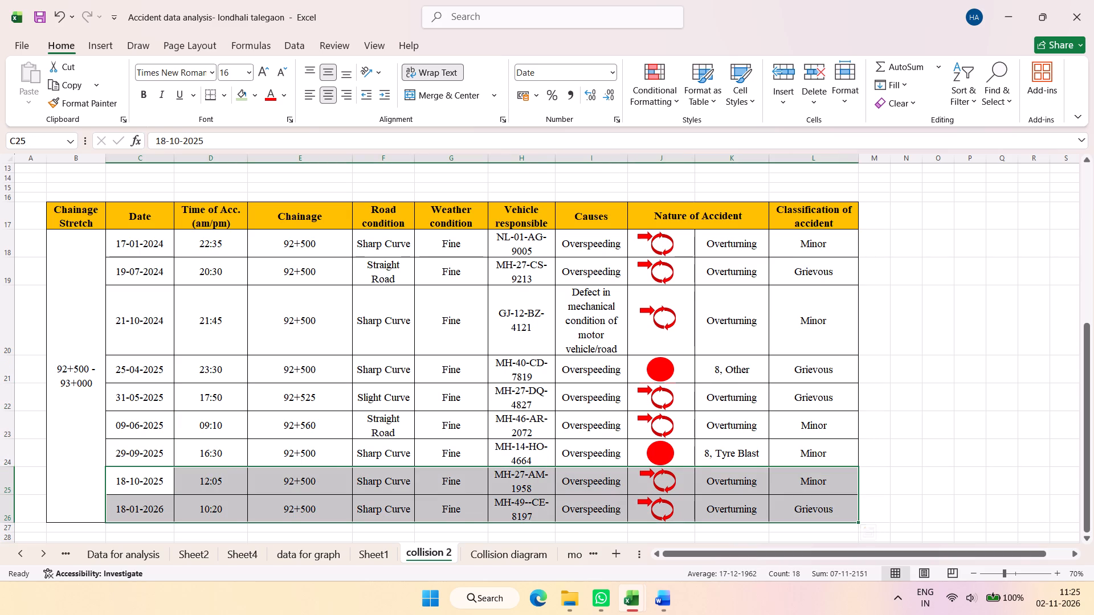
right_click(793, 481)
left_click(838, 222)
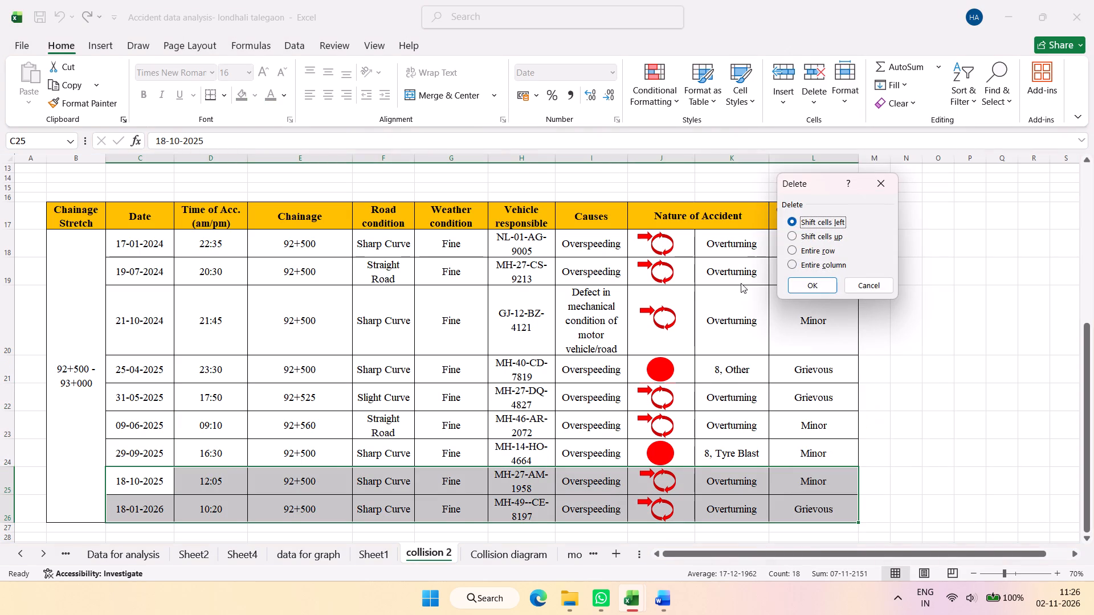
left_click(818, 249)
left_click(812, 284)
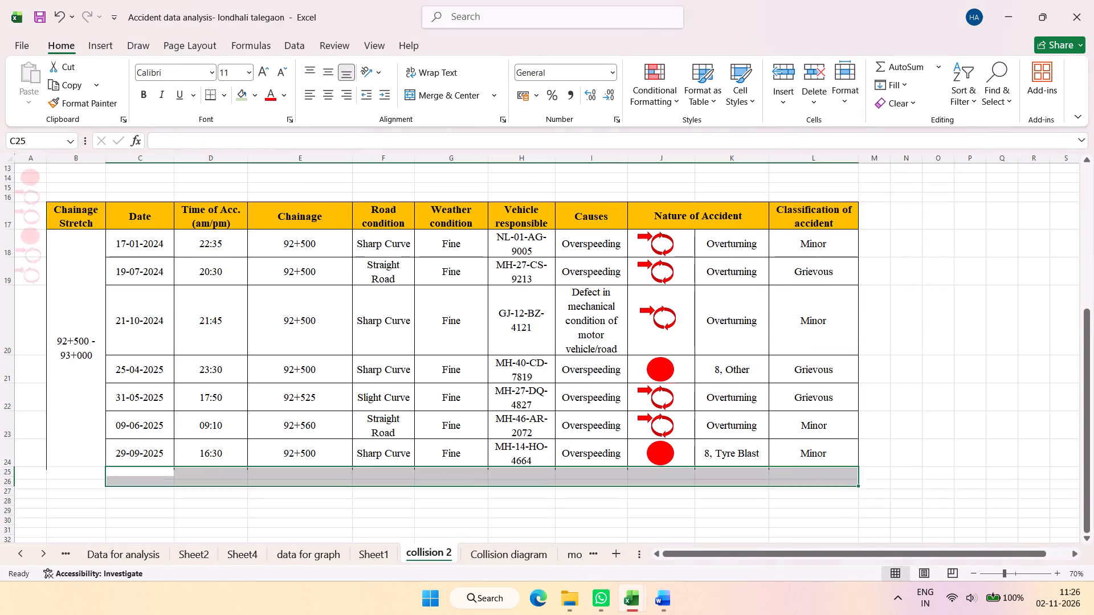
left_click(280, 479)
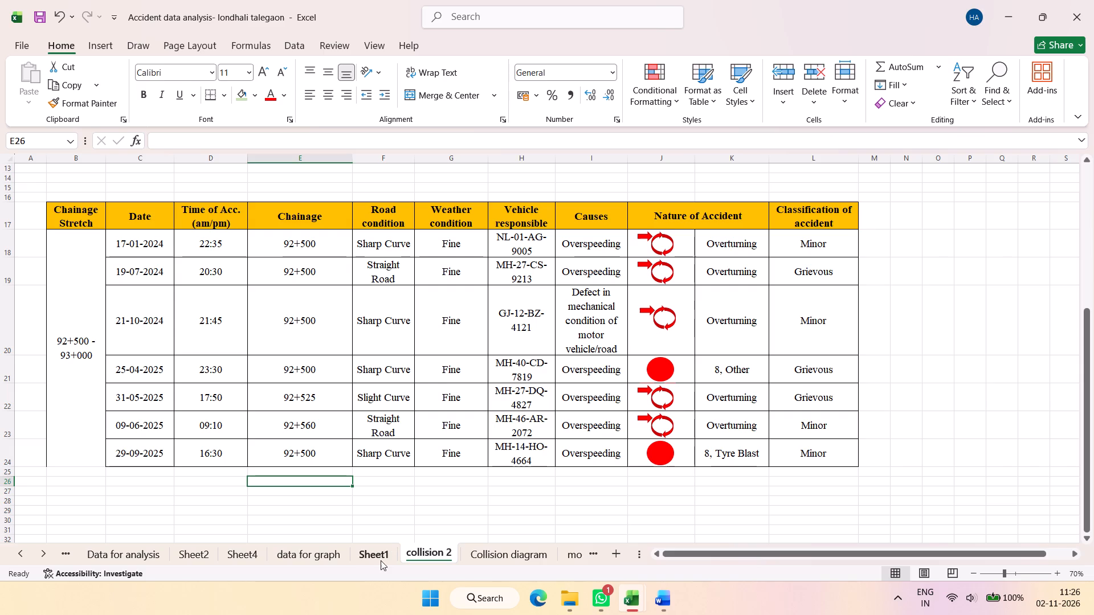
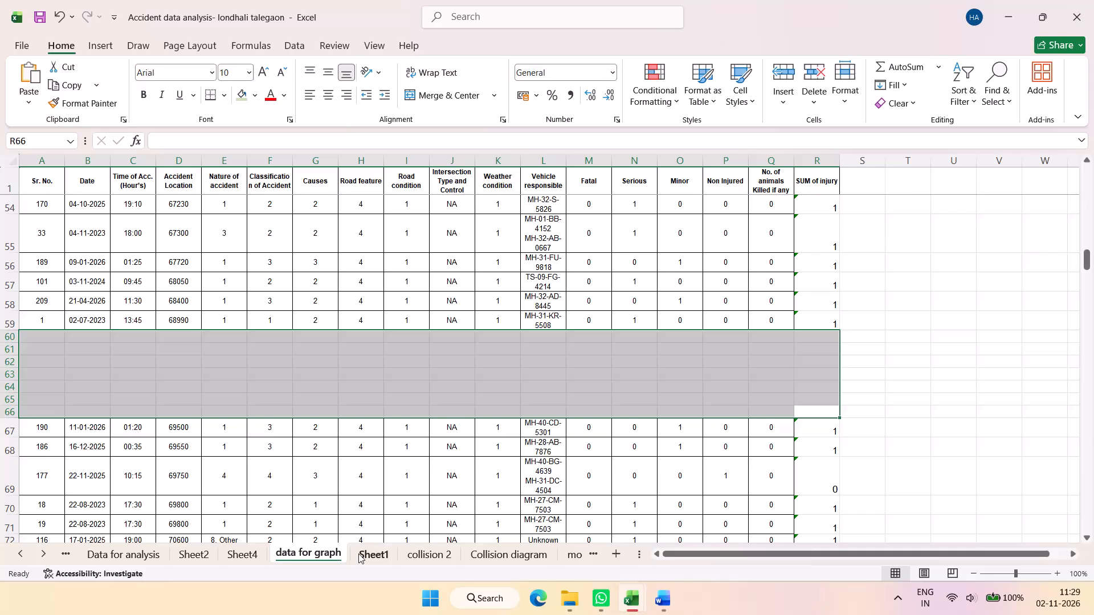
Rewrite the Accident Location values on Sheet1 in chainage format, as 69+000 for the first six accidents and 69+160 for the last.
left_click(358, 553)
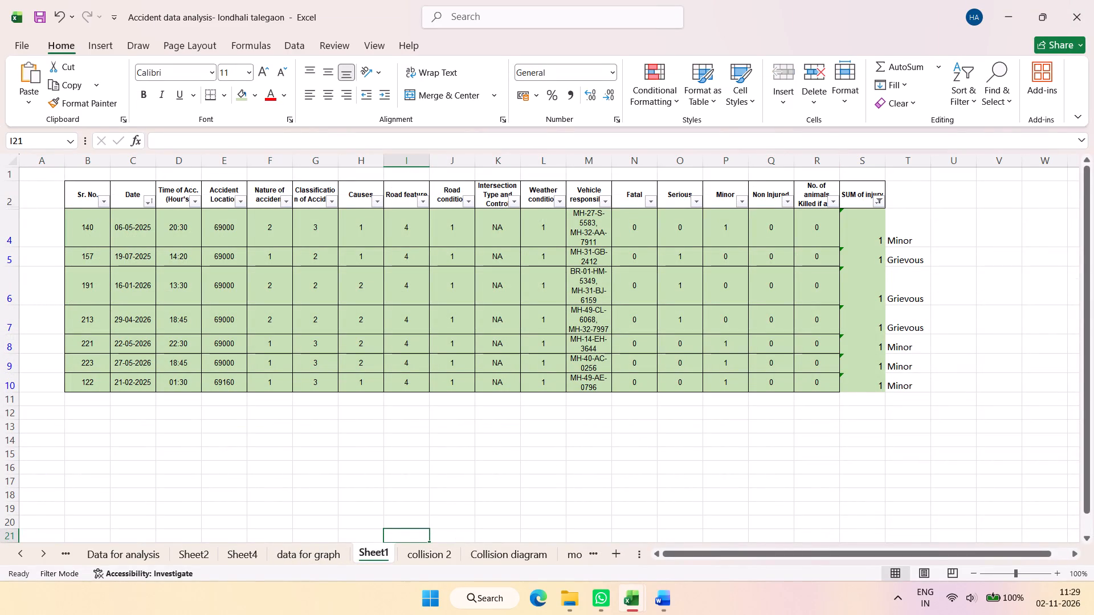
left_click(235, 231)
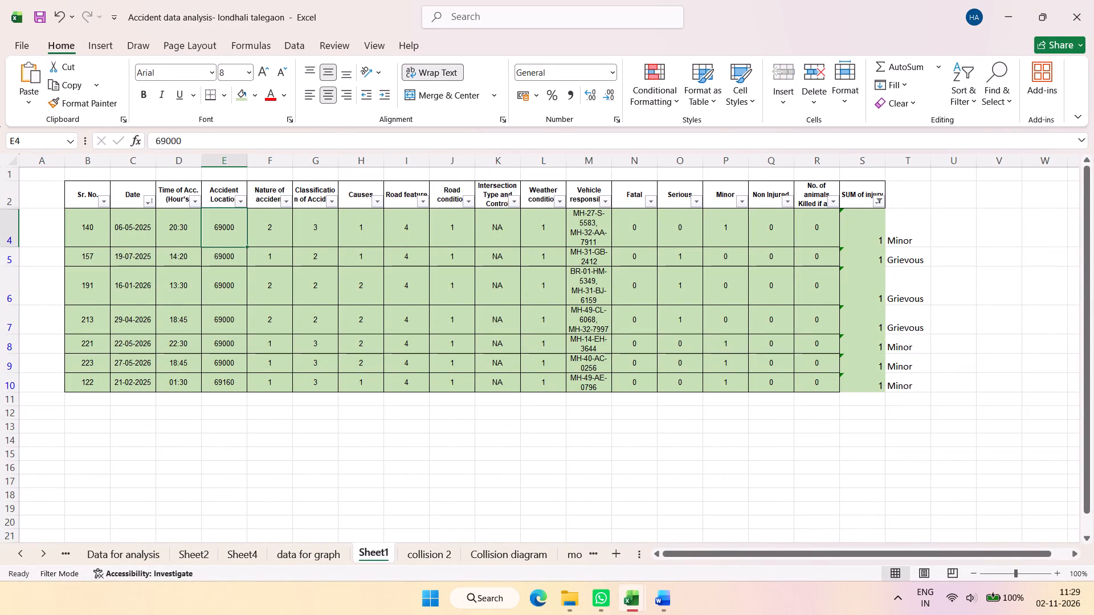
left_click(166, 141)
key("plus")
key("Return")
left_click(168, 141)
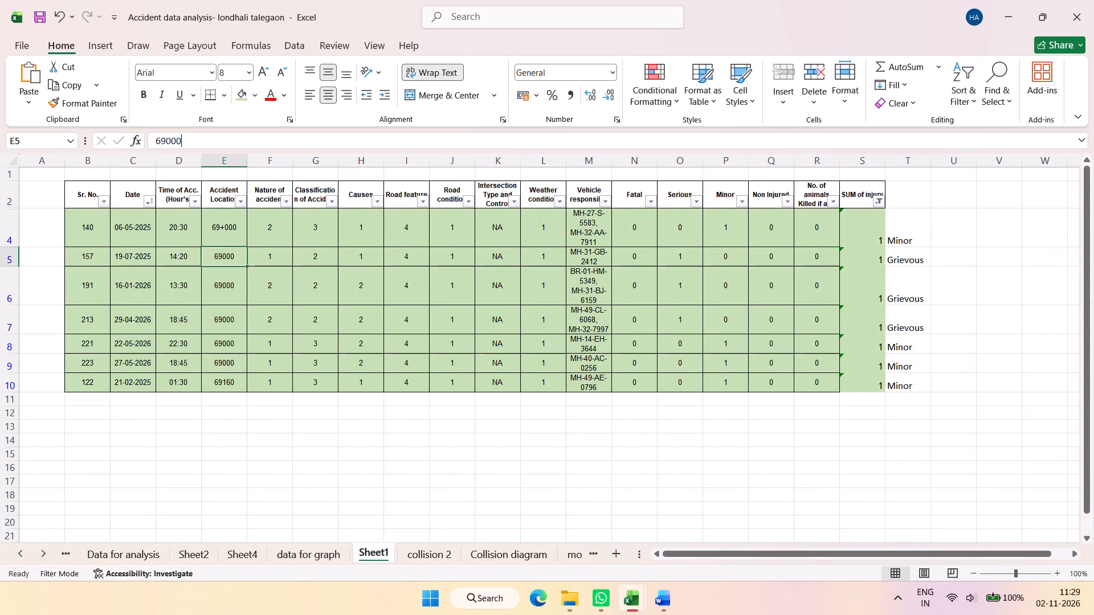
key("plus")
key("Return")
left_click(168, 141)
key("plus")
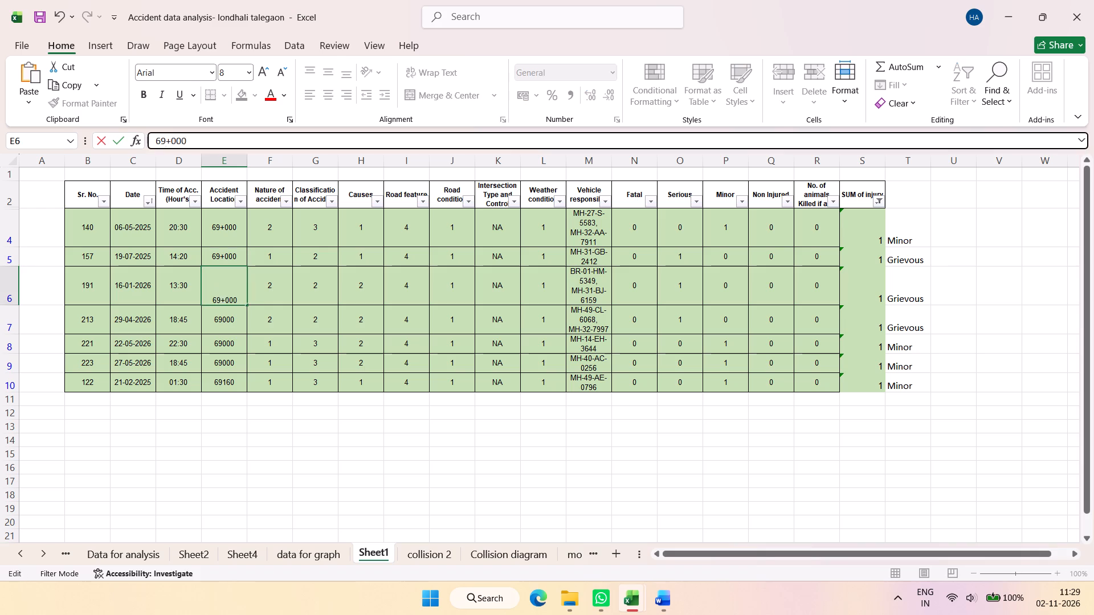
key("Return")
left_click(168, 142)
key("plus")
key("Return")
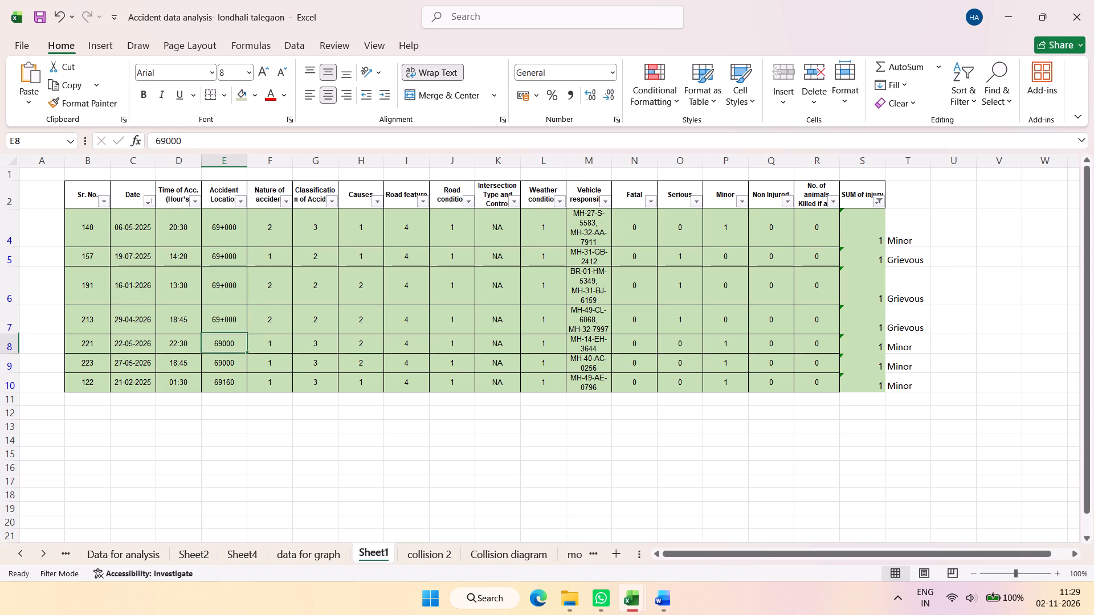
left_click(168, 142)
key("plus")
key("Return")
left_click(168, 142)
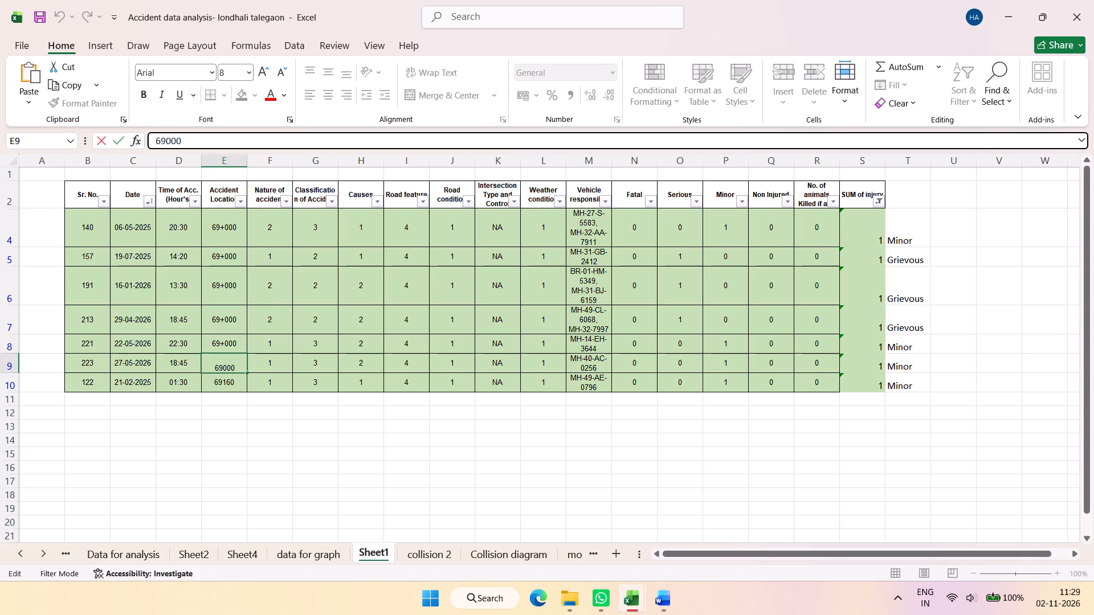
key("plus")
key("Return")
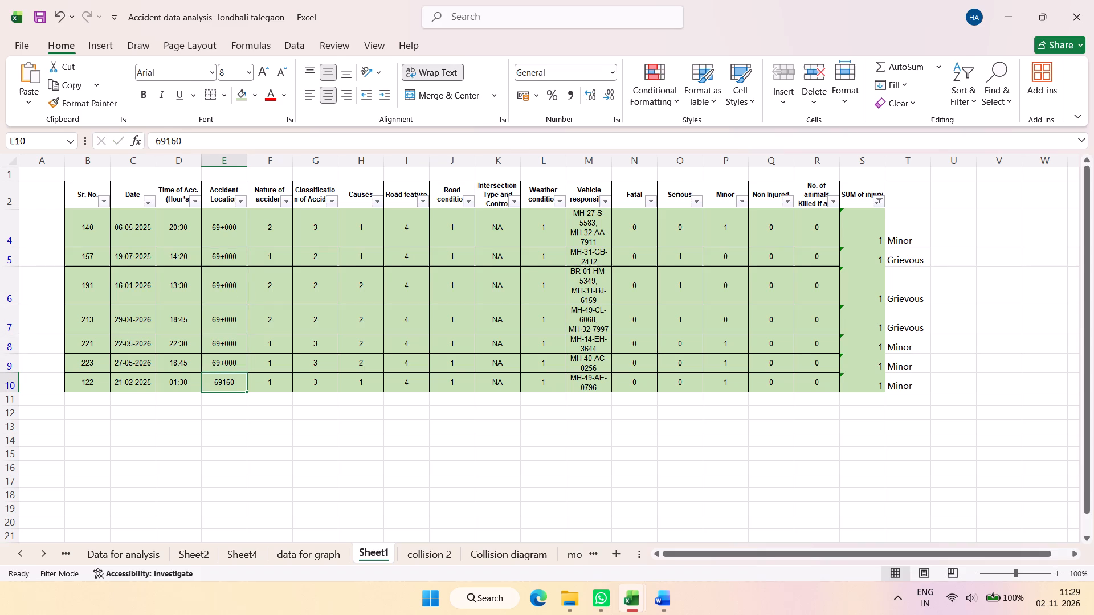
left_click(168, 143)
key("plus")
left_click(614, 296)
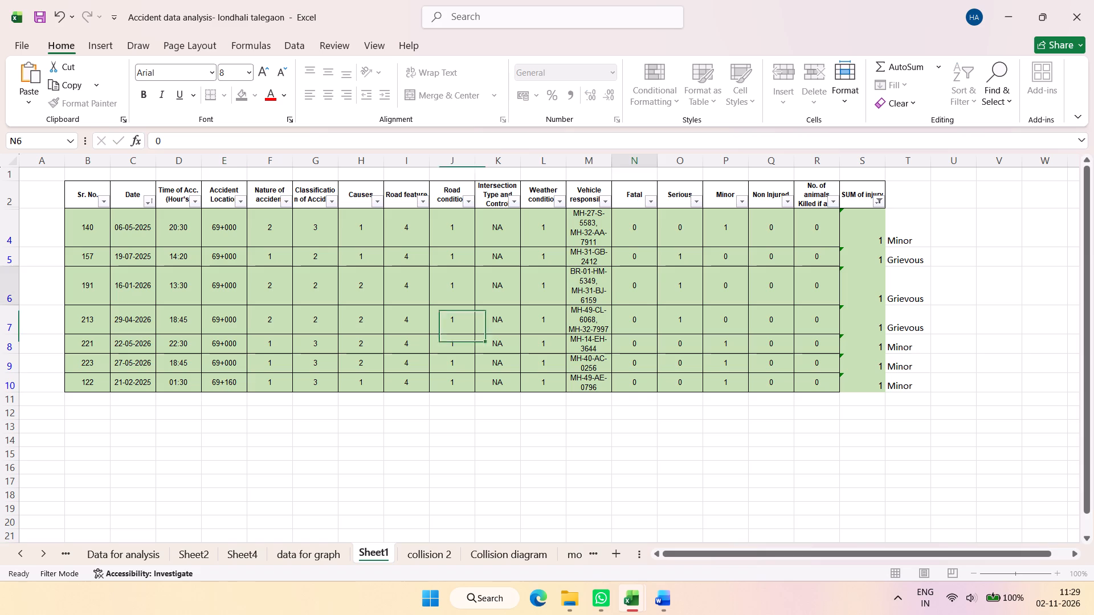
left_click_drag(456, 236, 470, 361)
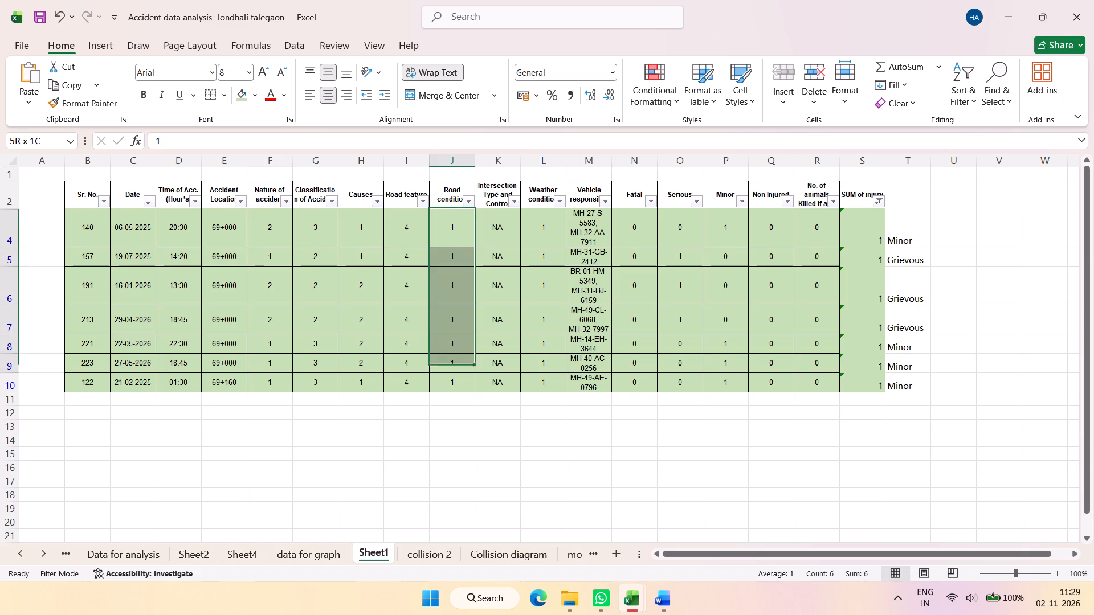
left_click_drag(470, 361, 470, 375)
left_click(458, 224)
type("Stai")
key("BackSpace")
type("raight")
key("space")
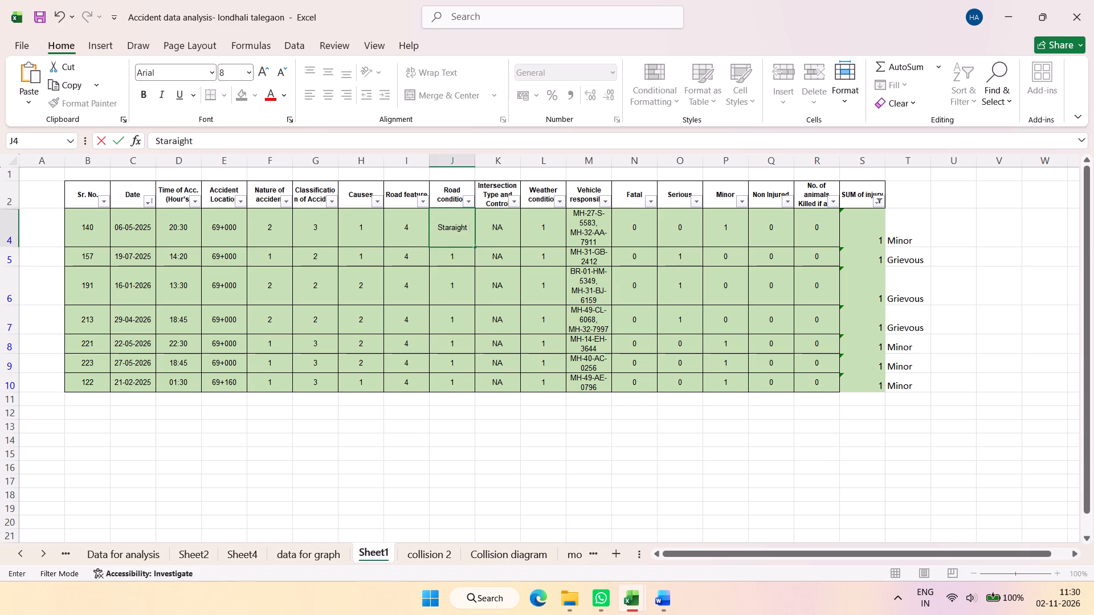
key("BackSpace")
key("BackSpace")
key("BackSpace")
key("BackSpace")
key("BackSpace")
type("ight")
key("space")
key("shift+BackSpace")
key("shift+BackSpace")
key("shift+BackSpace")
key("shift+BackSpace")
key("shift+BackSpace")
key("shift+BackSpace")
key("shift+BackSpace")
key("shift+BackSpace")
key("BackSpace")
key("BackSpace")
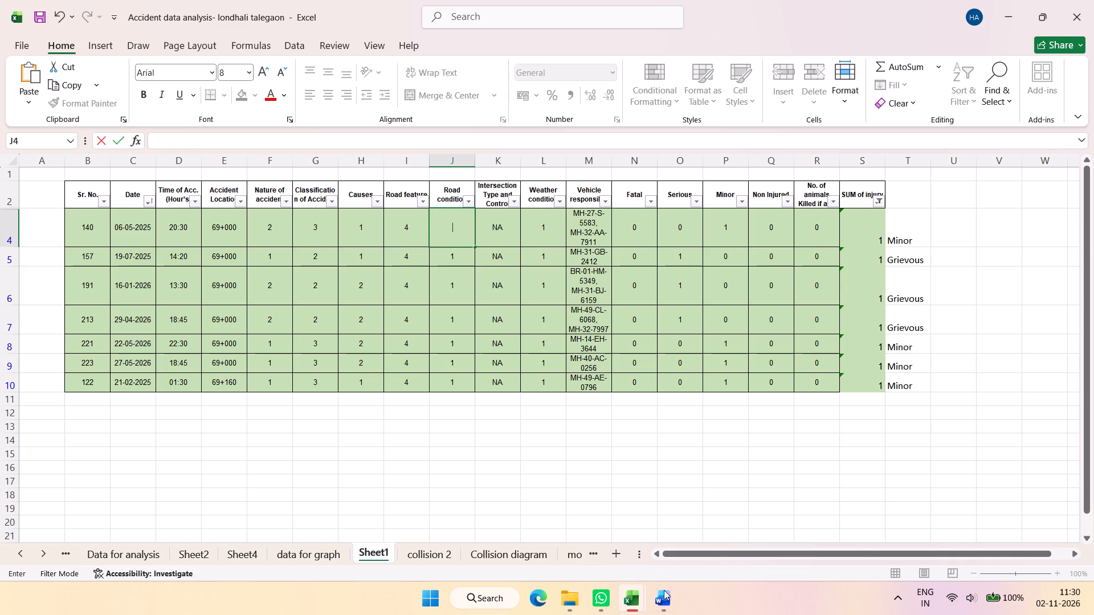
left_click(633, 598)
left_click(767, 546)
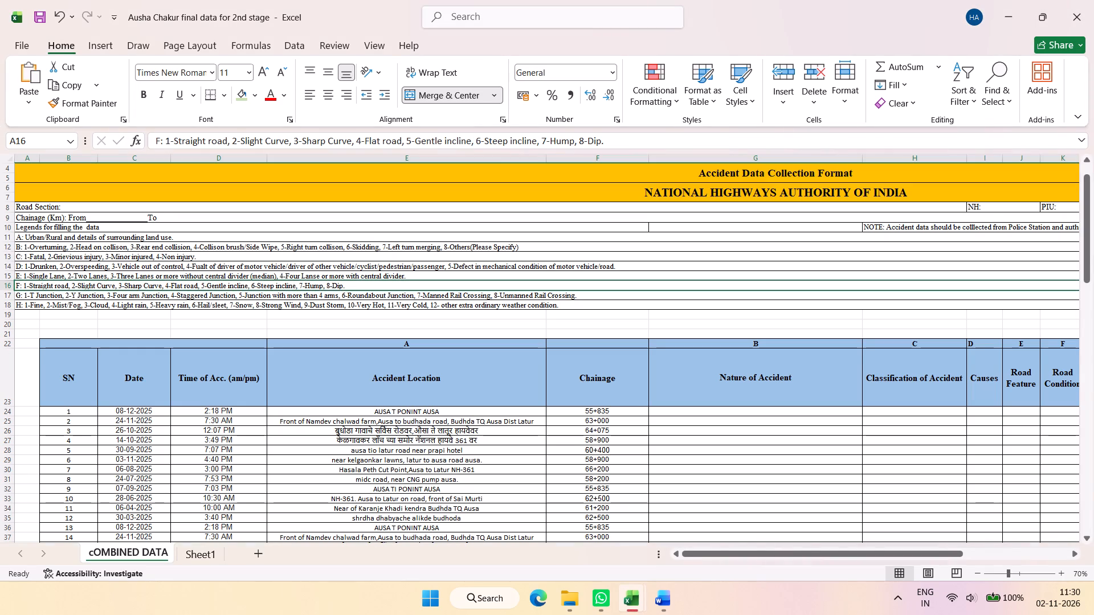
left_click_drag(175, 139, 215, 139)
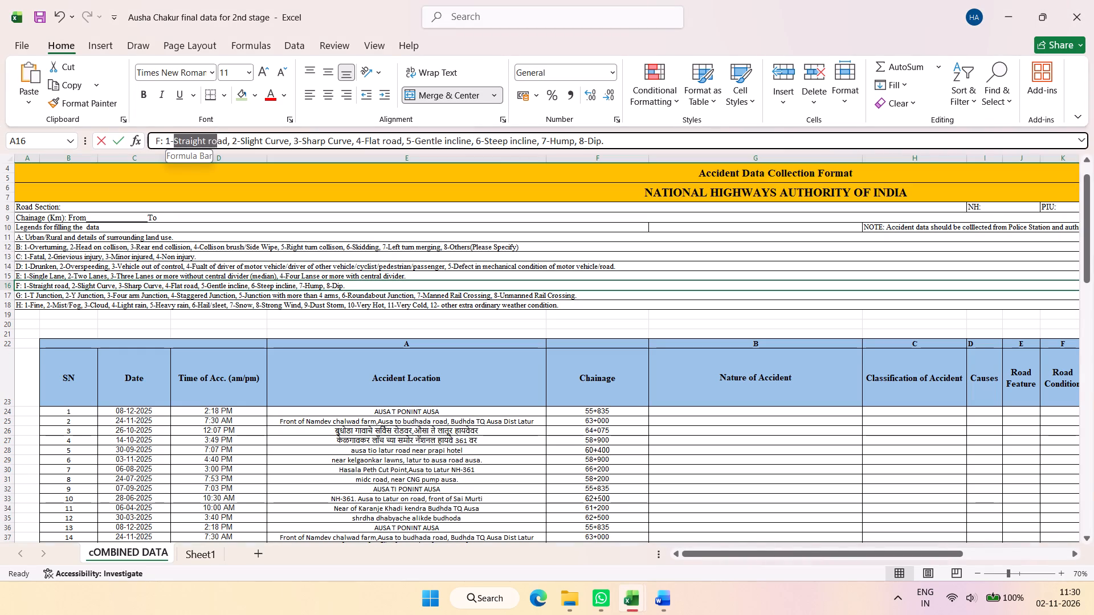
left_click_drag(215, 139, 226, 141)
key("ctrl+c")
key("ctrl+c")
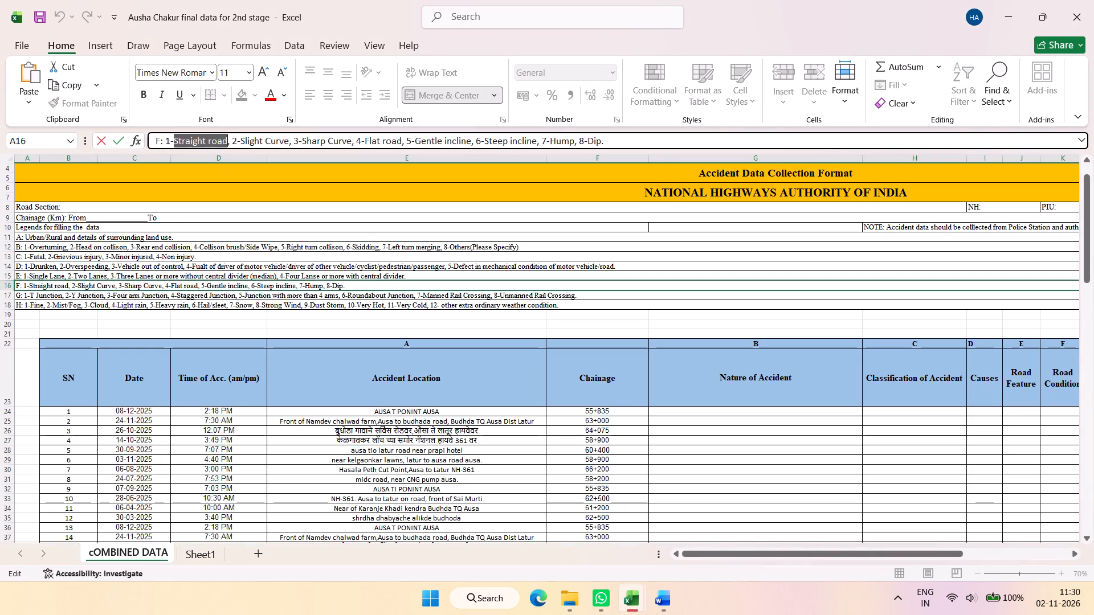
key("alt+Tab")
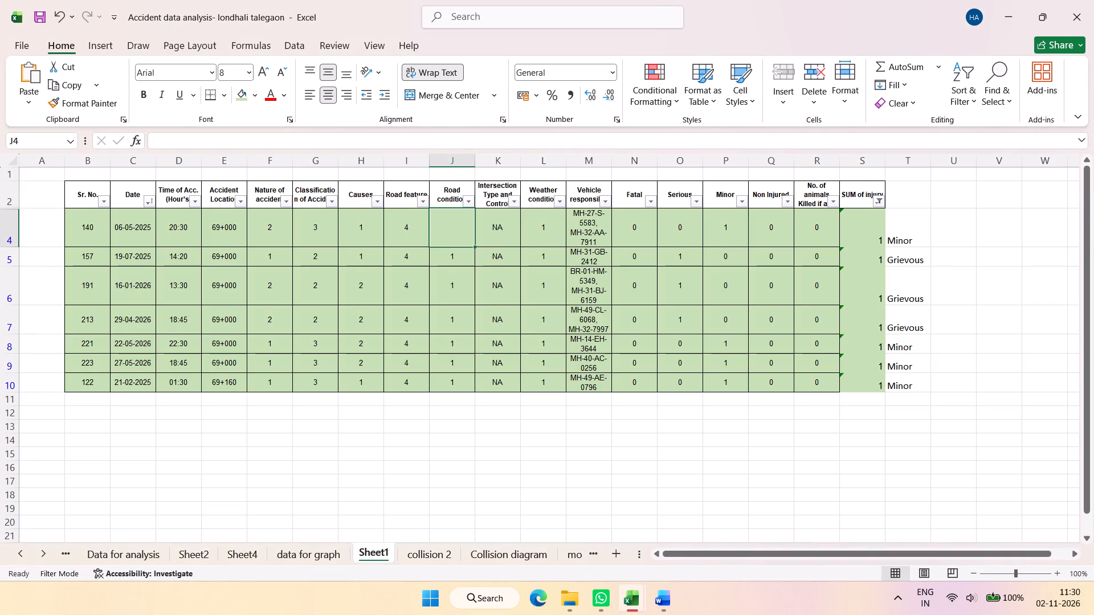
key("ctrl+v")
left_click_drag(475, 245, 472, 328)
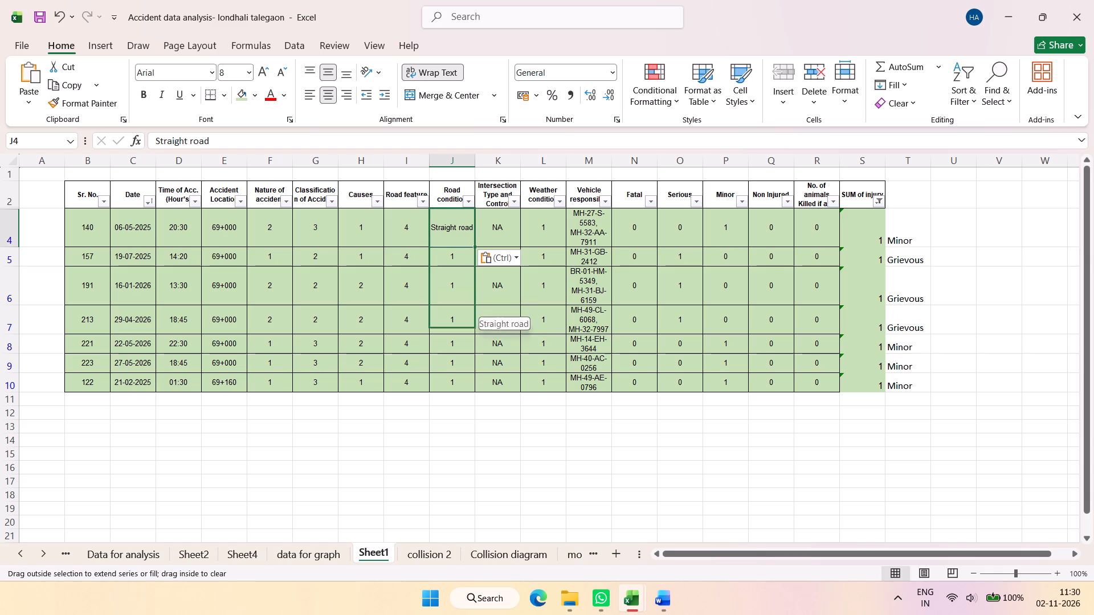
left_click_drag(472, 328, 462, 383)
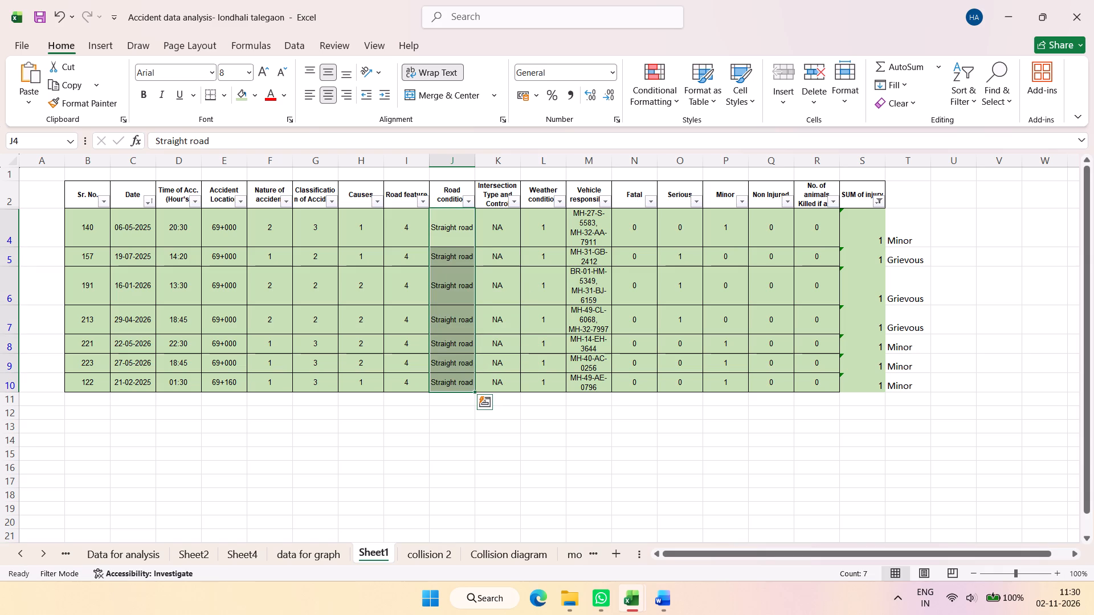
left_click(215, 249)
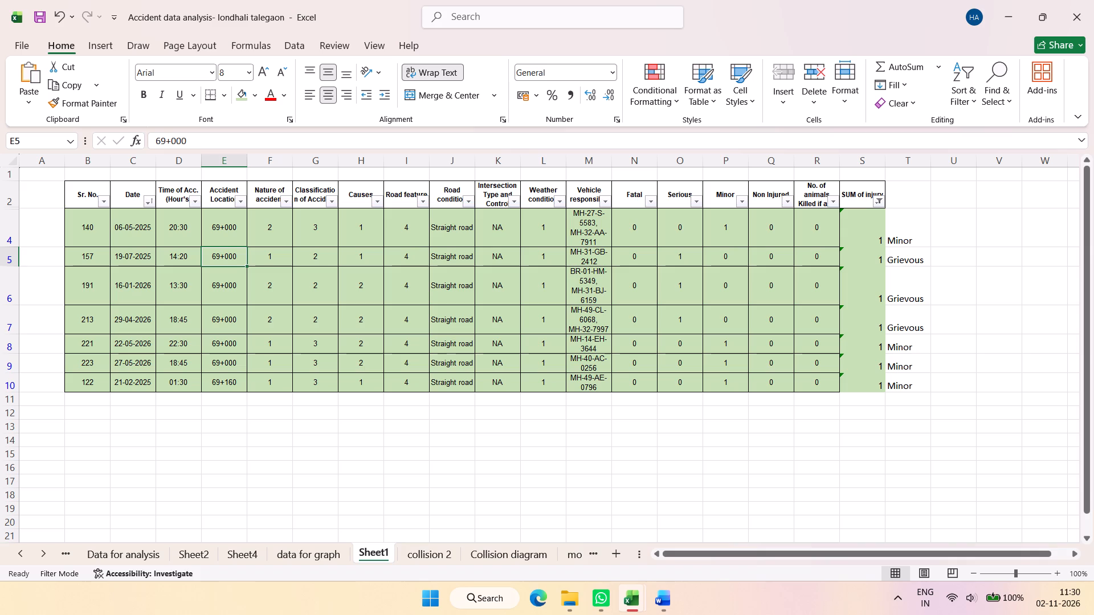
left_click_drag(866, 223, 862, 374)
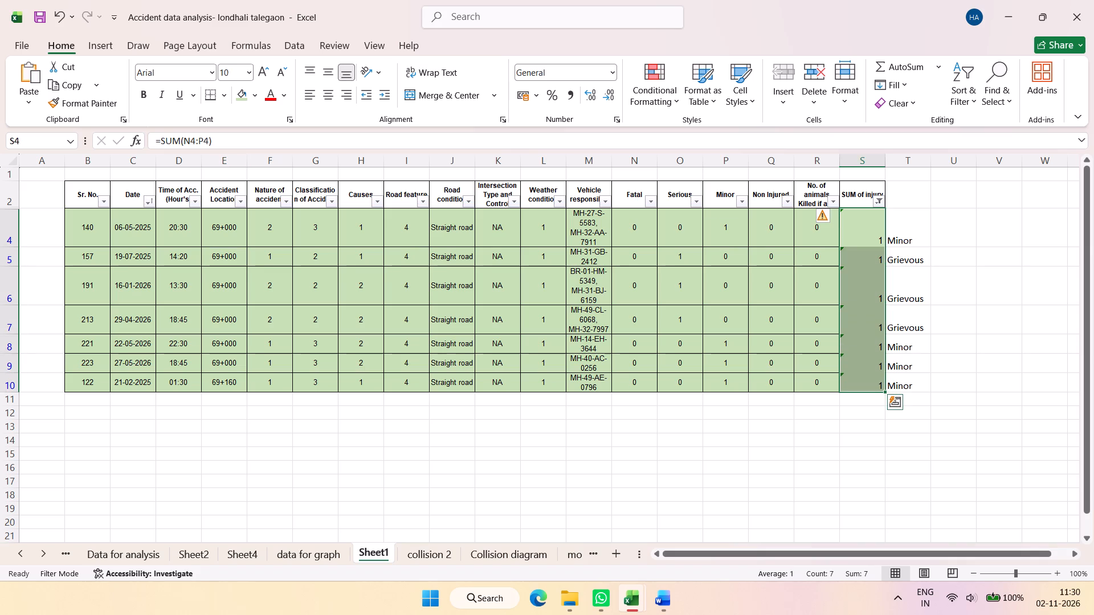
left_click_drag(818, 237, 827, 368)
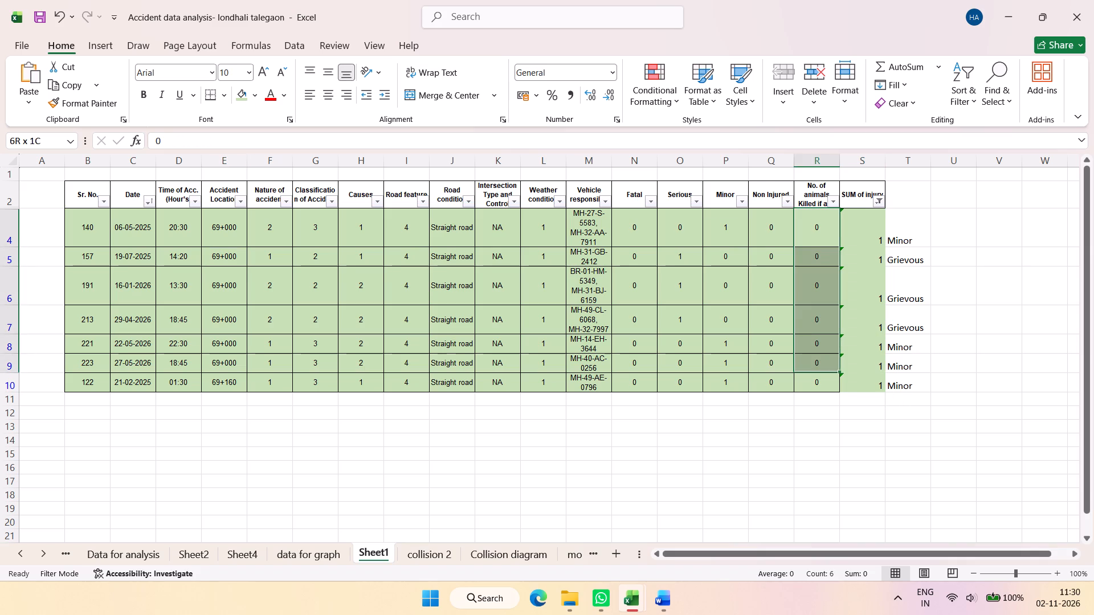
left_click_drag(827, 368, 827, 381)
Save the accident data workbook.
left_click(37, 12)
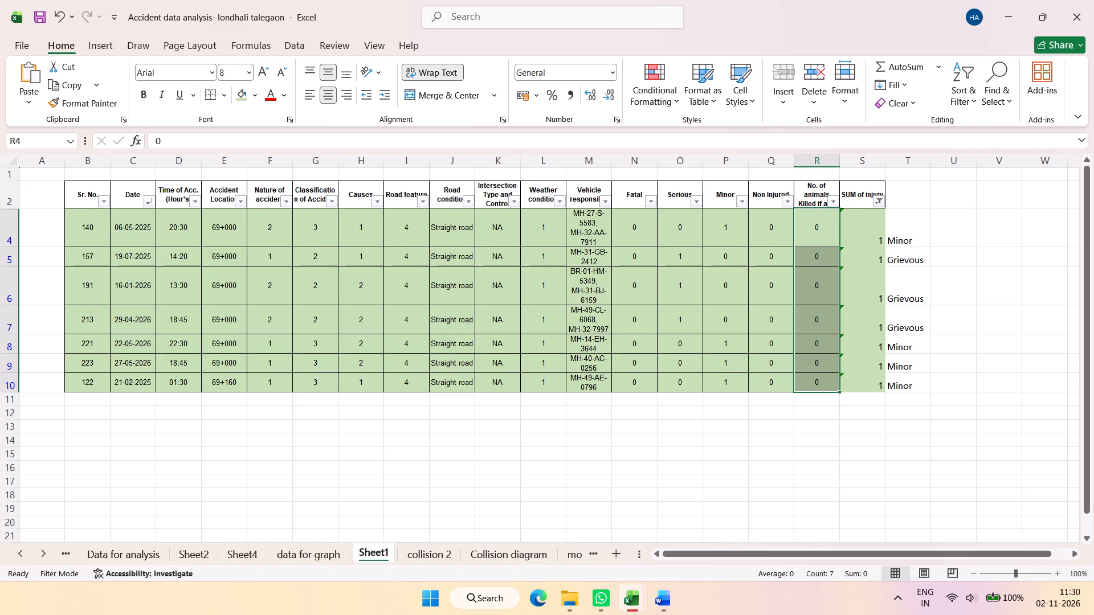
Copy the dates, times and accident locations from Sheet1 as values into the Date, Time of Acc. and Chainage columns of collision 2.
left_click(536, 235)
left_click(444, 550)
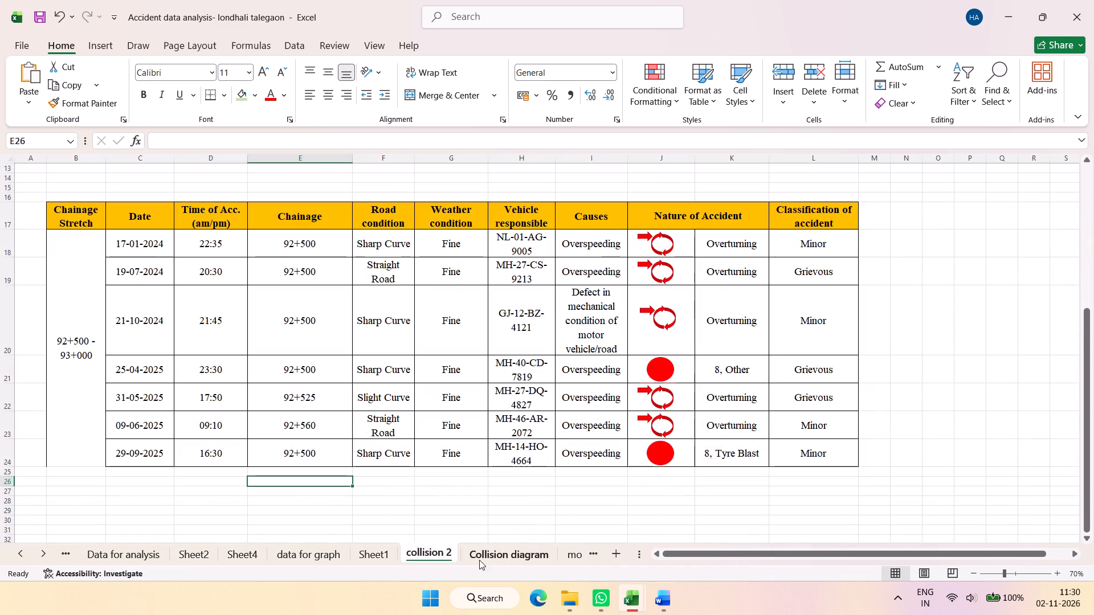
left_click(373, 560)
left_click_drag(130, 226, 228, 383)
key("ctrl+c")
left_click(450, 555)
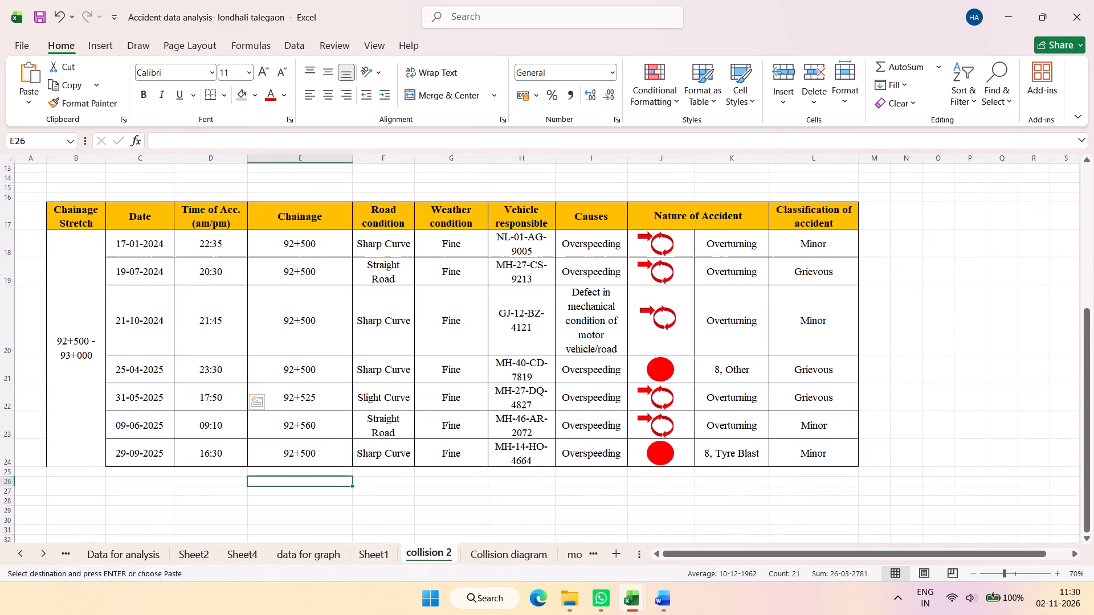
left_click(149, 244)
right_click(149, 244)
left_click(215, 268)
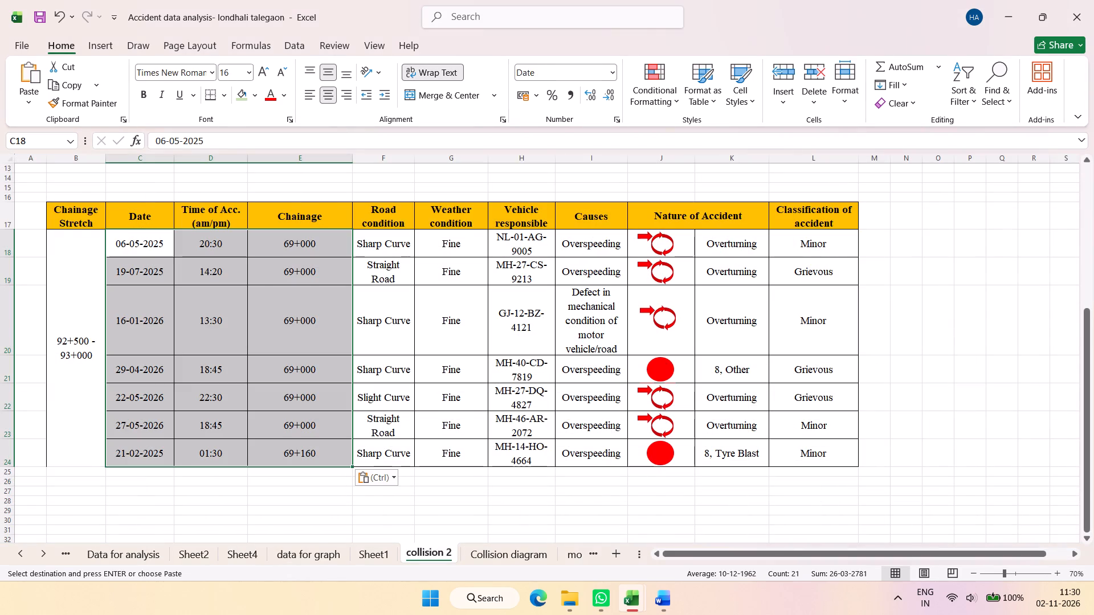
Copy Sheet1's Road condition entries as values into the Road condition column of the collision 2 table.
left_click(379, 554)
left_click_drag(451, 226, 447, 321)
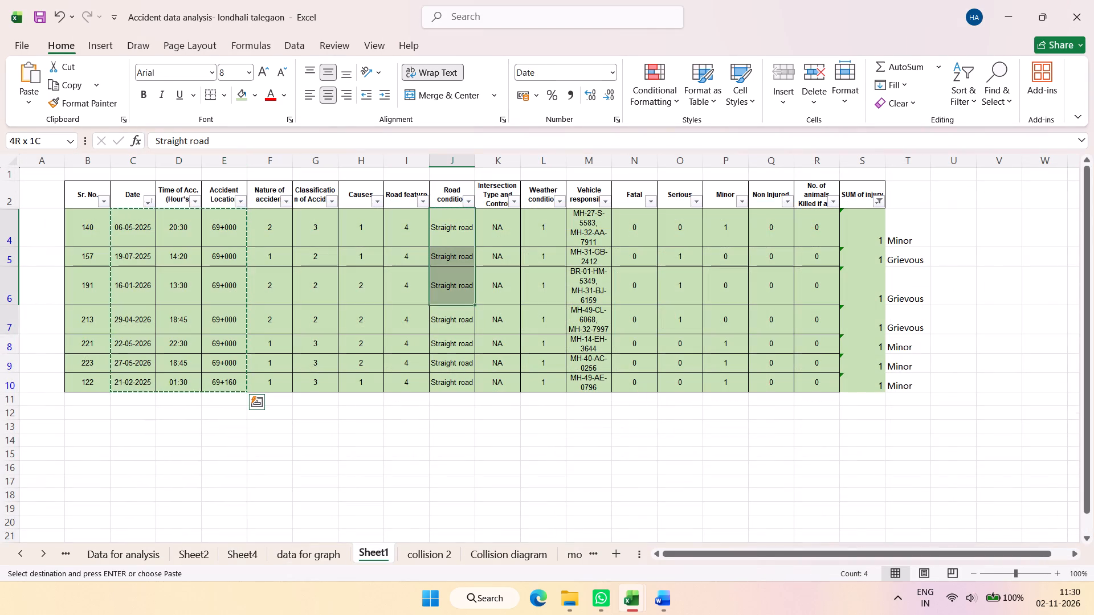
left_click_drag(447, 321, 442, 375)
key("ctrl+c")
left_click(422, 547)
left_click(384, 244)
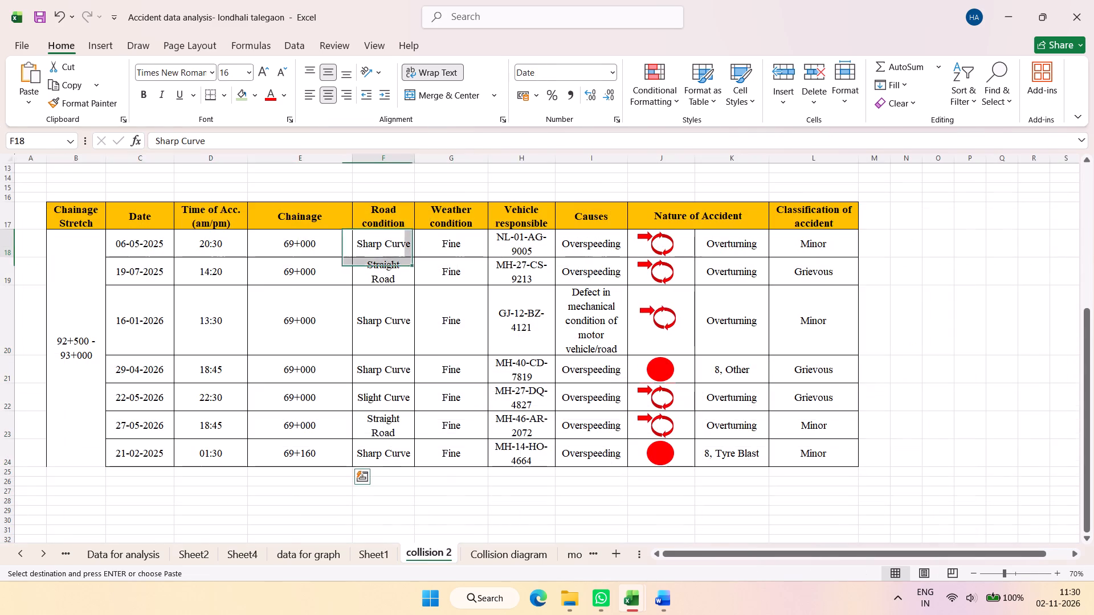
right_click(384, 244)
left_click(435, 248)
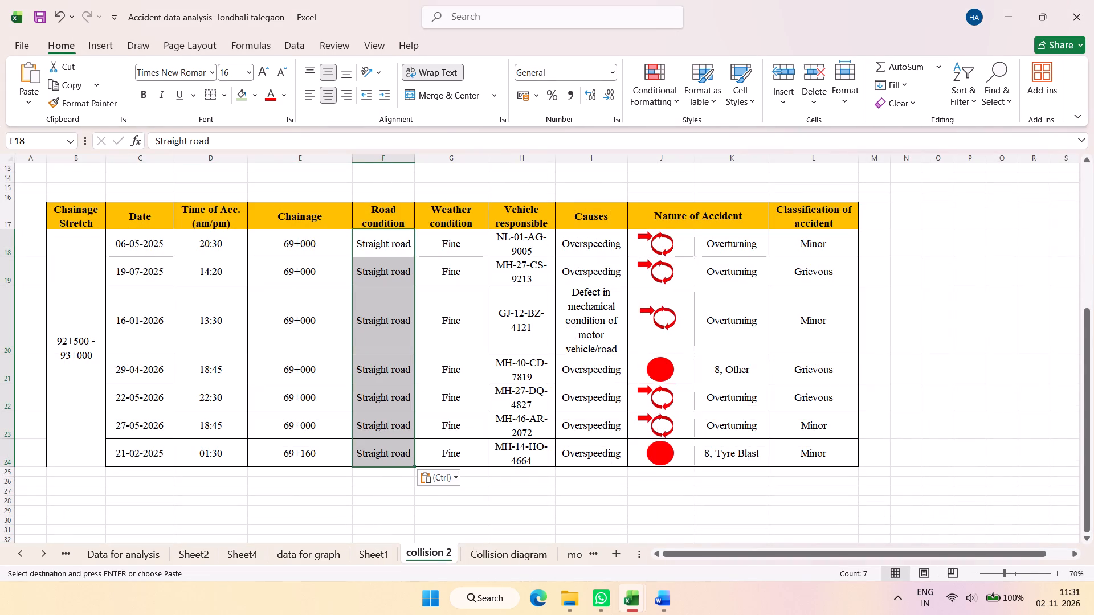
Copy the Vehicle responsible numbers from Sheet1 as values into the Vehicle responsible column of the collision 2 table.
left_click(390, 551)
left_click_drag(583, 224, 583, 384)
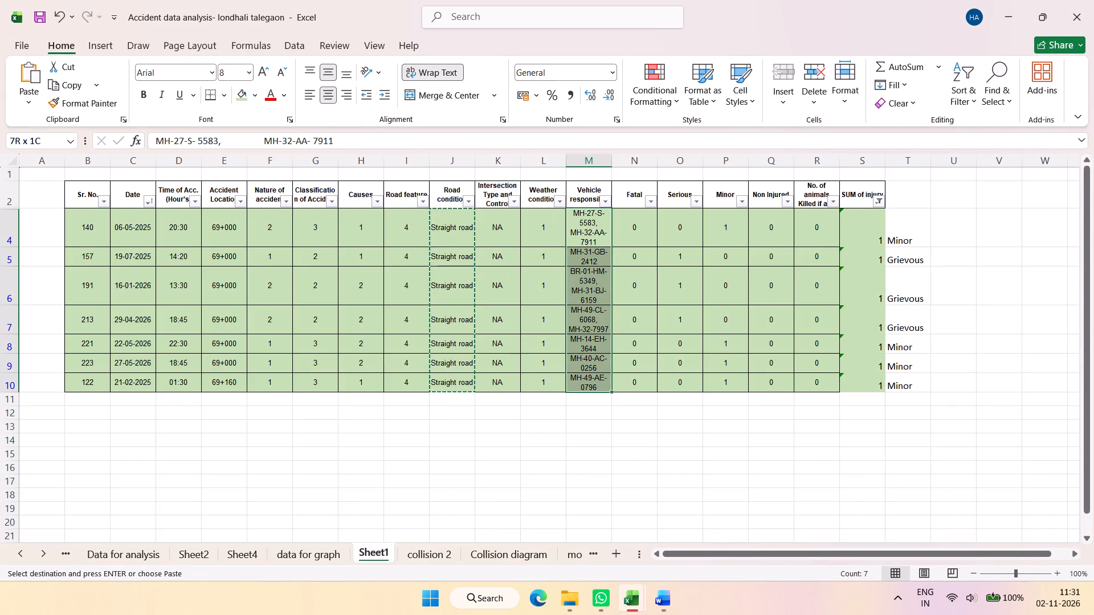
left_click_drag(583, 384, 583, 386)
key("ctrl+c")
left_click(434, 551)
left_click(527, 240)
right_click(526, 240)
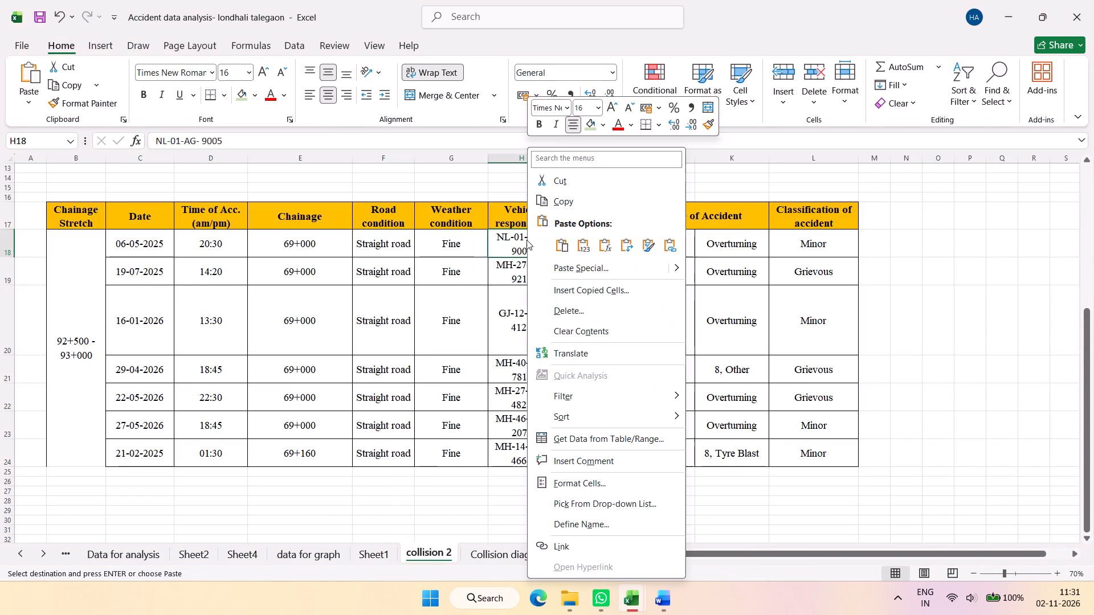
left_click(585, 247)
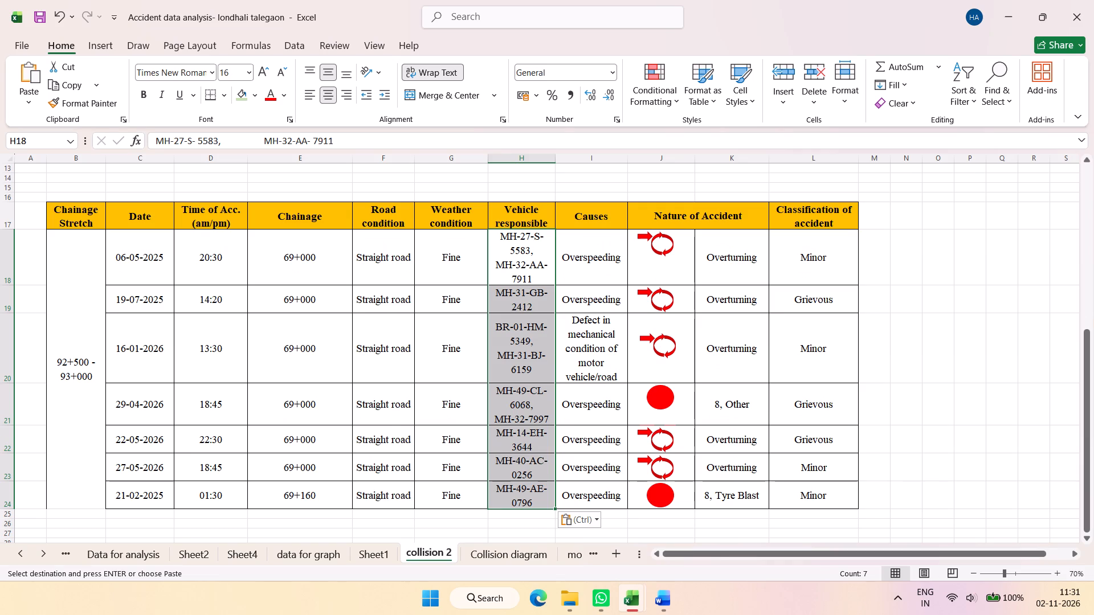
Copy the Causes codes from Sheet1 as values into the Causes column of the collision 2 table.
left_click(370, 552)
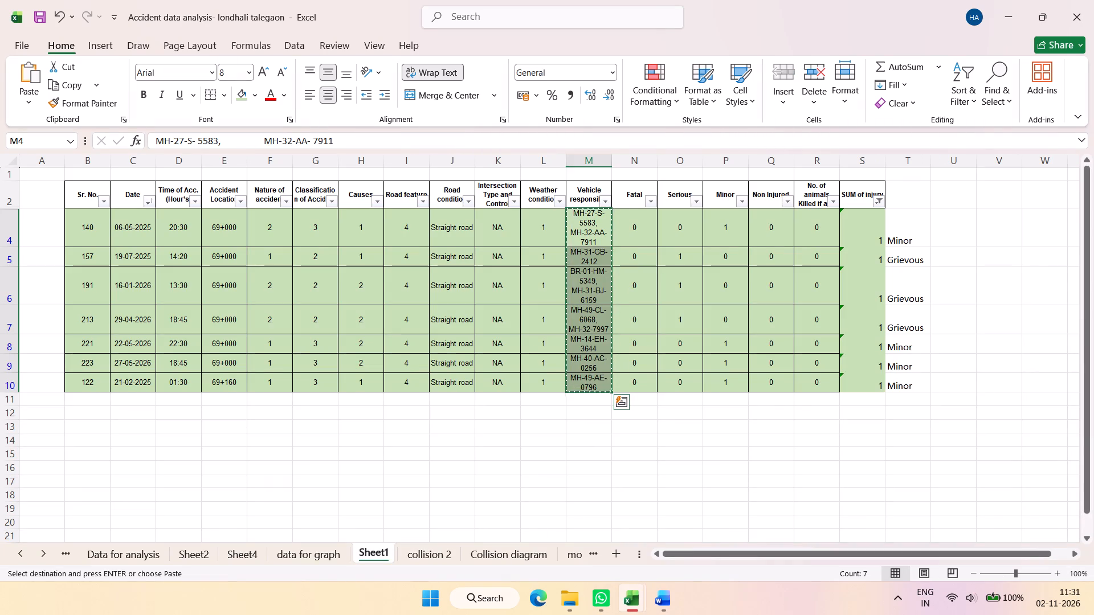
left_click_drag(370, 227, 363, 377)
key("ctrl+c")
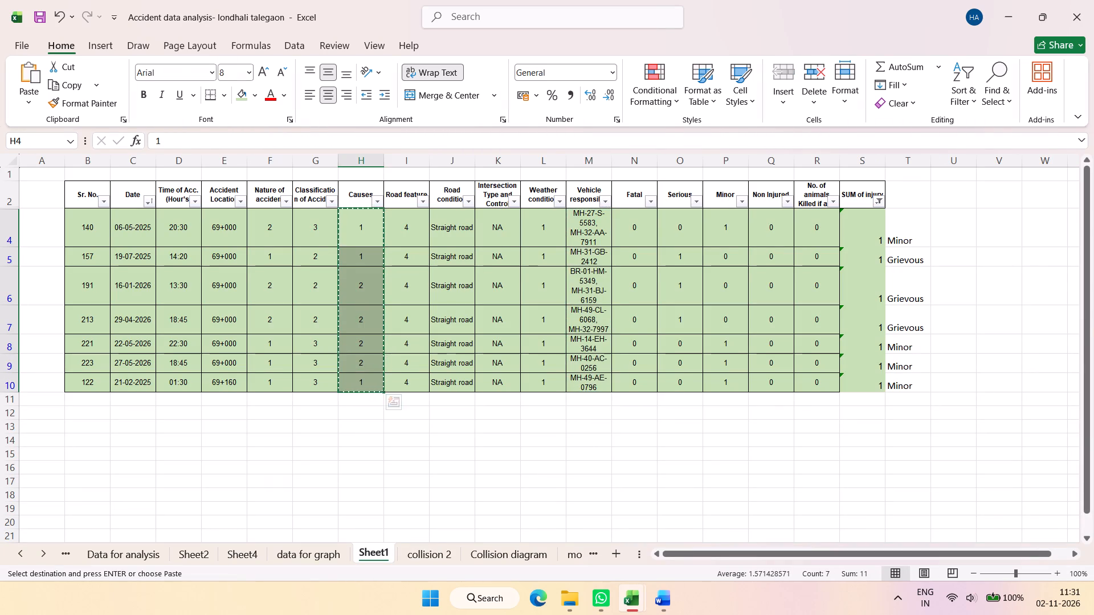
left_click(440, 559)
left_click(603, 263)
right_click(603, 263)
left_click(653, 249)
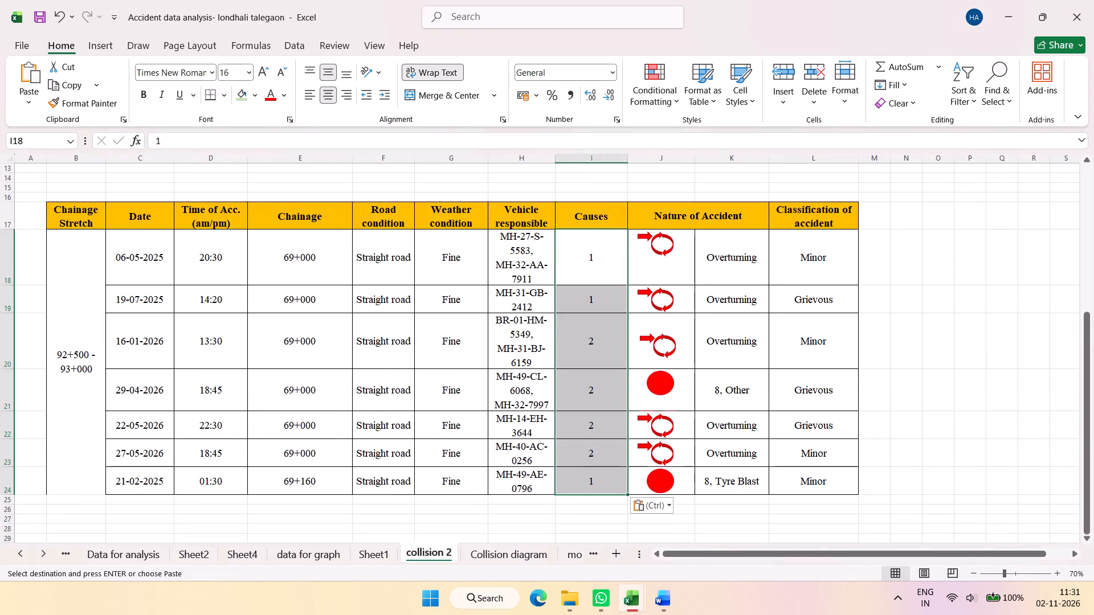
Copy the Nature of accident codes from Sheet1 as values into the Nature of Accident text column of collision 2.
left_click(385, 553)
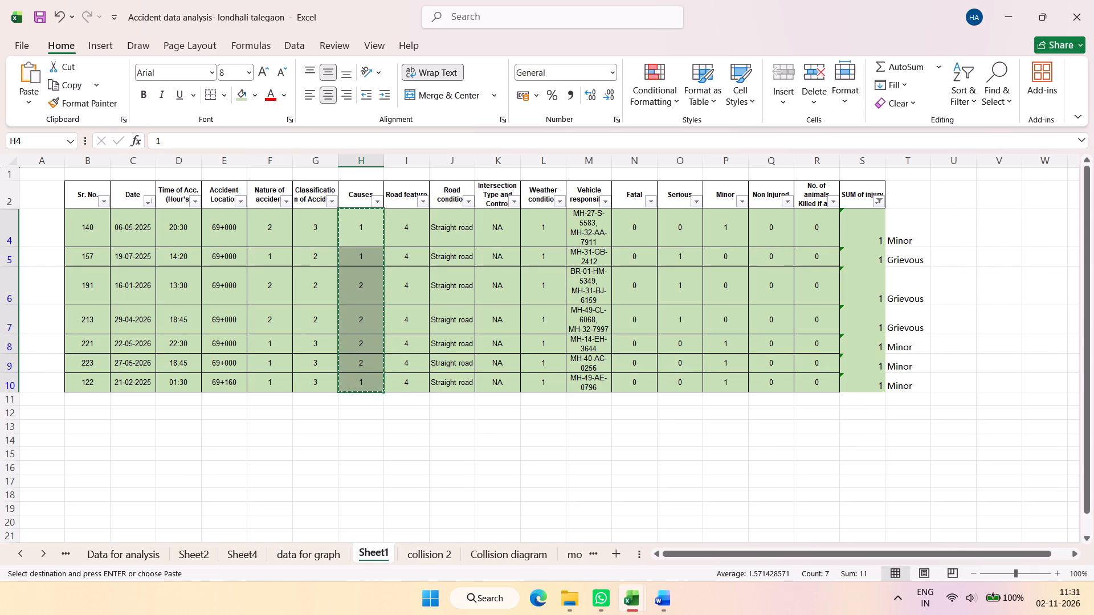
left_click_drag(270, 225, 271, 384)
key("ctrl+c")
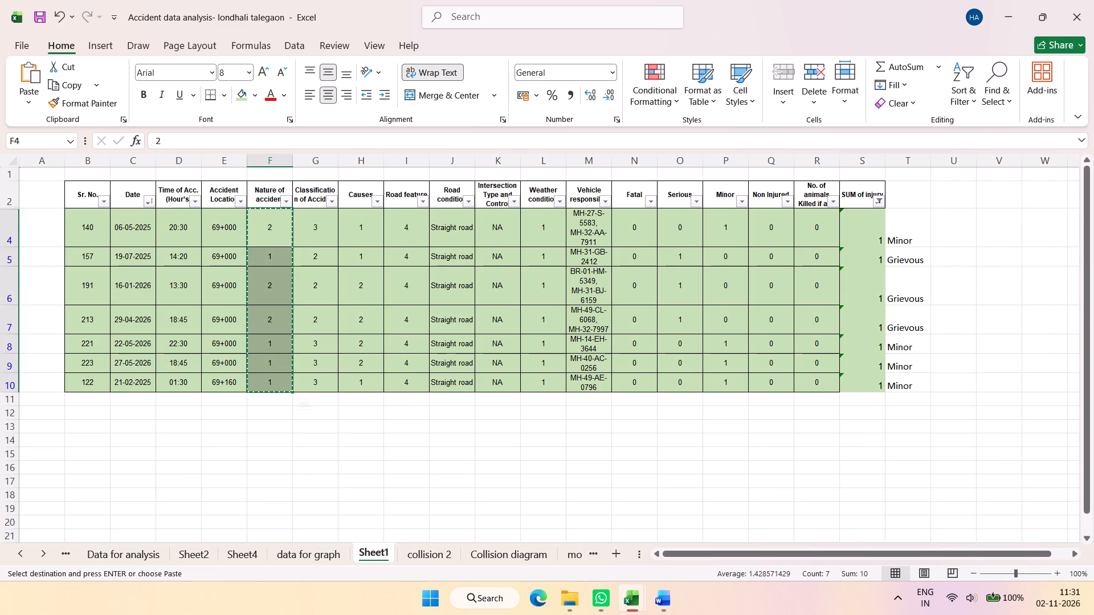
left_click(434, 554)
left_click(733, 259)
right_click(733, 259)
left_click(790, 253)
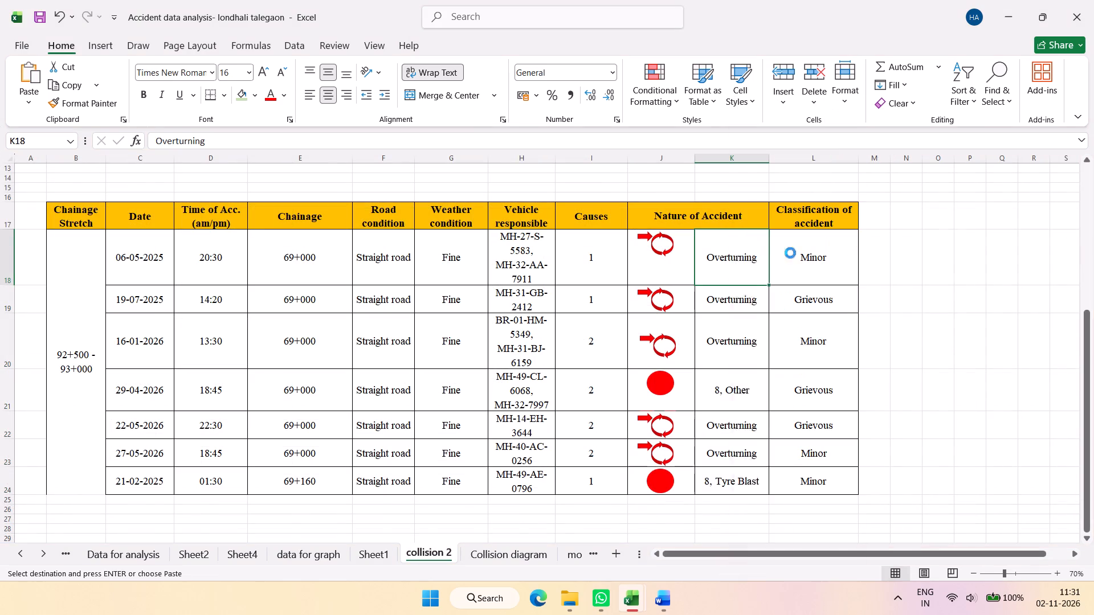
Copy the Minor and Grievous labels beside Sheet1's table as values into the Classification of accident column of collision 2.
left_click(373, 548)
left_click_drag(906, 219, 898, 345)
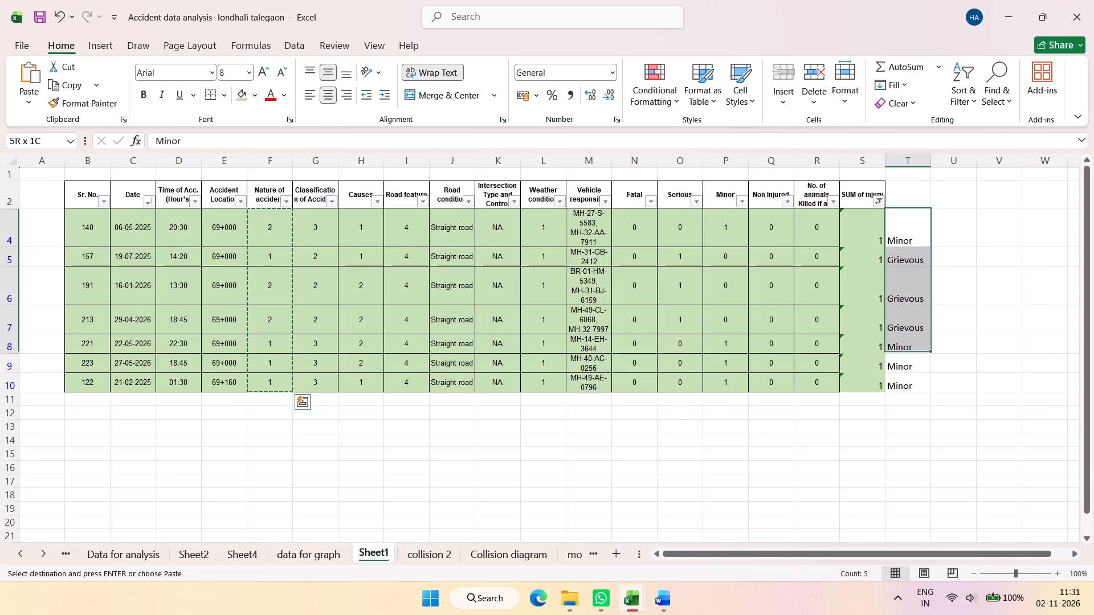
left_click_drag(898, 345, 900, 388)
key("ctrl+c")
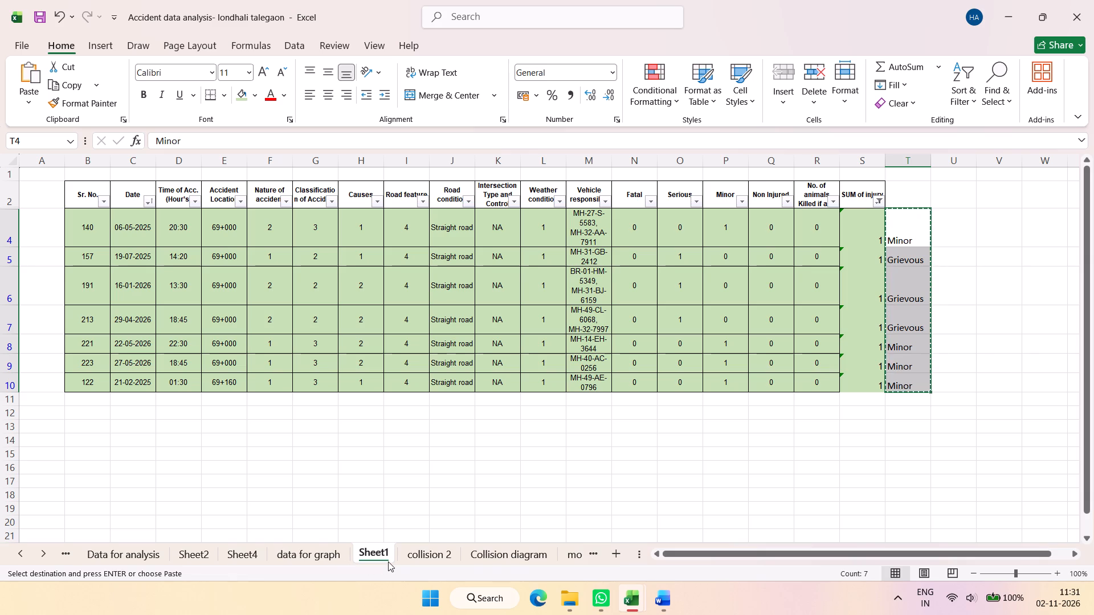
left_click(427, 553)
left_click(815, 257)
right_click(815, 257)
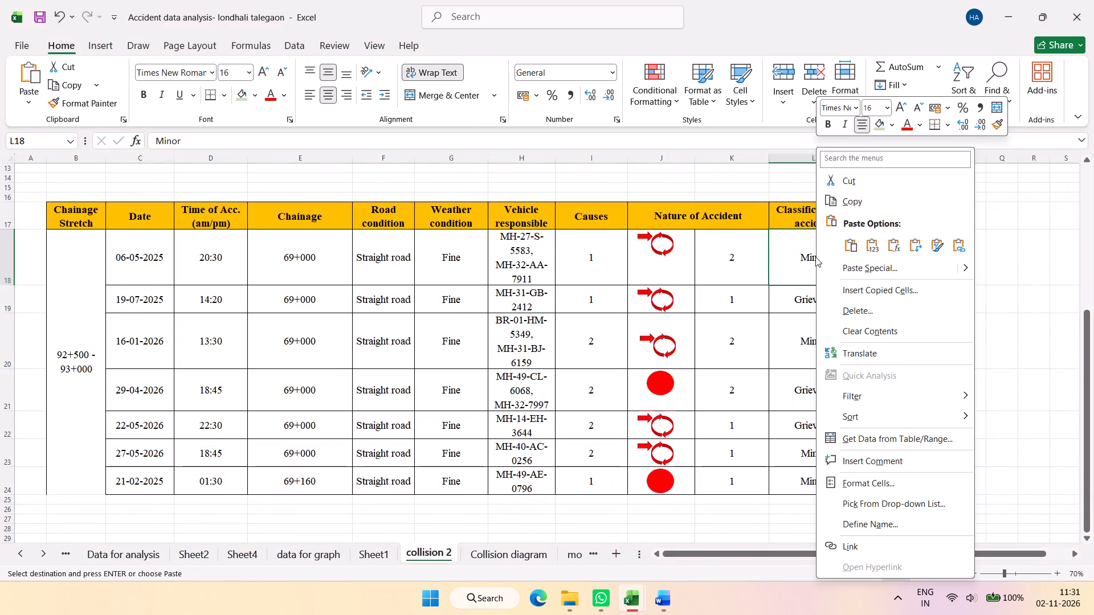
left_click(872, 243)
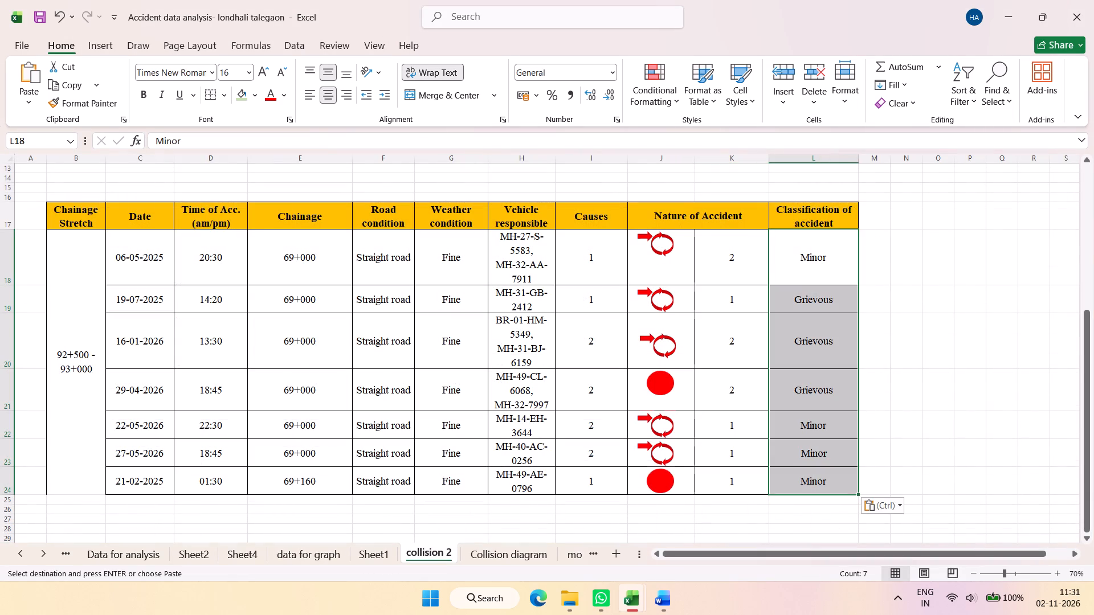
Review the transferred nature, causes, weather, road condition and vehicle entries in the lower collision 2 table.
left_click(721, 262)
left_click(728, 302)
left_click(729, 348)
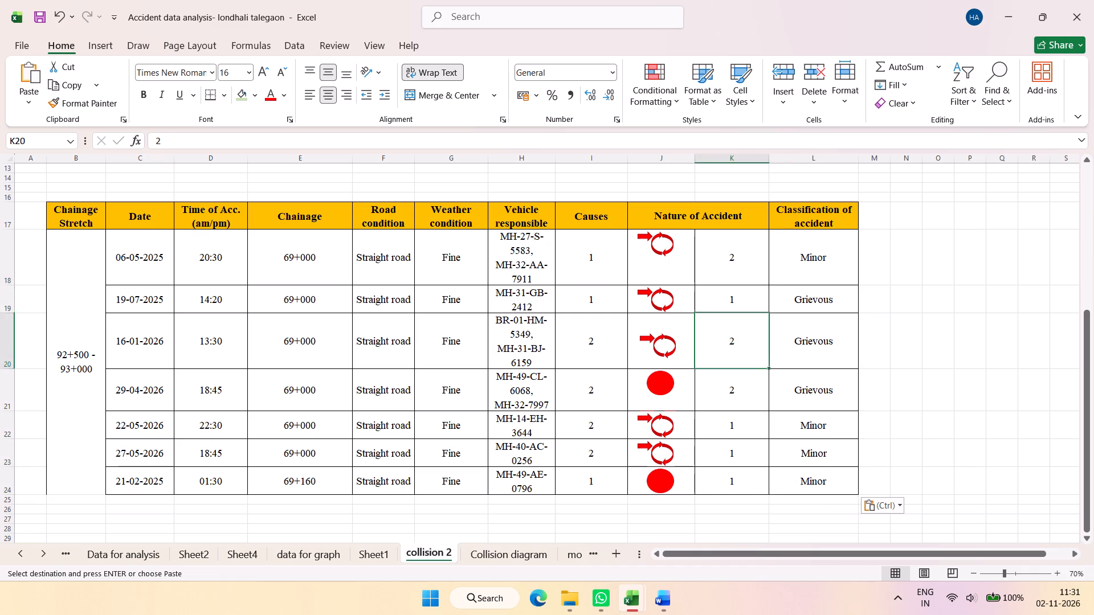
left_click(721, 398)
left_click(715, 436)
left_click(709, 447)
left_click(714, 482)
left_click(587, 401)
left_click(570, 337)
left_click(484, 306)
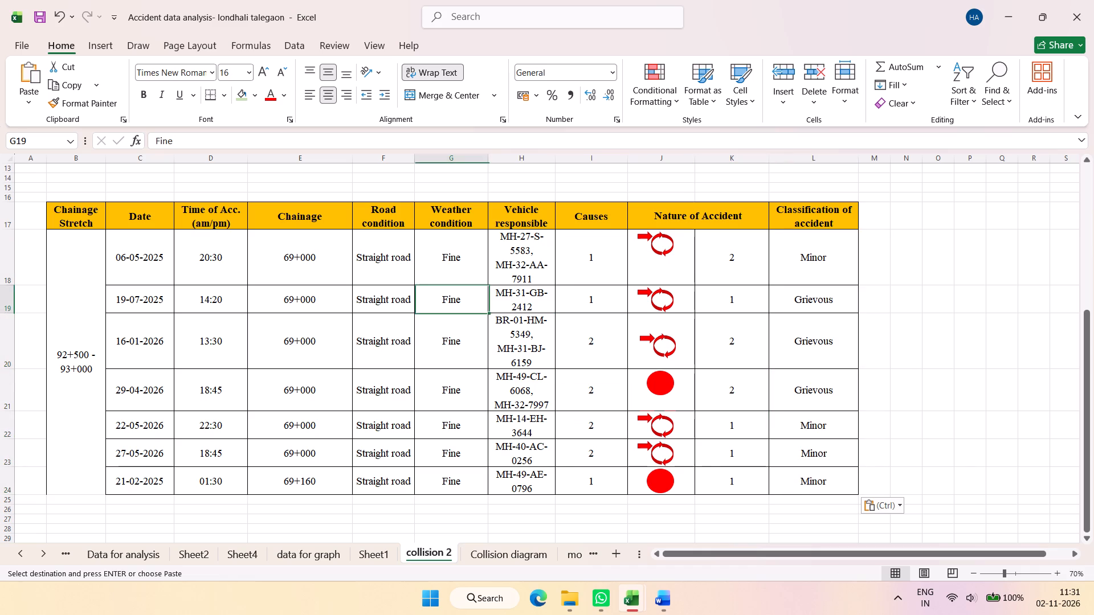
left_click(472, 272)
left_click(464, 334)
left_click(376, 273)
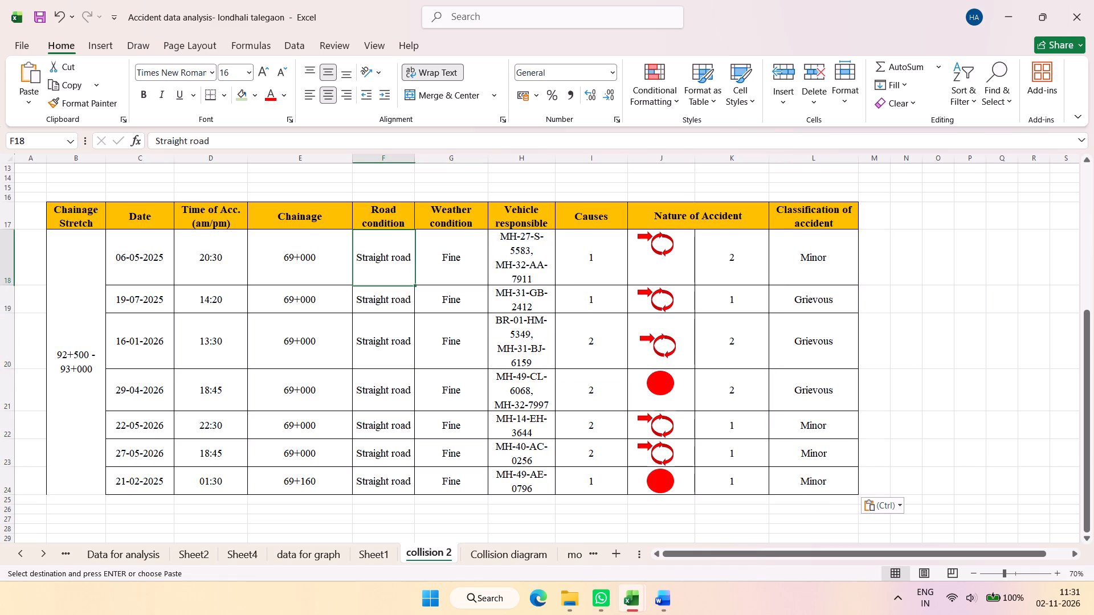
left_click(448, 266)
left_click(513, 259)
Replace the cause code of the 06-05-2025 accident with Drunken.
left_click(597, 258)
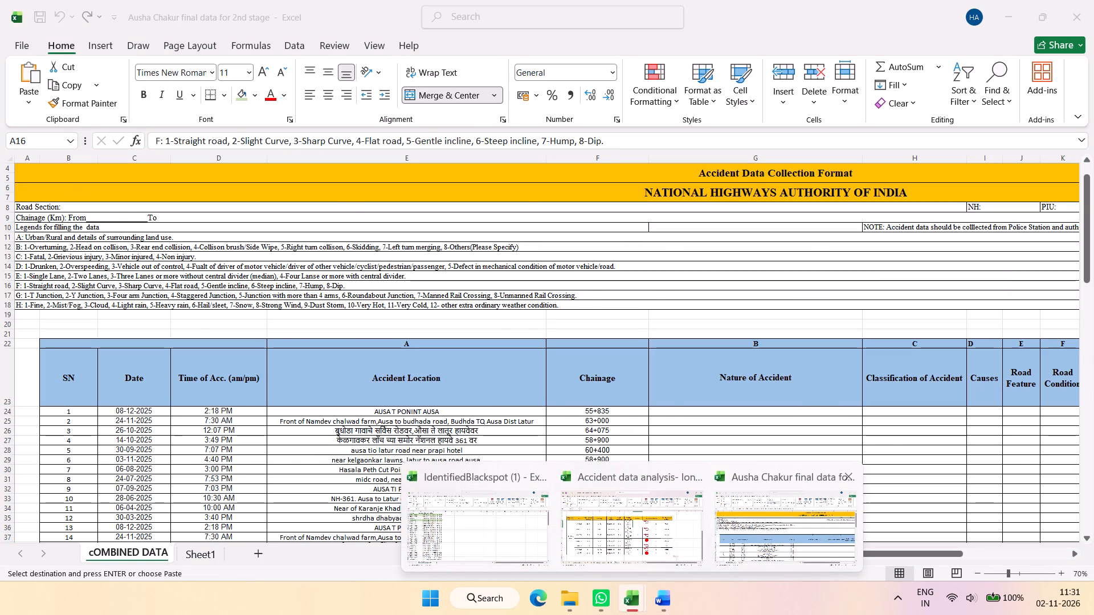
type("Drubnke")
key("BackSpace")
key("BackSpace")
key("BackSpace")
key("BackSpace")
type("nked")
key("BackSpace")
key("n")
Enter Overspeeding as the cause of the 19-07-2025 accident and fill it down through the 27-05-2025 row.
left_click(598, 313)
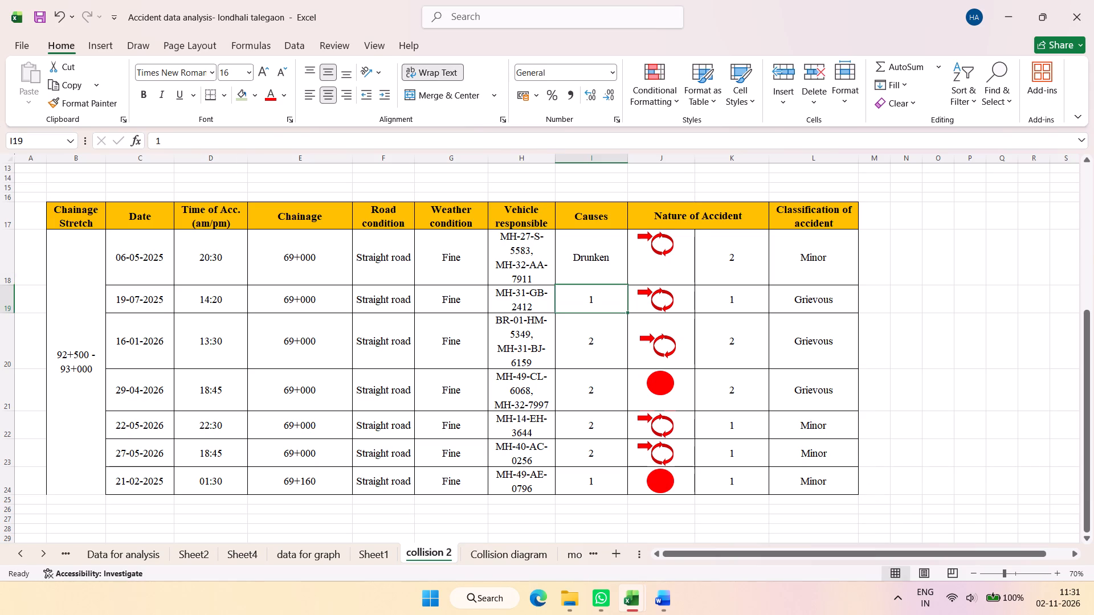
type("Overspeeding")
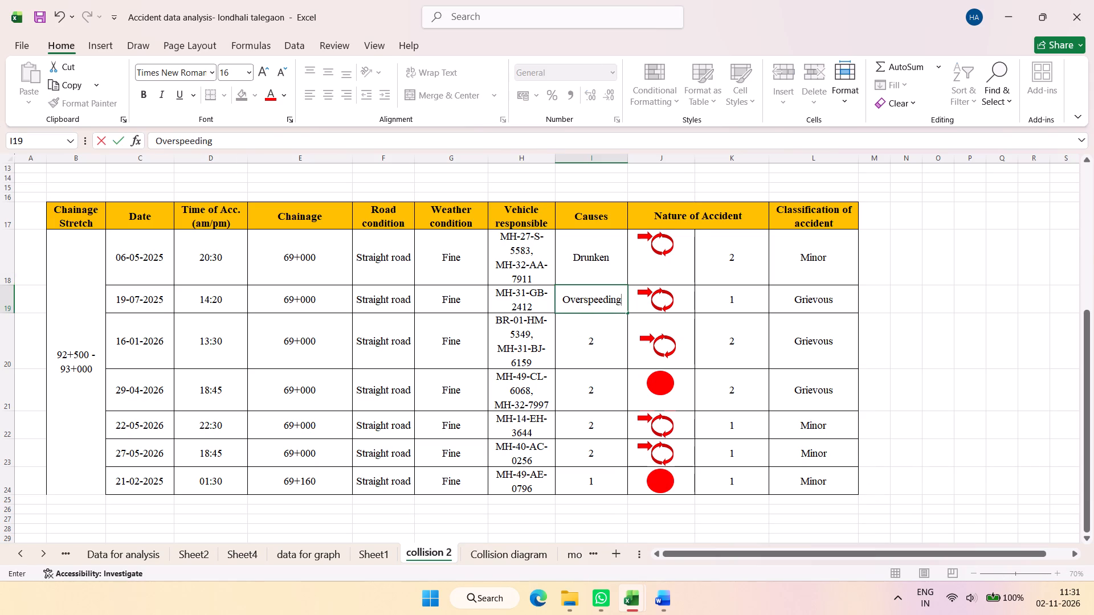
left_click(581, 359)
left_click(597, 300)
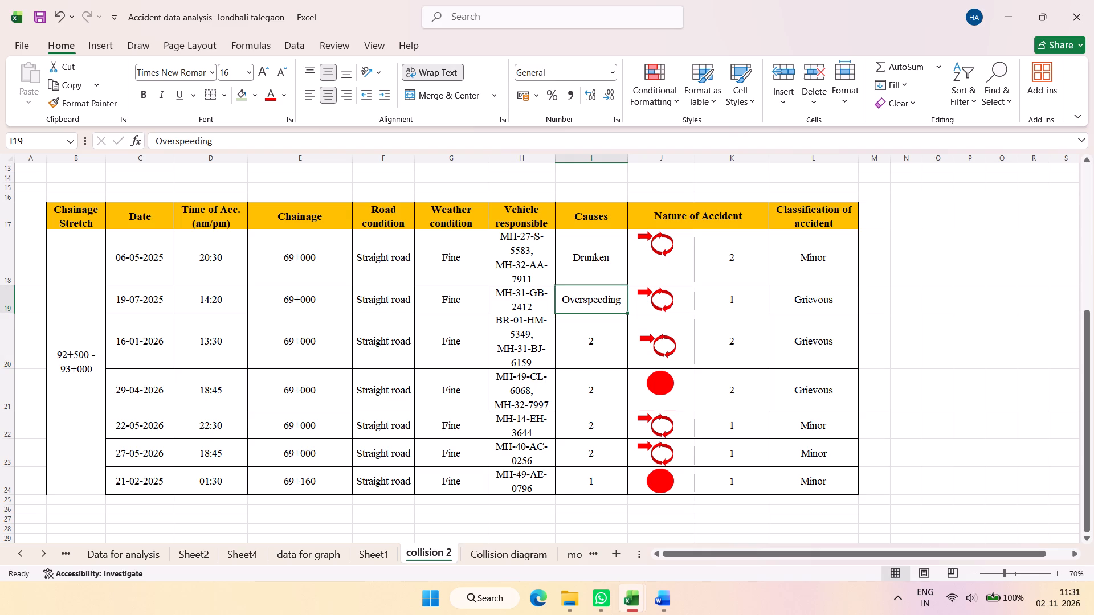
left_click(626, 313)
key("alt+Tab")
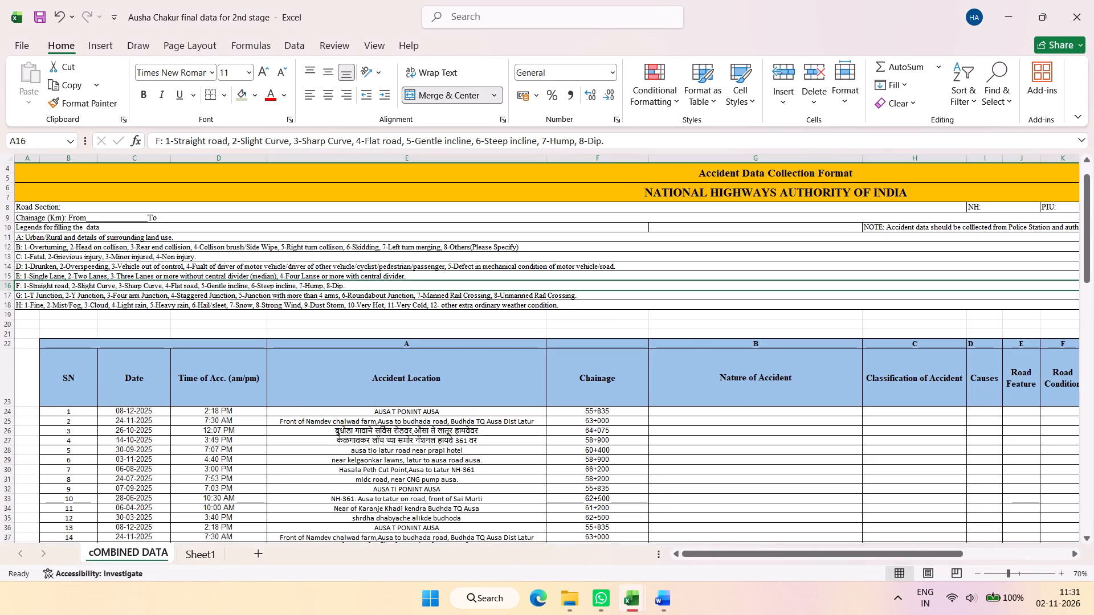
key("alt+Tab")
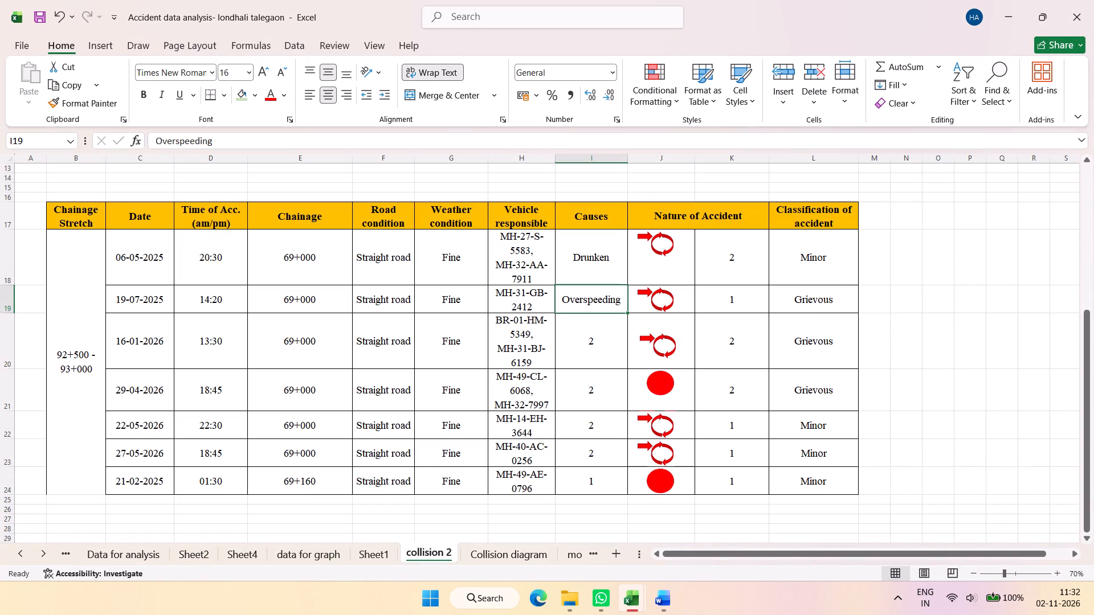
left_click_drag(626, 314, 599, 470)
Copy the Drunken cause from the 06-05-2025 row into the 21-02-2025 row.
left_click(619, 257)
key("ctrl+c")
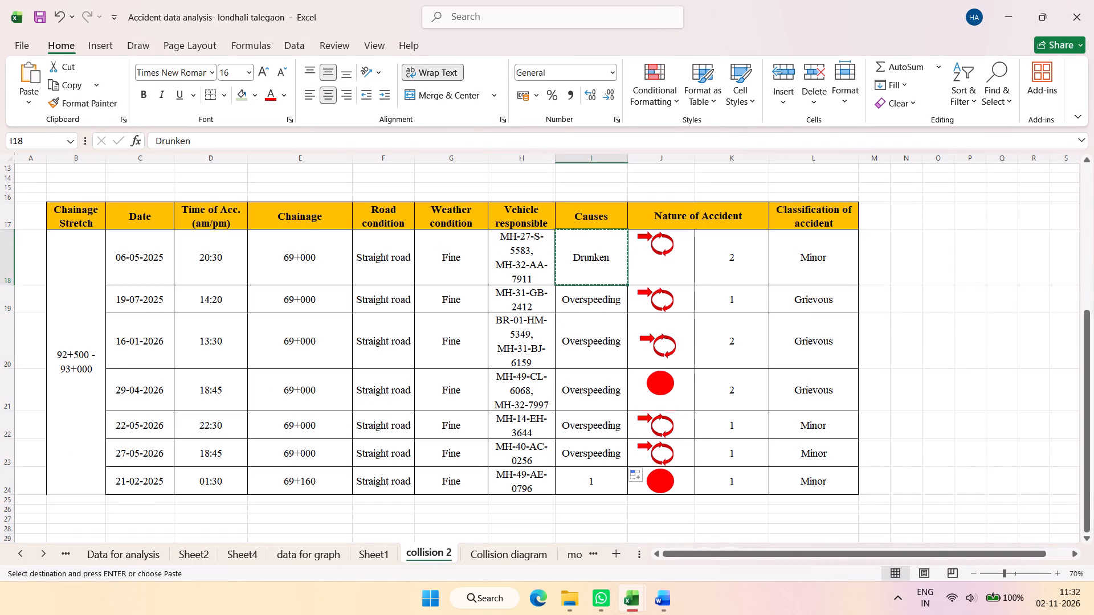
left_click(596, 481)
key("ctrl+v")
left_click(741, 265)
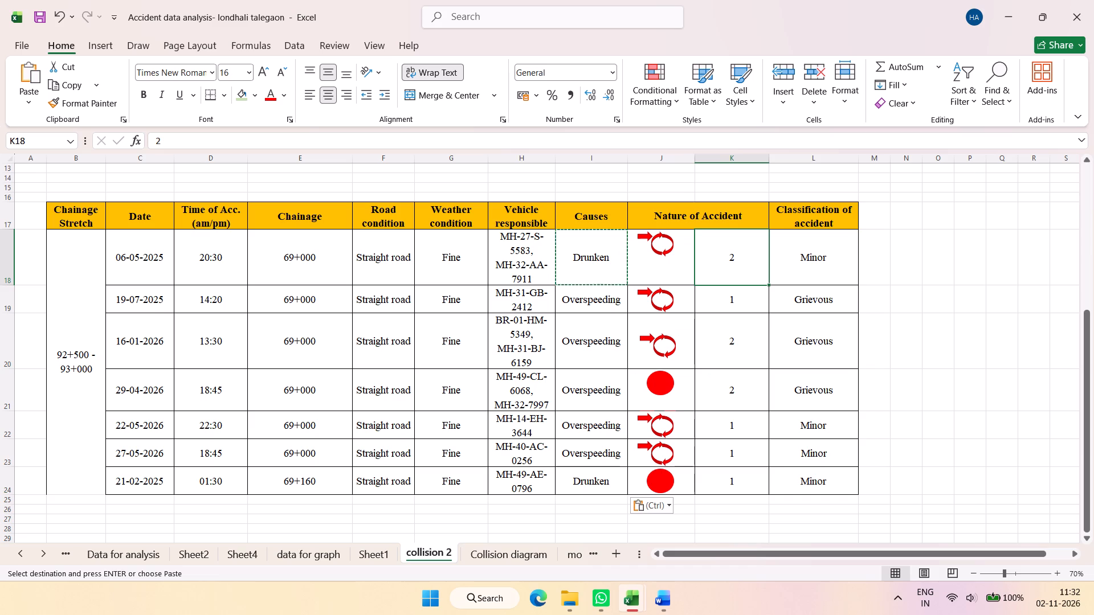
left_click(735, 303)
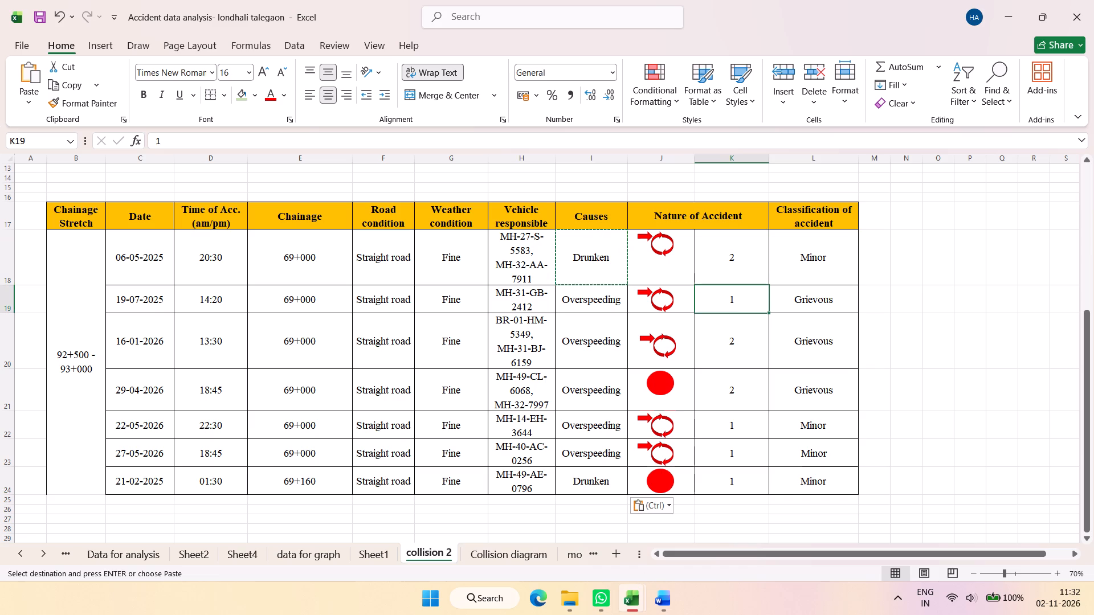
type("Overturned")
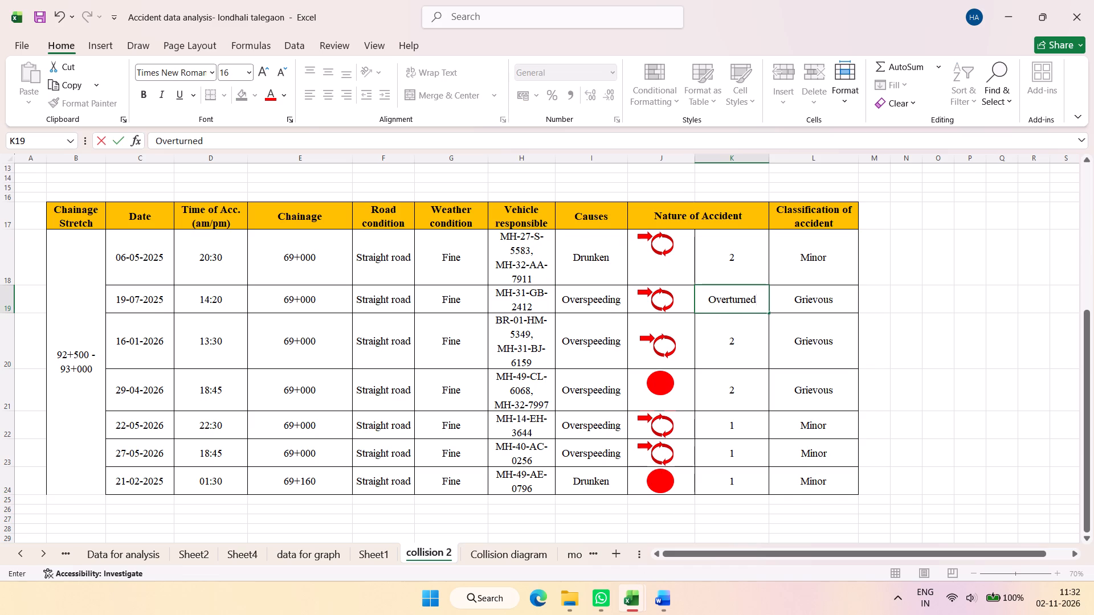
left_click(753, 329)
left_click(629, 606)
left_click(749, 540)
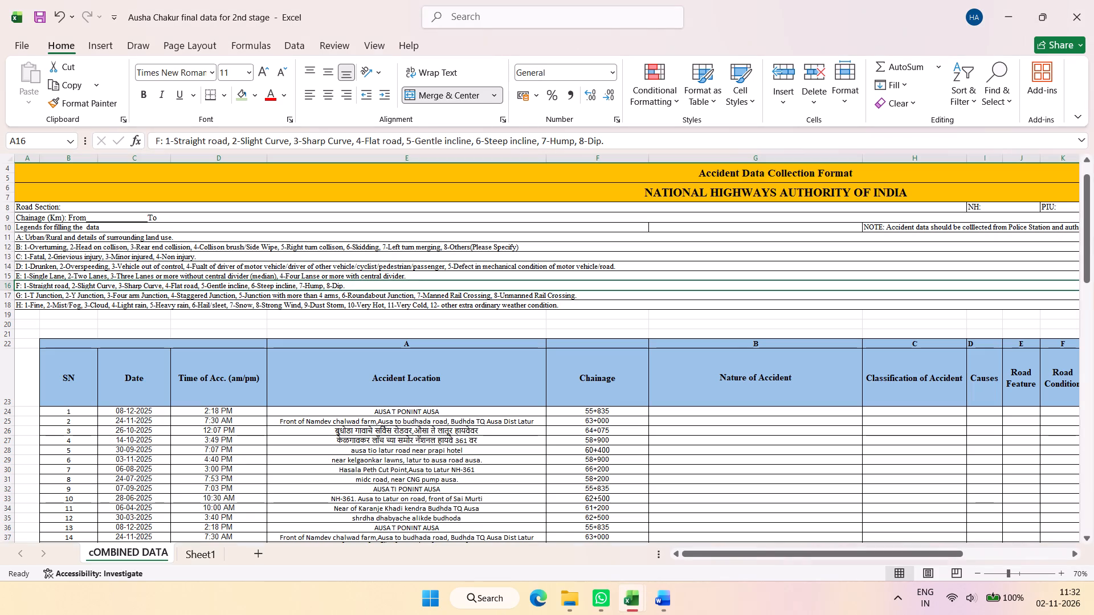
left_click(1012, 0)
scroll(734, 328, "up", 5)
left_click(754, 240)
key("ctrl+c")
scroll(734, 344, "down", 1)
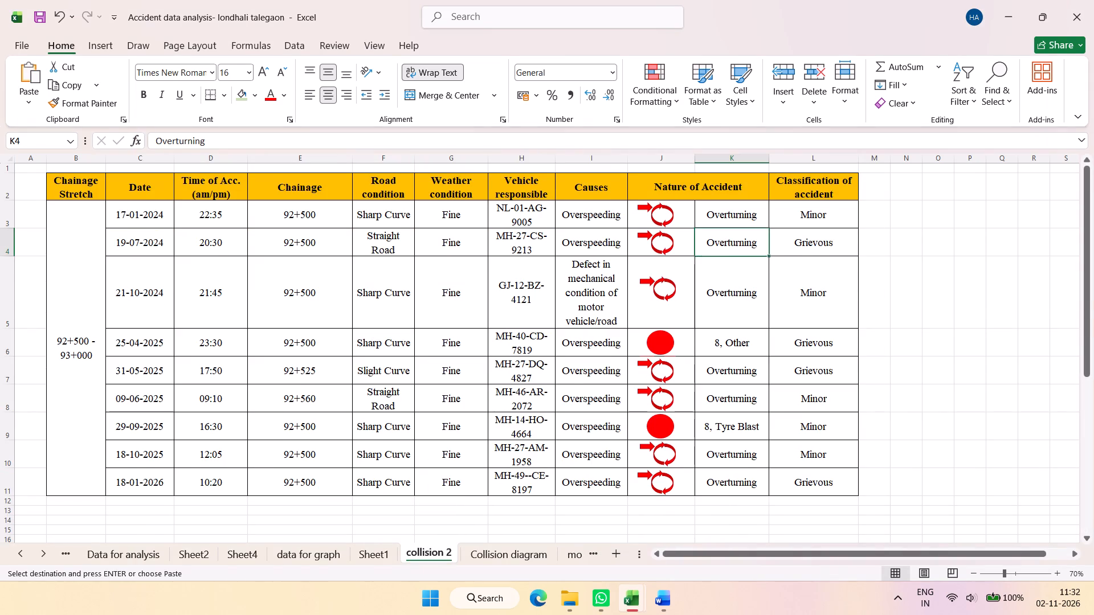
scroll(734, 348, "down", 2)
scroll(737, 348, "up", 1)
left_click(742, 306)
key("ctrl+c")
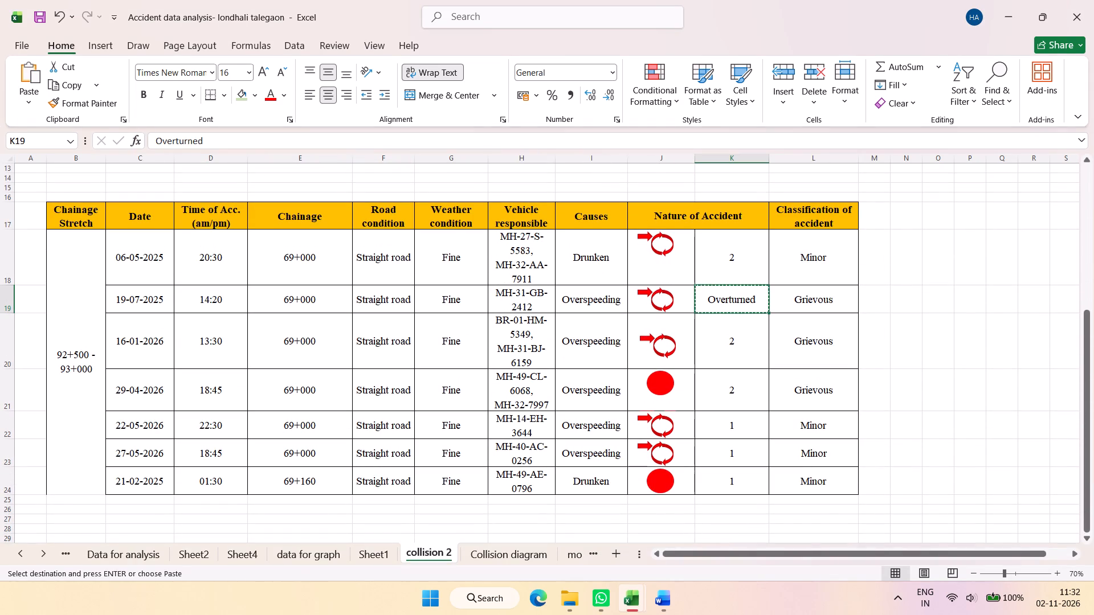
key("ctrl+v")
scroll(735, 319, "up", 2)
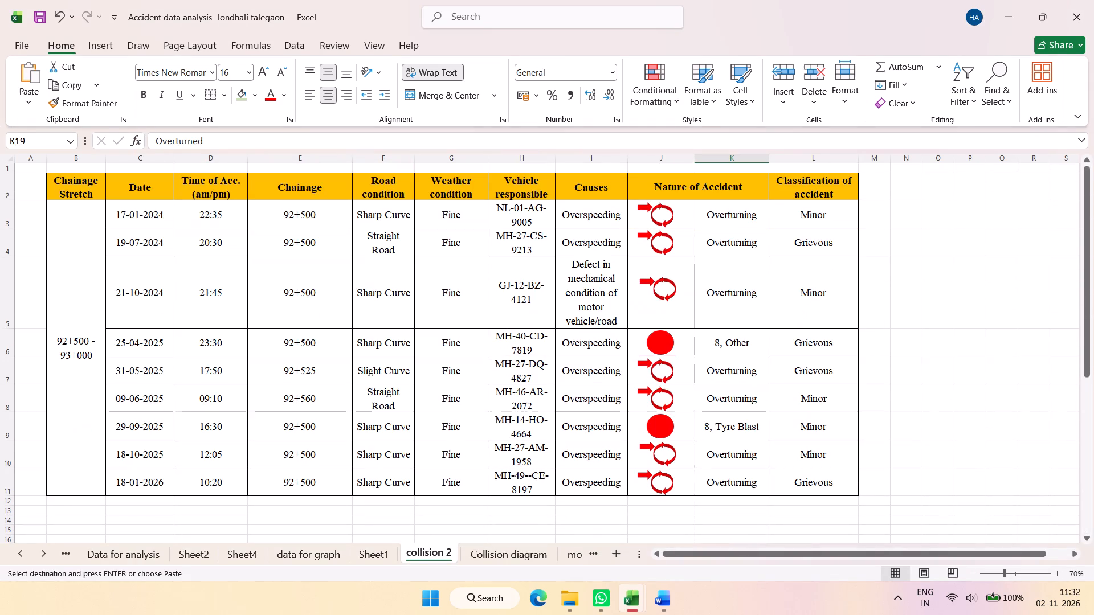
Copy Overturning from the upper table into the Nature of Accident cells for 19-07-2025, 22-05-2025, 27-05-2025 and 21-02-2025.
left_click(740, 248)
key("ctrl+c")
scroll(738, 333, "down", 3)
scroll(746, 273, "up", 1)
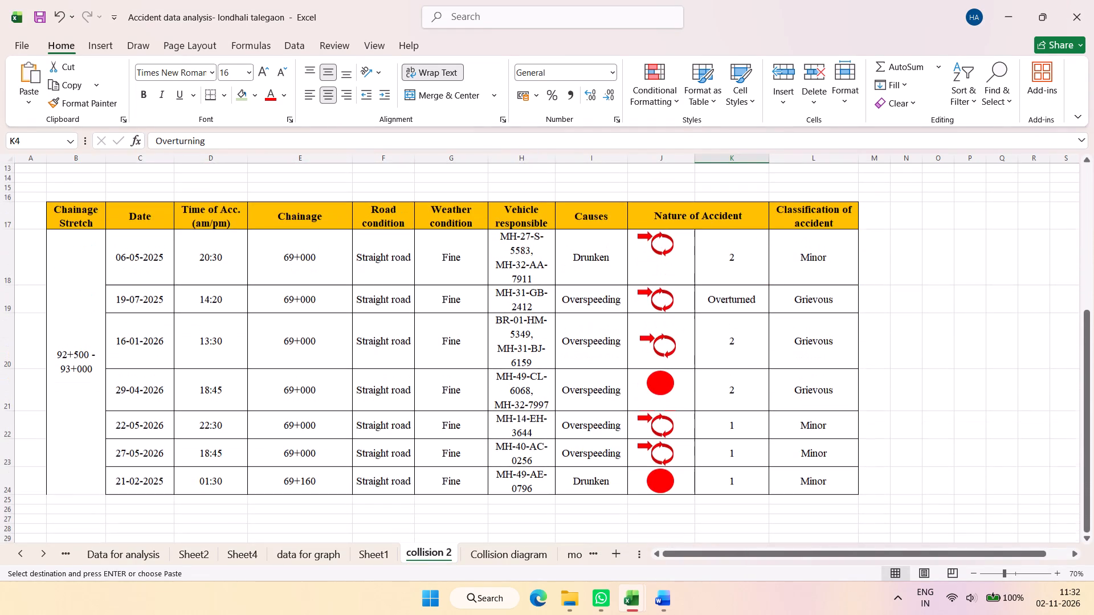
left_click(742, 302)
key("ctrl+v")
left_click(752, 427)
key("ctrl+v")
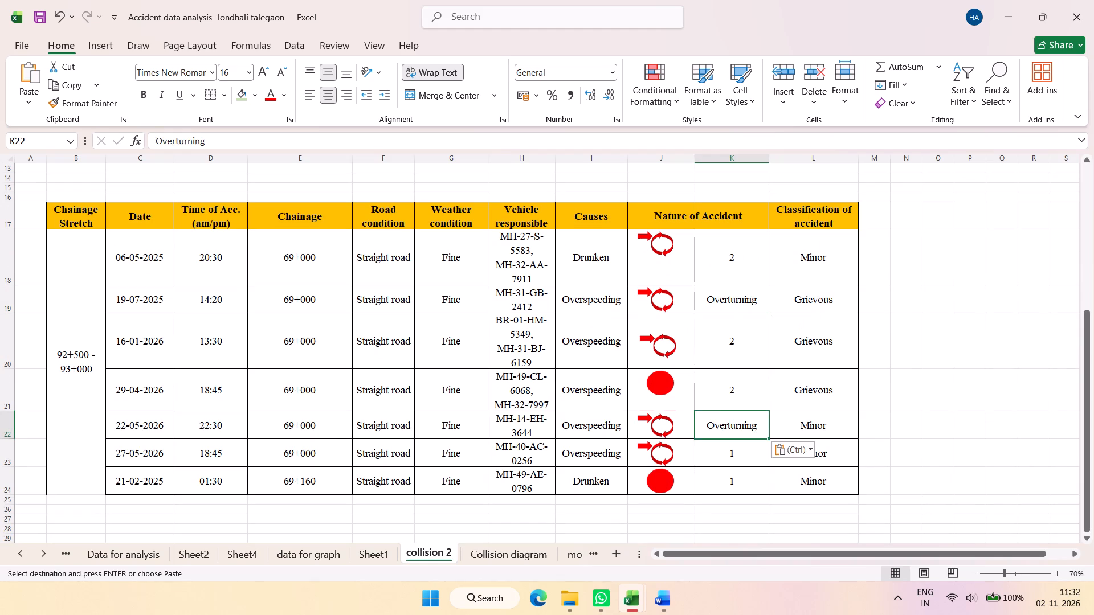
left_click(744, 455, "ctrl")
left_click(744, 455)
key("ctrl+v")
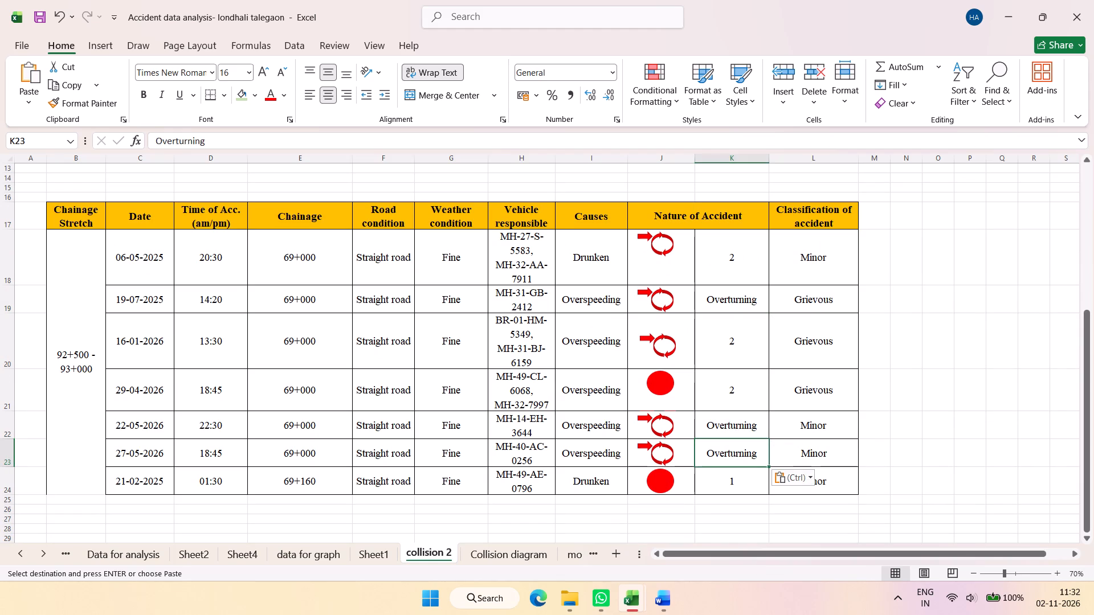
left_click(741, 479)
key("ctrl+v")
Replace the red circle in the 21-02-2025 row with a copy of the 27-05-2025 row's overturning symbol.
left_click(685, 462)
key("ctrl+c")
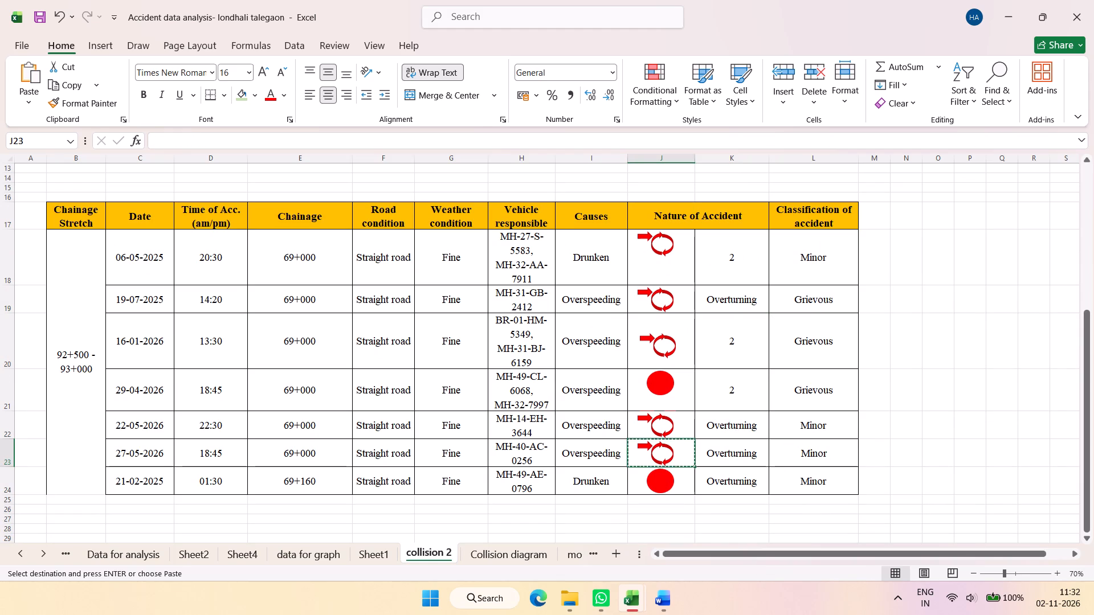
left_click(666, 487)
key("Delete")
left_click(666, 487)
scroll(666, 487, "up", 1)
key("ctrl+v")
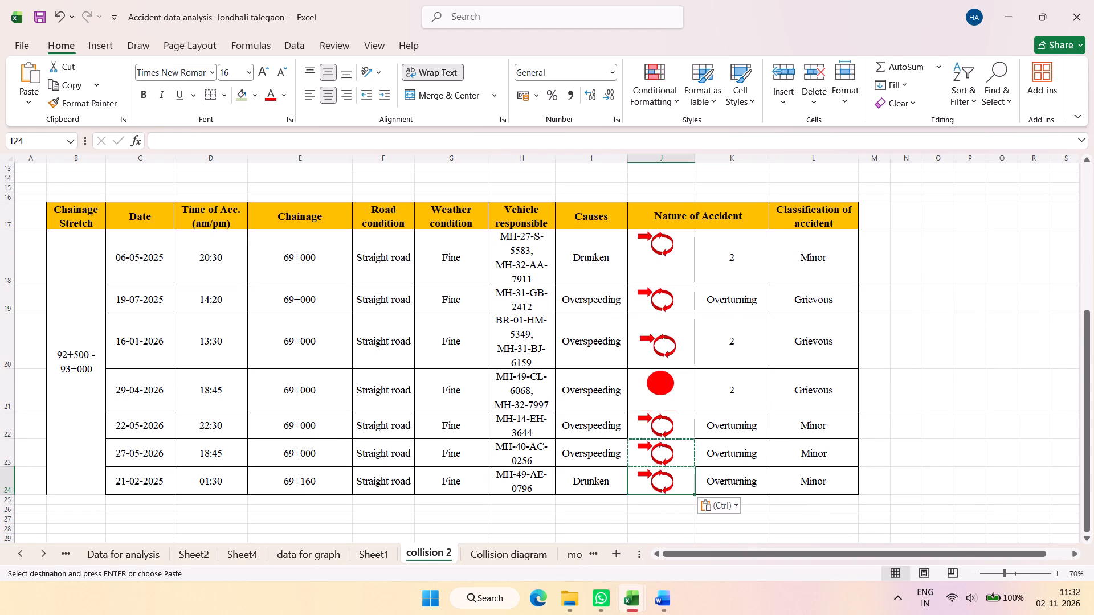
Delete the overturning symbol's arrows from the 16-01-2026 row.
left_click(663, 307)
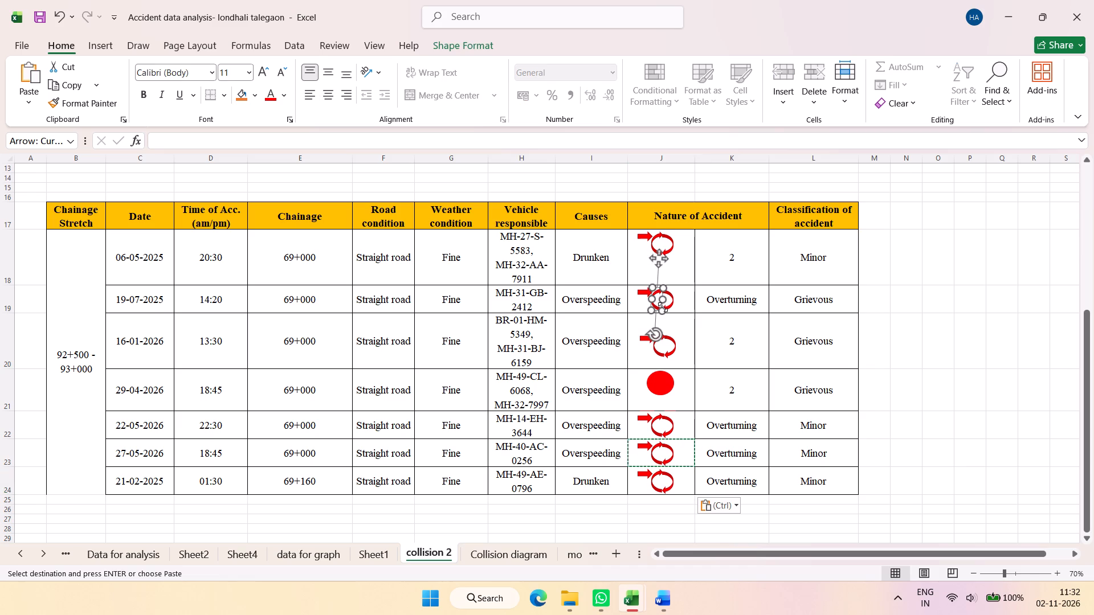
left_click(683, 306)
left_click(713, 343)
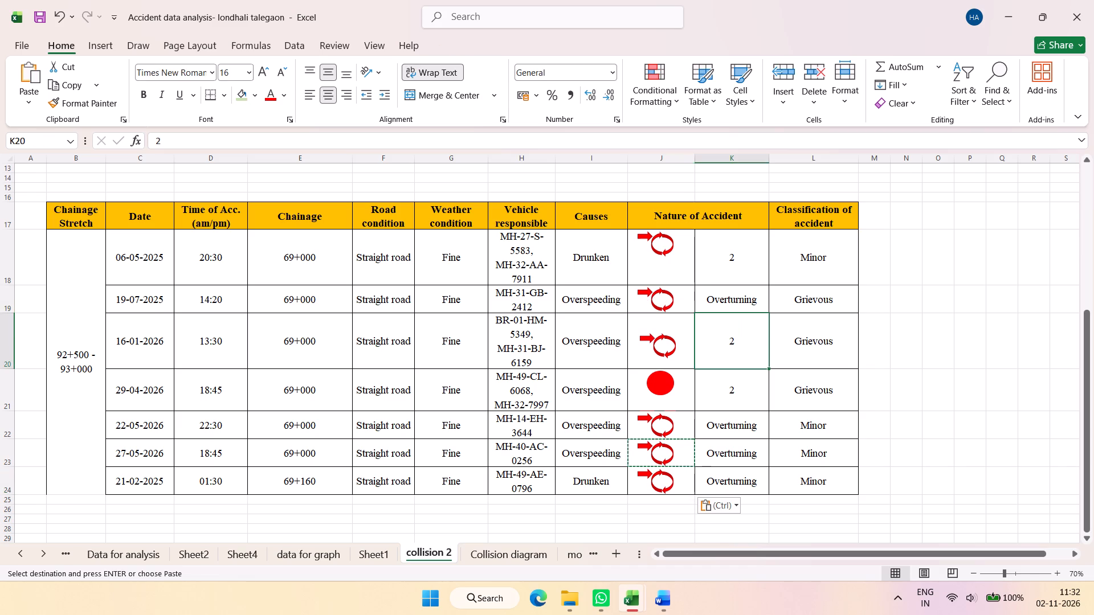
left_click(673, 346)
key("Delete")
left_click(658, 352)
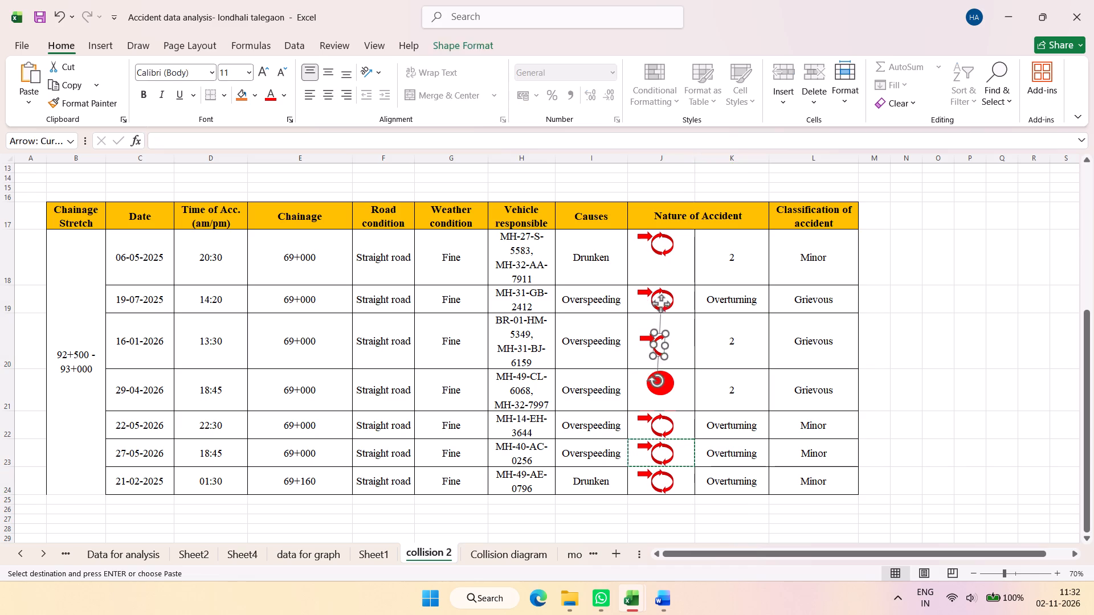
key("Delete")
left_click(652, 347)
left_click(651, 339)
key("Delete")
key("Delete")
Delete the overturning symbol's arrows from the 06-05-2025 row.
left_click(660, 248)
key("Delete")
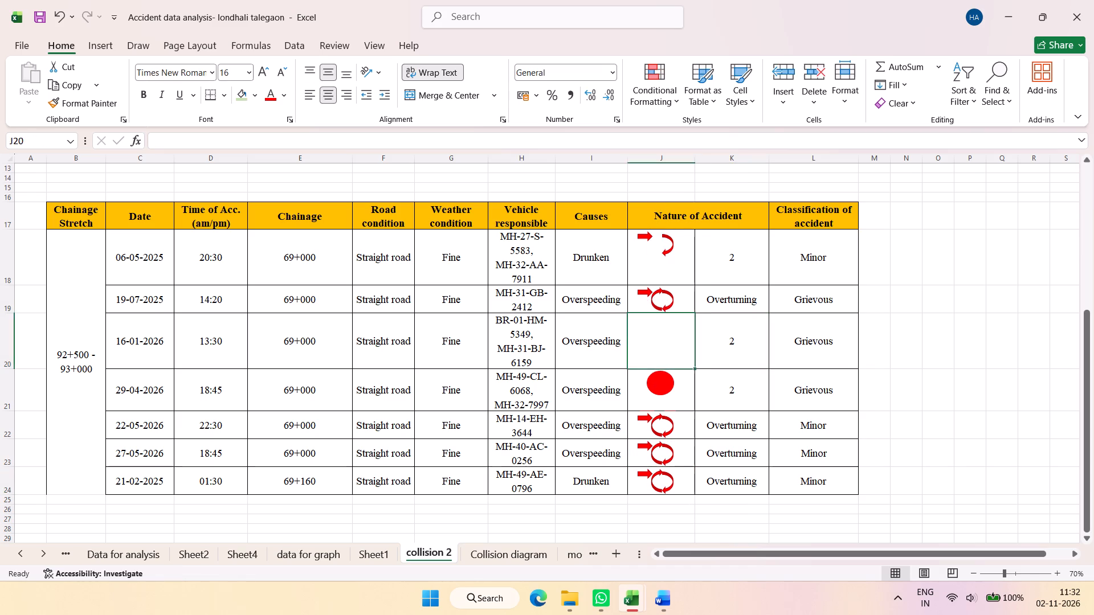
left_click(669, 248)
key("Delete")
left_click(645, 237)
key("Delete")
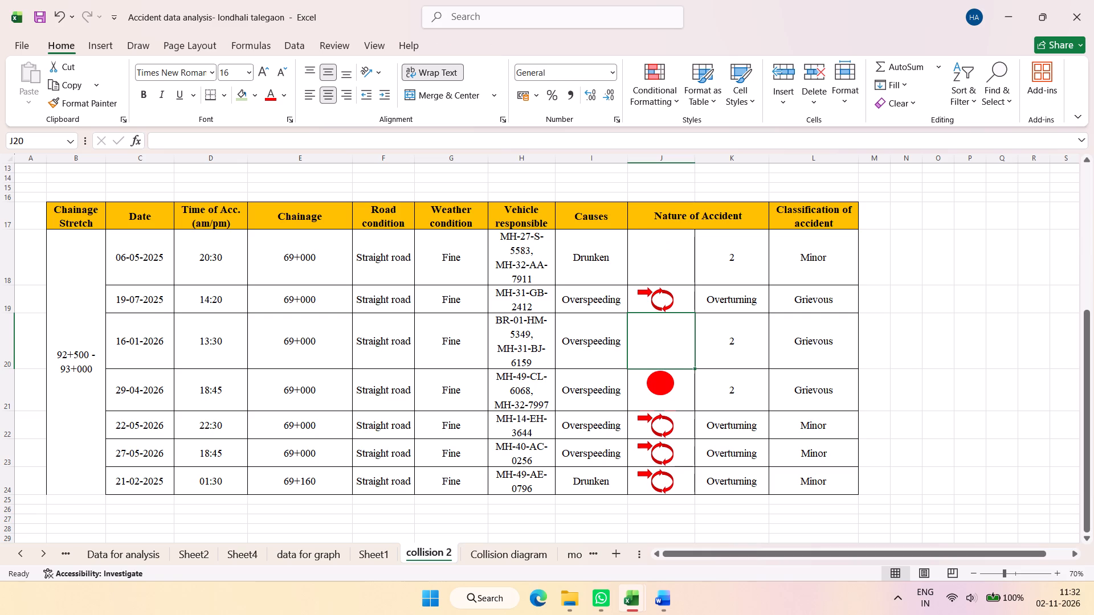
Delete the red circle from the 29-04-2026 row of the lower table.
left_click(660, 389)
key("Delete")
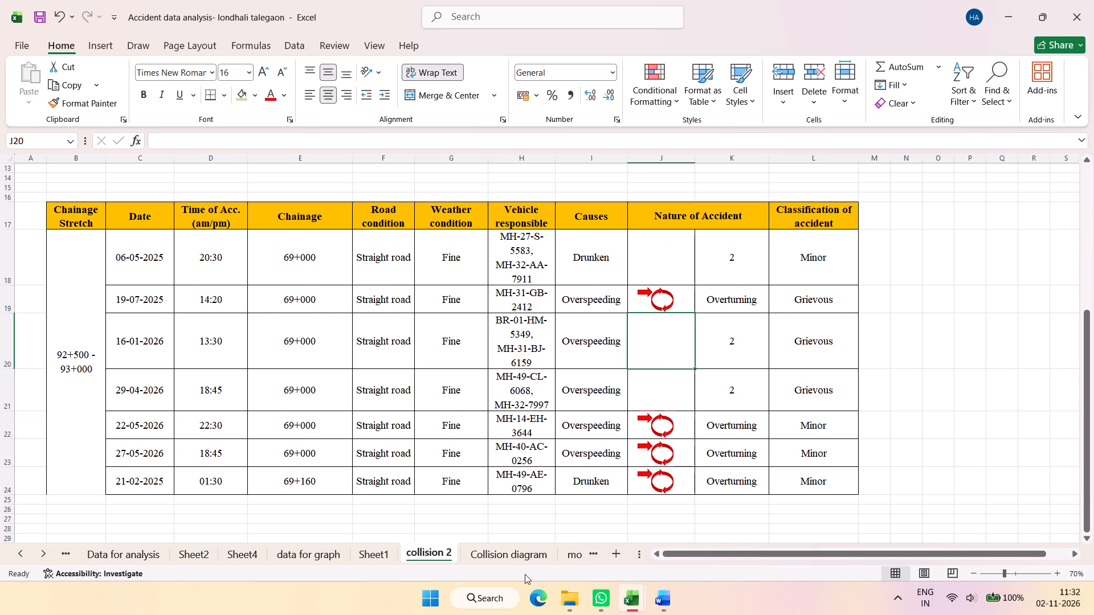
left_click(619, 601)
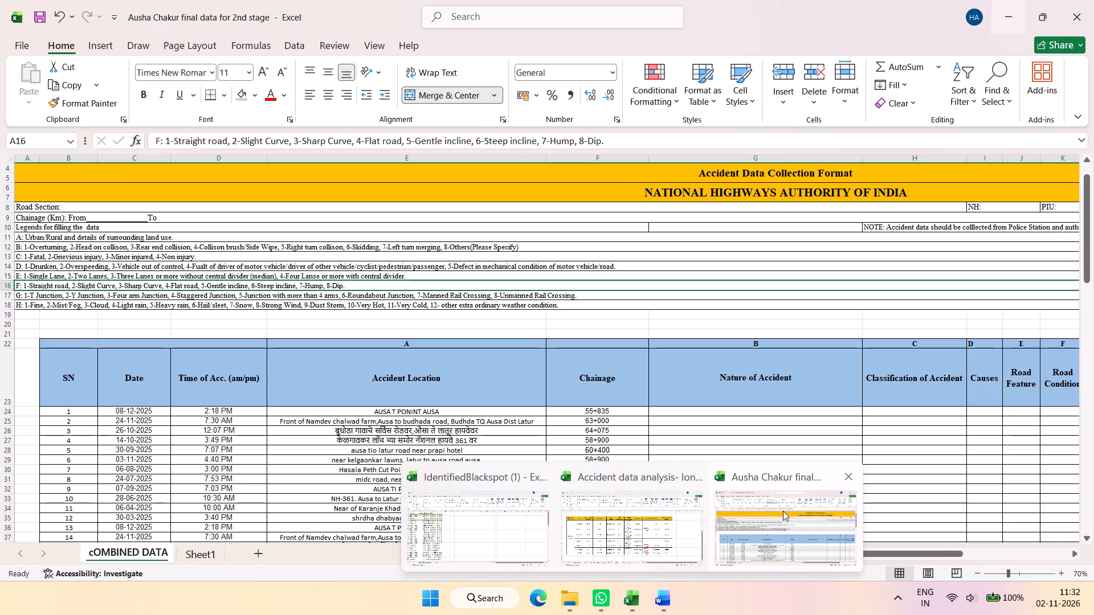
left_click(732, 275)
left_click(732, 272)
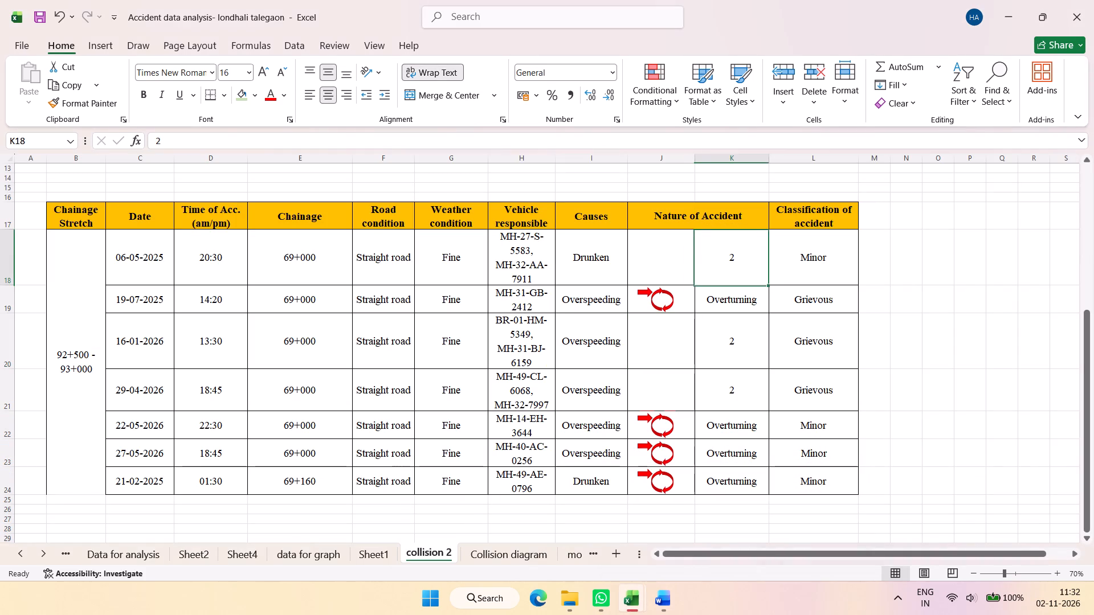
type("HEd")
key("space")
key("BackSpace")
key("BackSpace")
type("ad O")
key("BackSpace")
type("on collision")
key("Return")
key("Return")
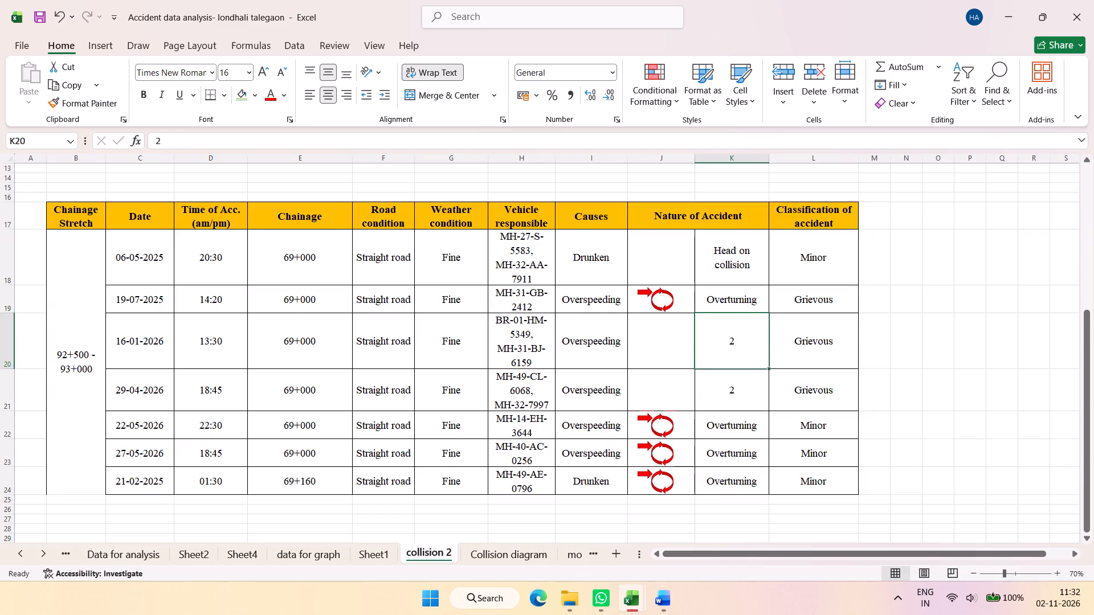
Copy Head on collision from the 06-05-2025 row into the Nature of Accident cells for 16-01-2026 and 29-04-2026.
key("Return")
key("BackSpace")
left_click(732, 272)
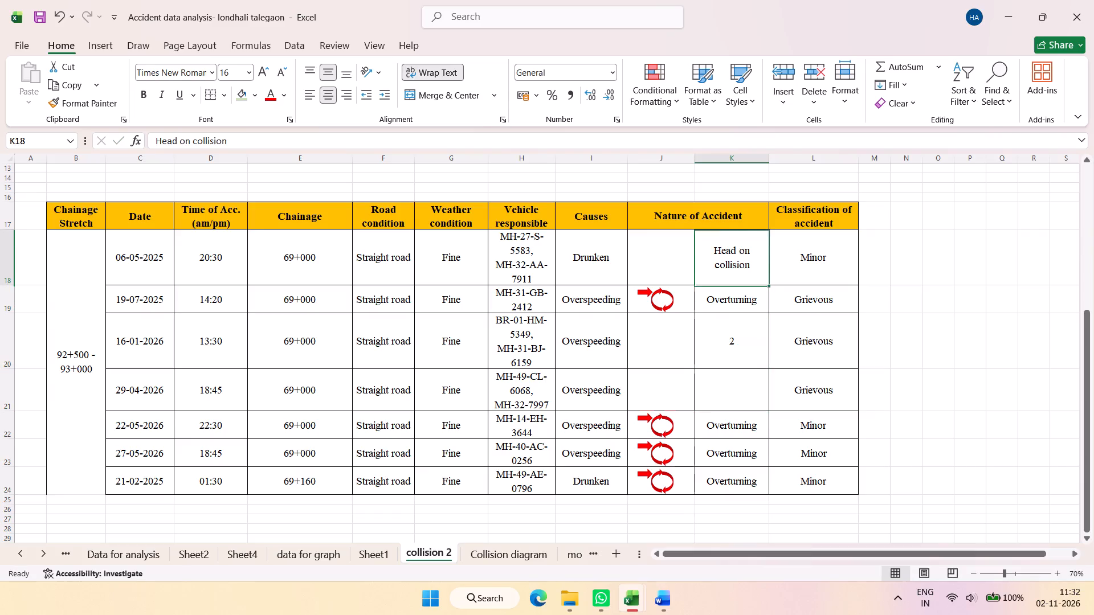
key("ctrl+c")
left_click(712, 331)
key("ctrl+v")
left_click(723, 390)
key("ctrl+v")
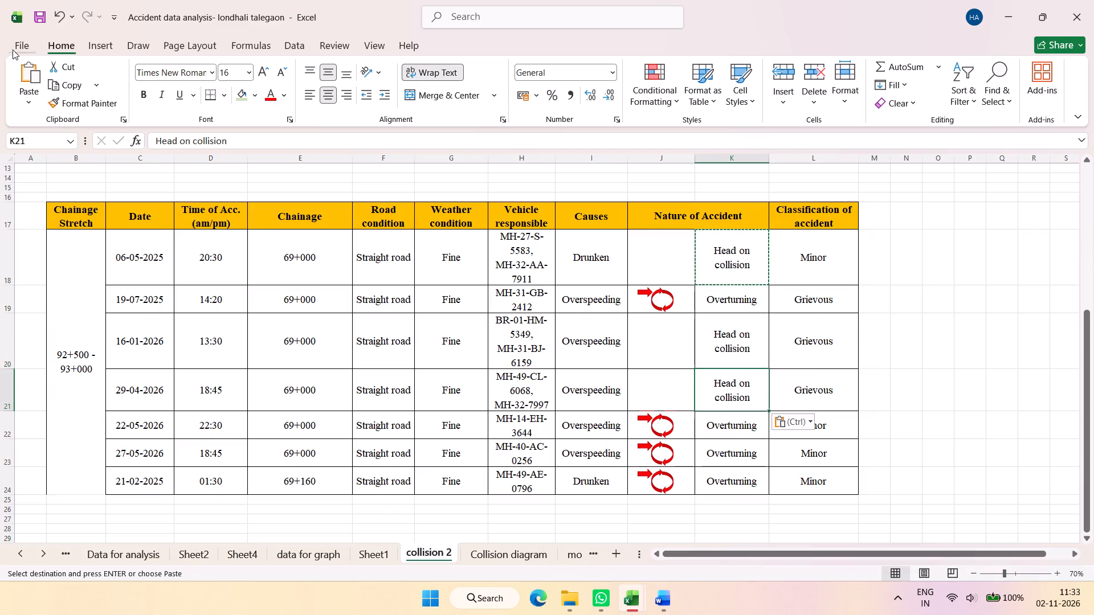
Save the workbook in Desktop > Amrawati > Updated as "Accident data analysis- londhali talegaon- with collison diagram of BS".
left_click(13, 50)
left_click(46, 247)
left_click(172, 393)
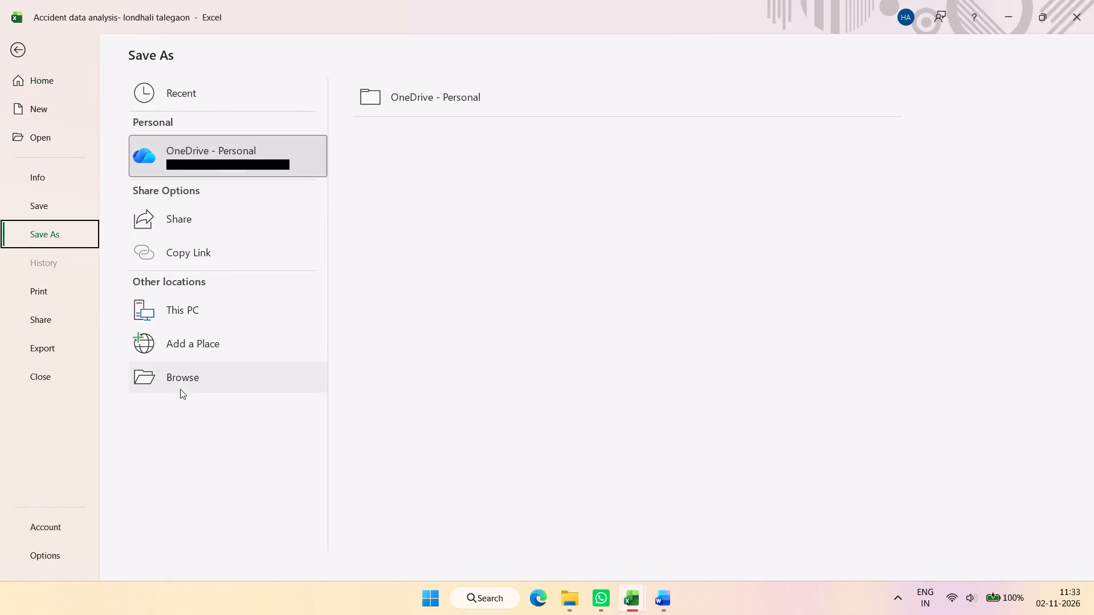
left_click(184, 383)
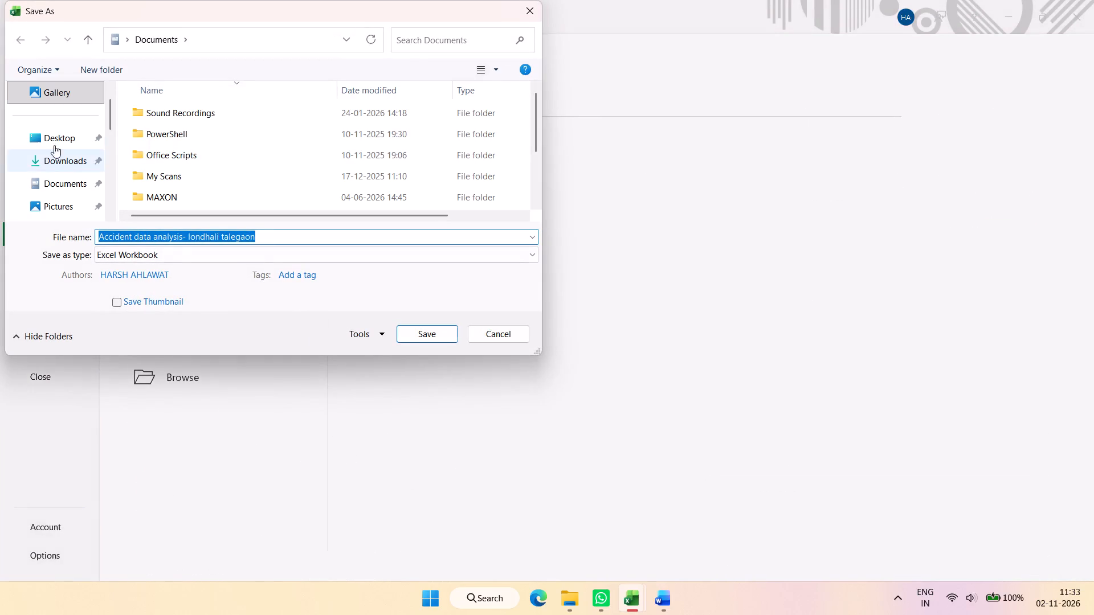
left_click(54, 141)
left_click(222, 155)
left_click(236, 136)
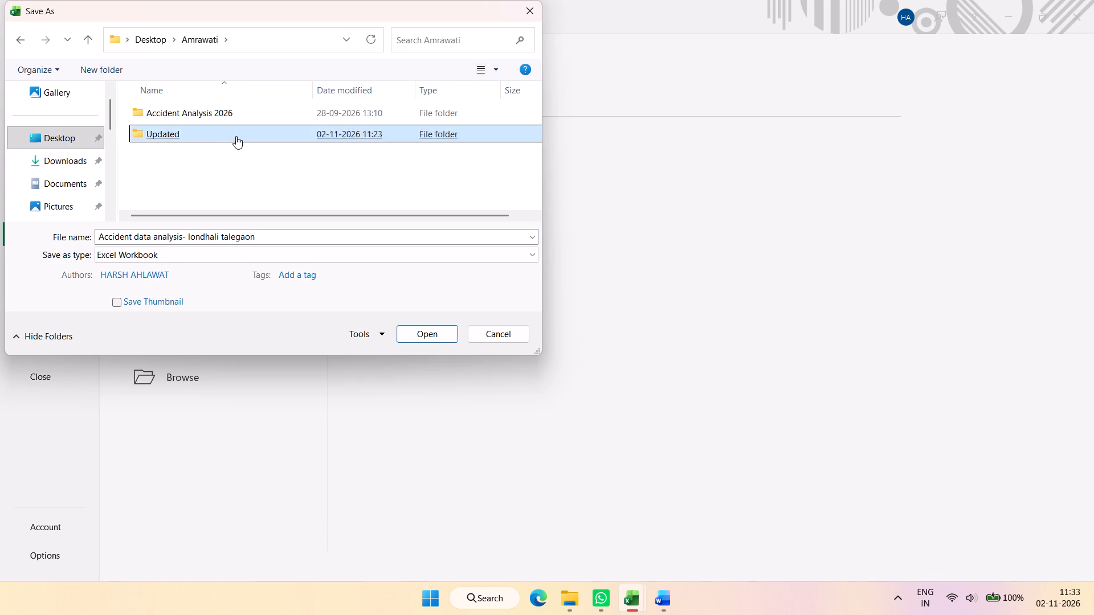
left_click(254, 236)
left_click(274, 239)
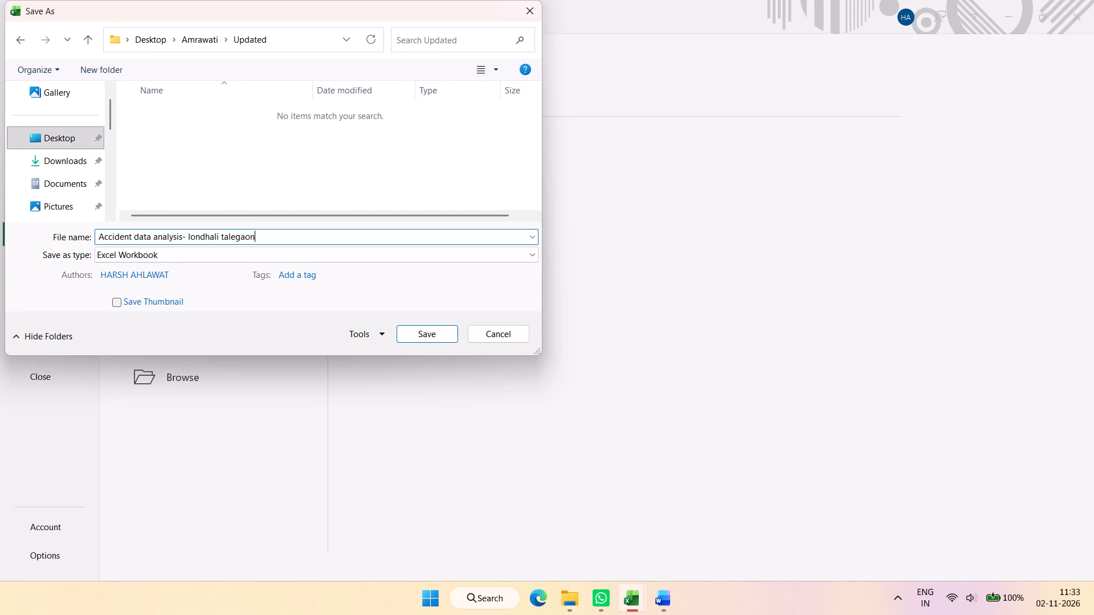
type("- with collison diagram of accident")
key("BackSpace")
key("BackSpace")
key("BackSpace")
key("BackSpace")
key("BackSpace")
key("BackSpace")
key("BackSpace")
key("BackSpace")
type("BS")
key("Return")
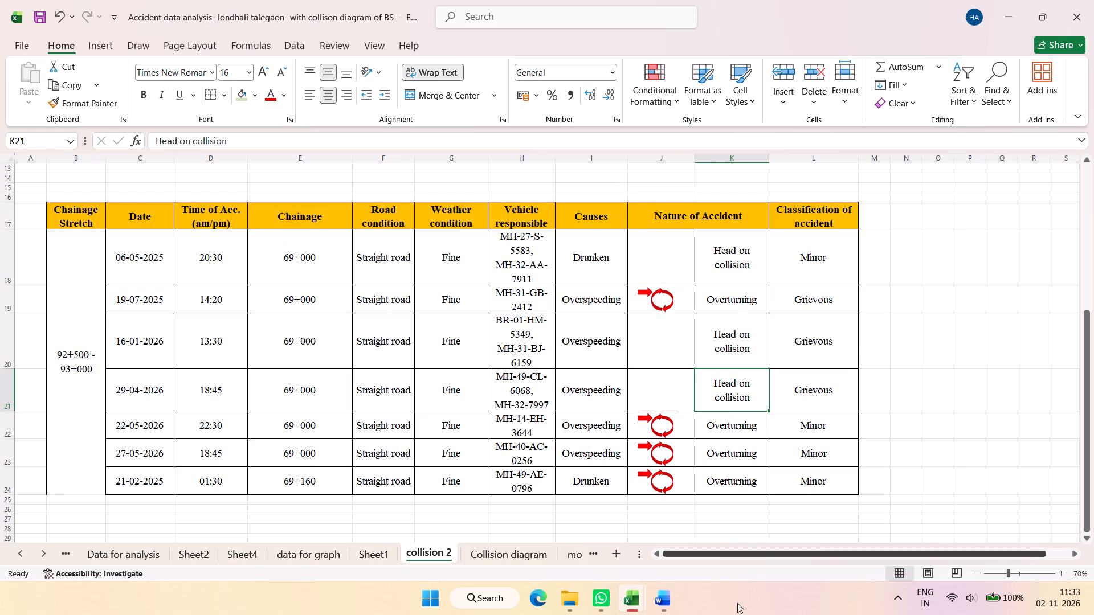
left_click(635, 591)
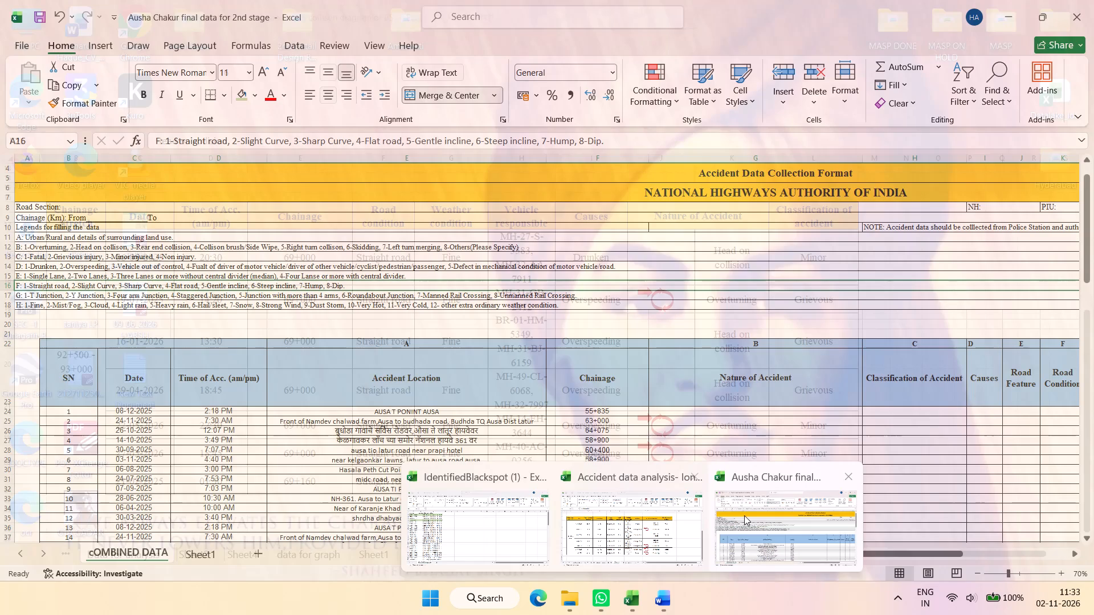
left_click(744, 515)
left_click(42, 22)
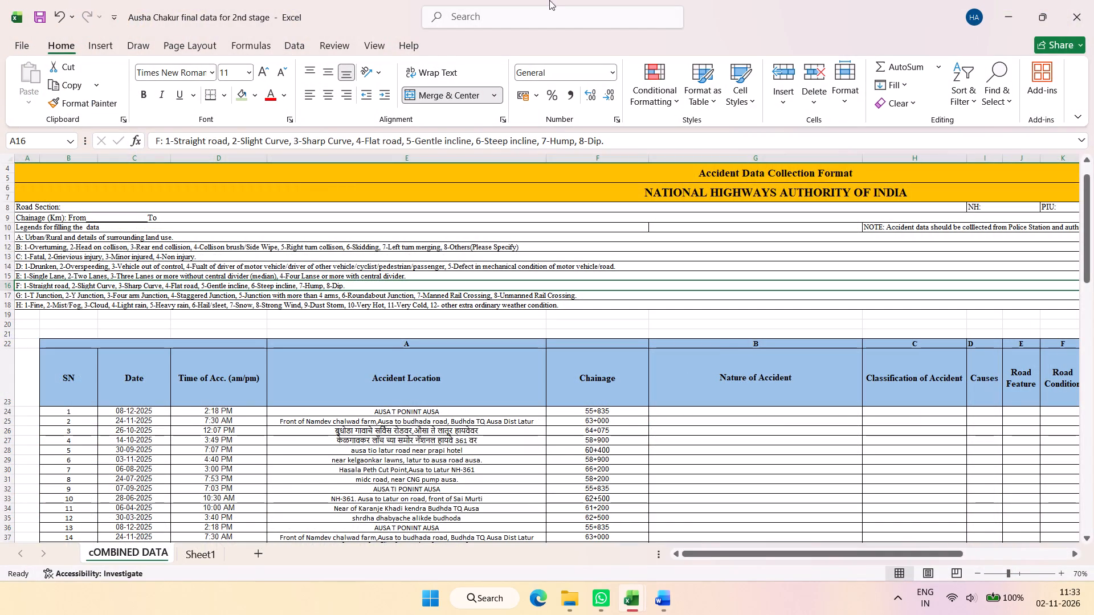
Copy the head-on collision symbol from the Collision diagram sheet's 16-01-2026 row into collision 2's 06-05-2025 symbol cell.
left_click(633, 614)
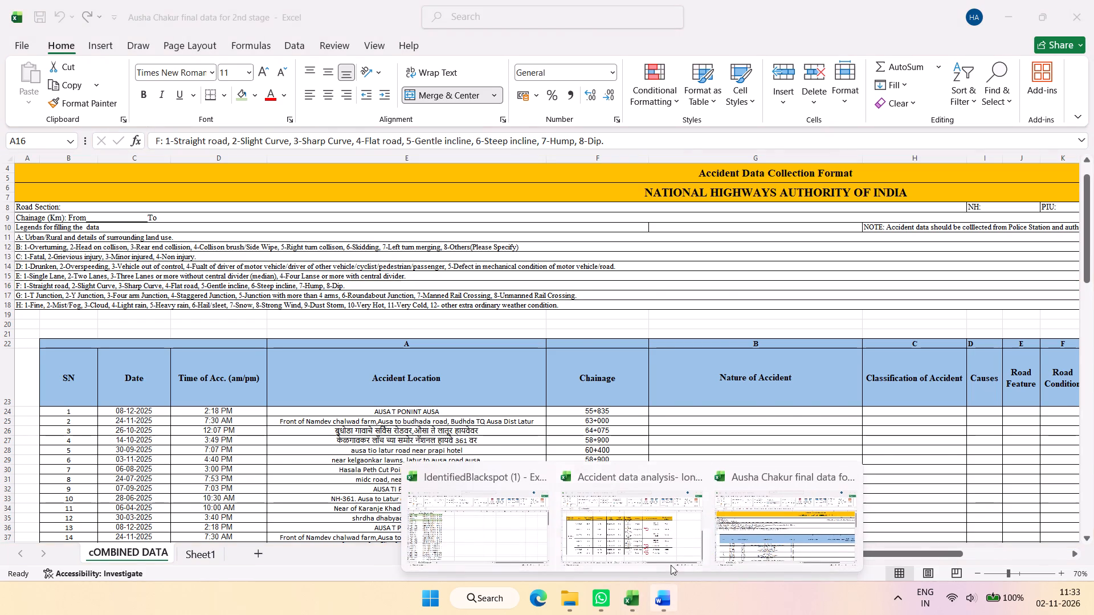
left_click(679, 548)
left_click(680, 276)
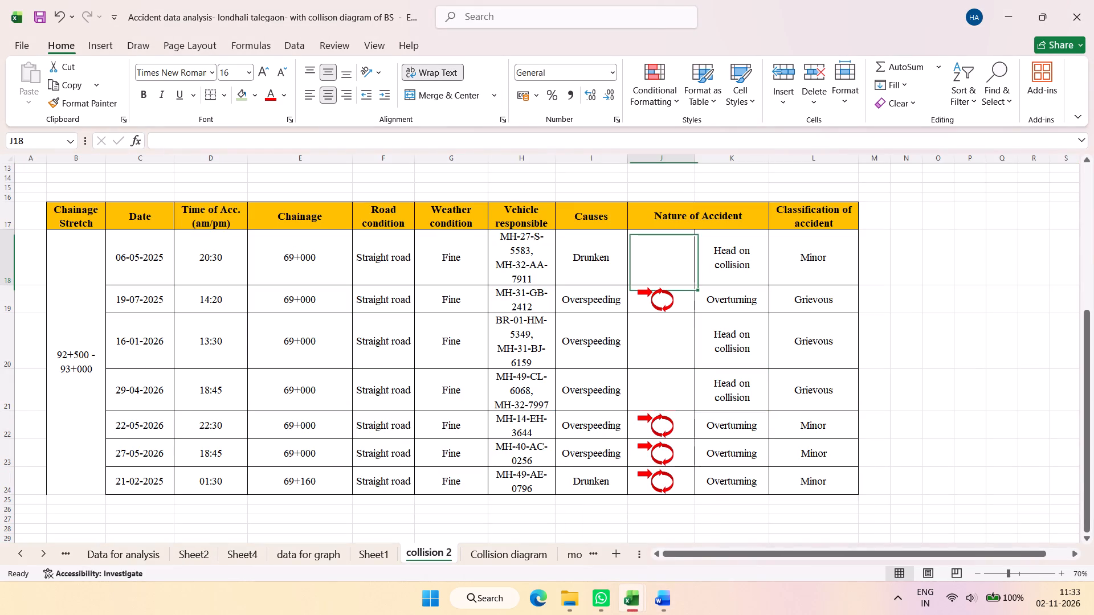
left_click(486, 556)
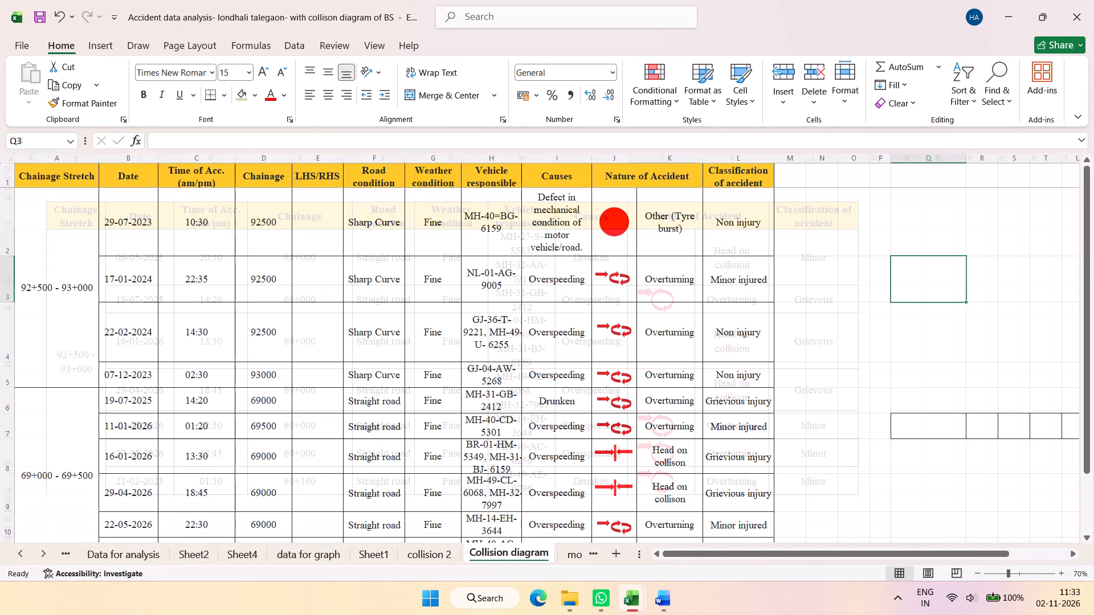
left_click(627, 464)
scroll(651, 426, "down", 1)
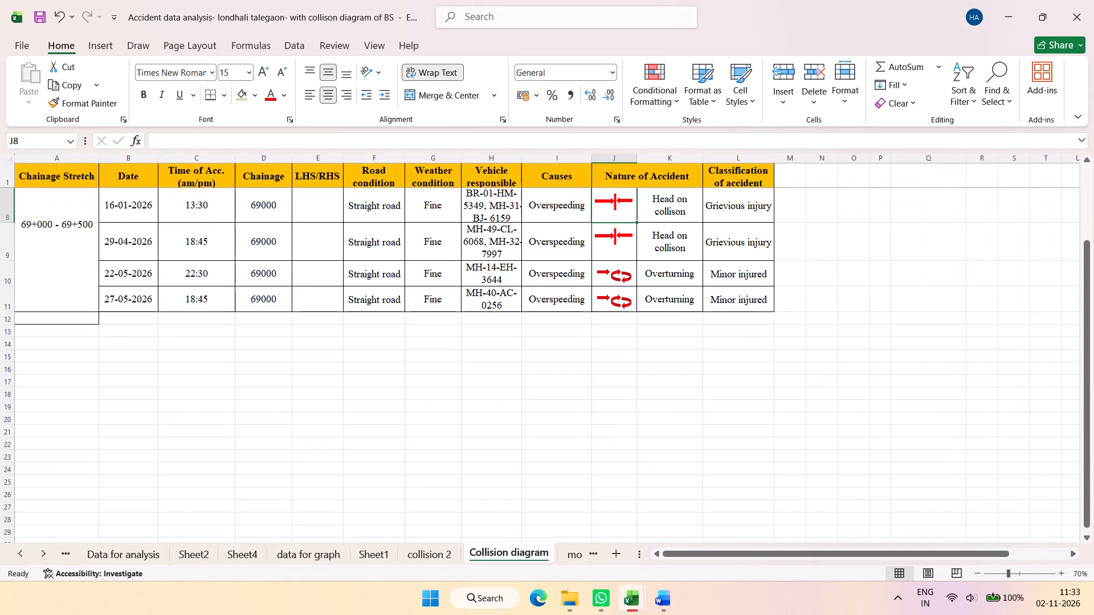
key("ctrl+c")
left_click(430, 550)
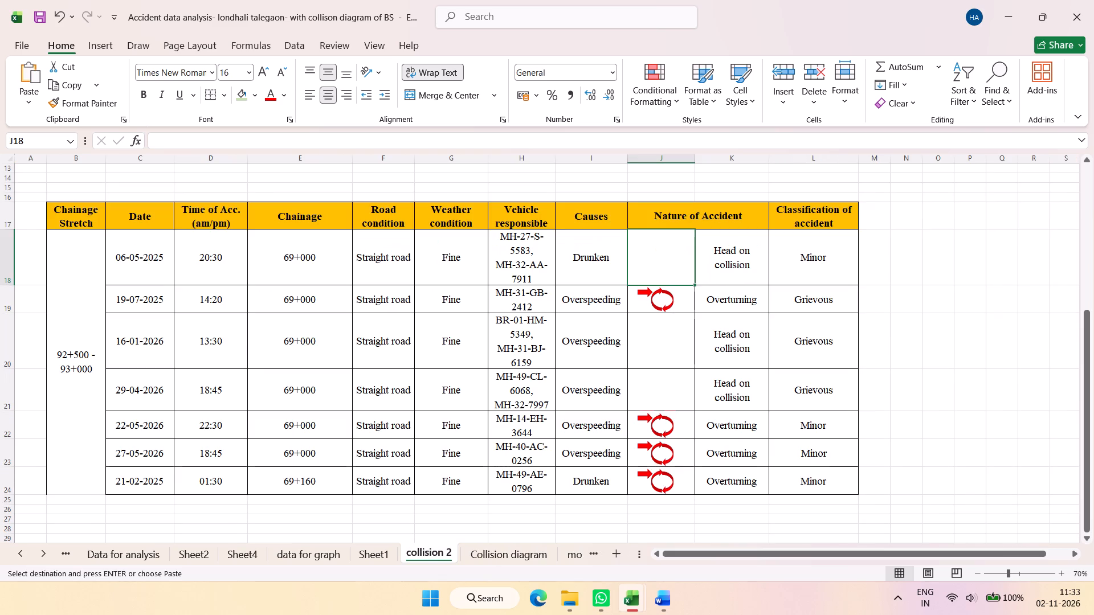
key("ctrl+v")
Move the head-on symbol's two arrows and bar together to the middle of the 06-05-2025 symbol cell.
left_click(659, 240)
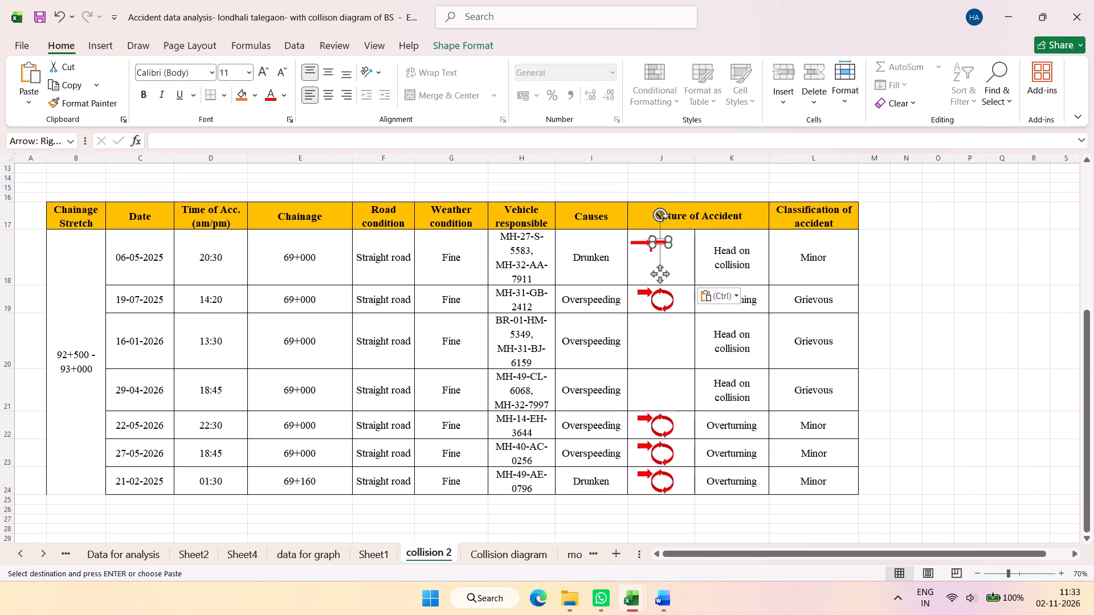
left_click(651, 252, "ctrl")
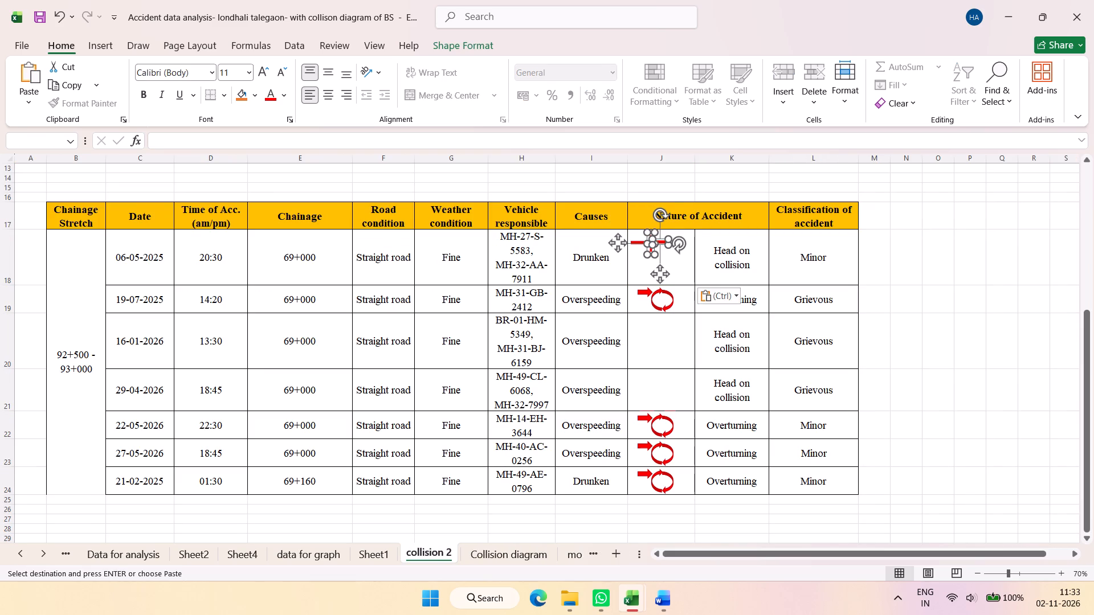
left_click(639, 244, "ctrl")
left_click_drag(655, 275, 665, 289)
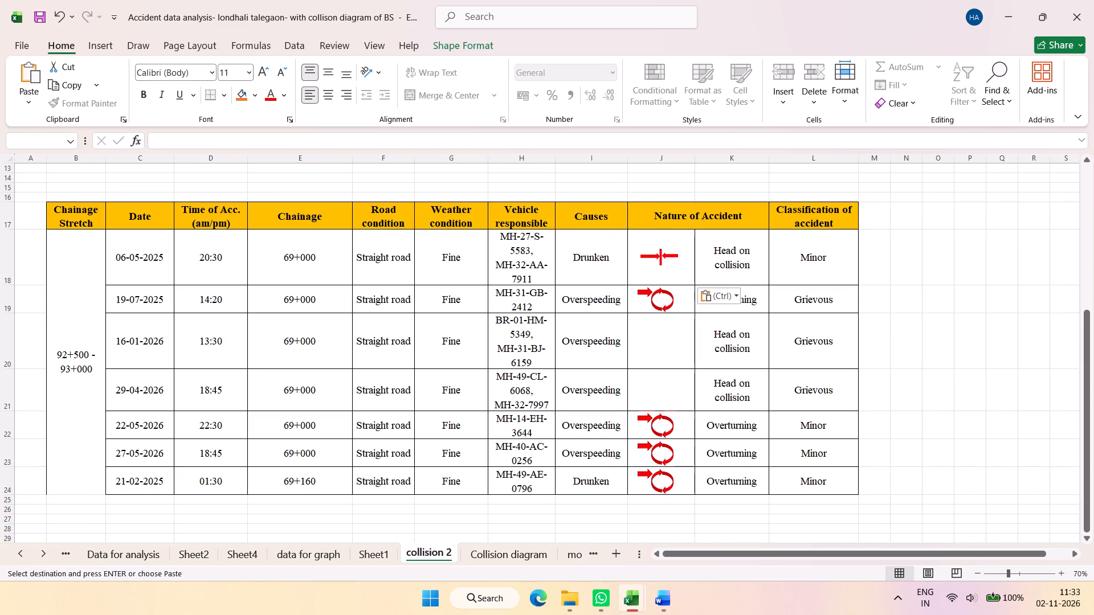
left_click_drag(665, 289, 663, 289)
Delete the left-pointing arrow from the 06-05-2025 row's head-on symbol.
scroll(664, 285, "up", 6, "ctrl")
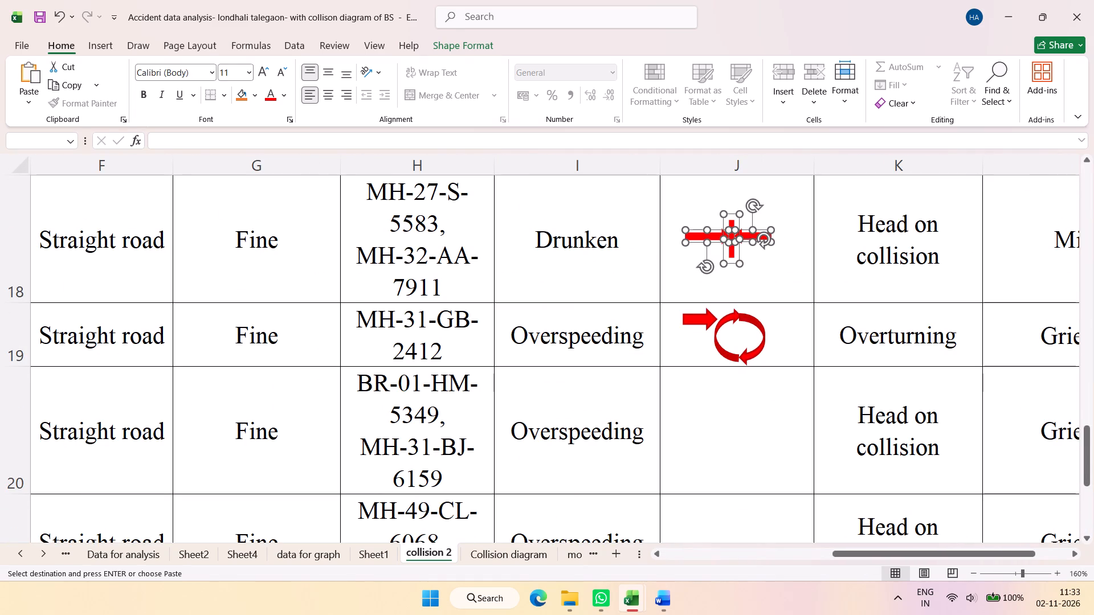
left_click(768, 272)
left_click(758, 237)
left_click(759, 236)
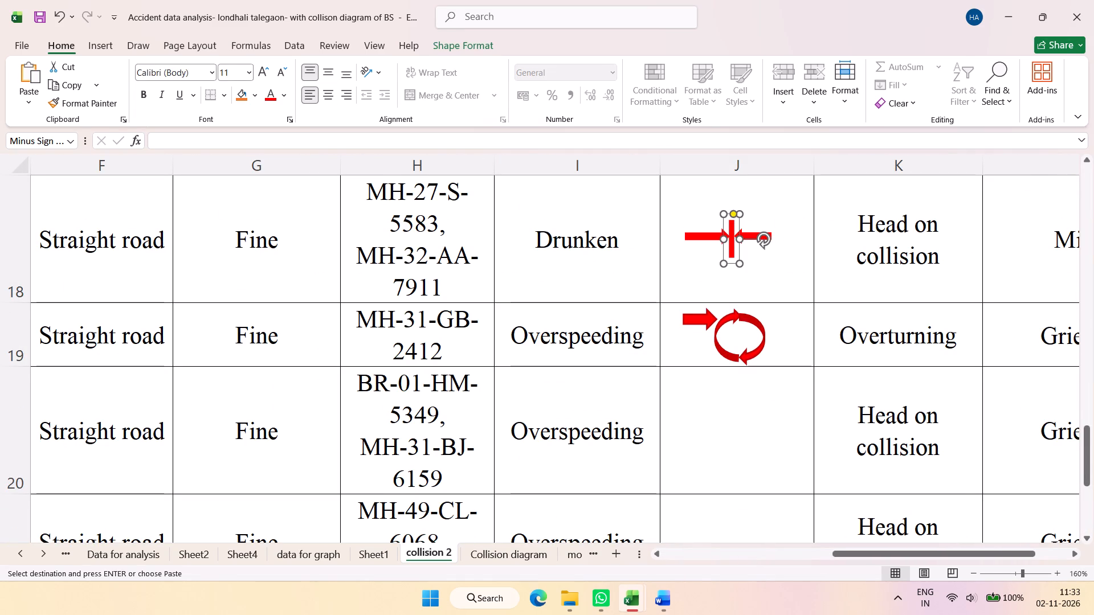
left_click(750, 235)
left_click_drag(770, 233, 776, 233)
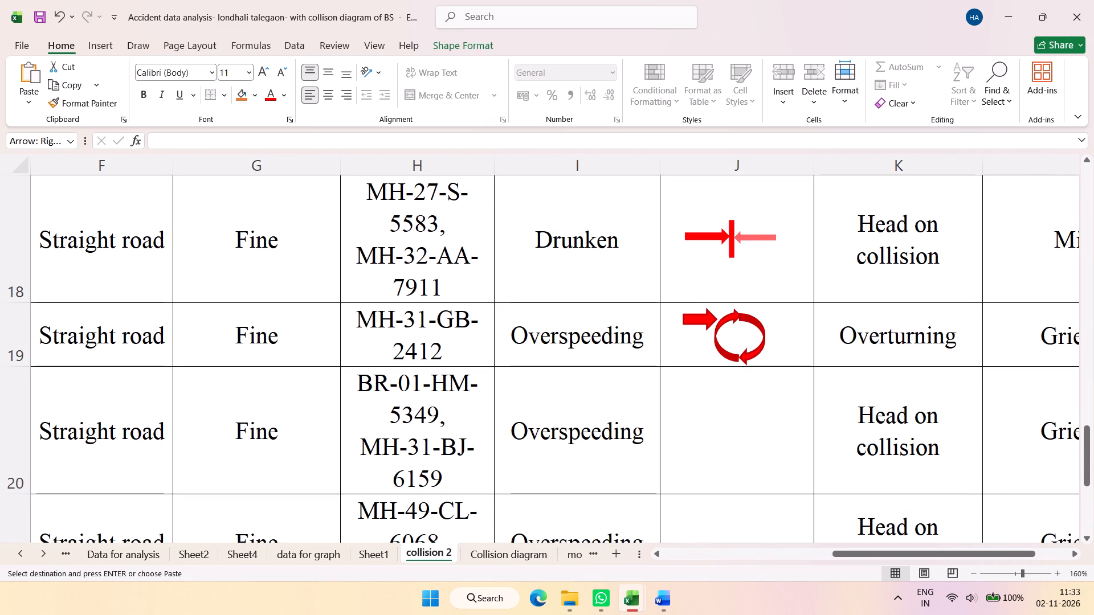
left_click_drag(776, 233, 777, 231)
key("Delete")
Duplicate the head-on symbol's remaining arrow across the bar, rotate the copy to point left, and align it against the bar.
left_click(713, 236)
left_click_drag(713, 236, 765, 239, "ctrl")
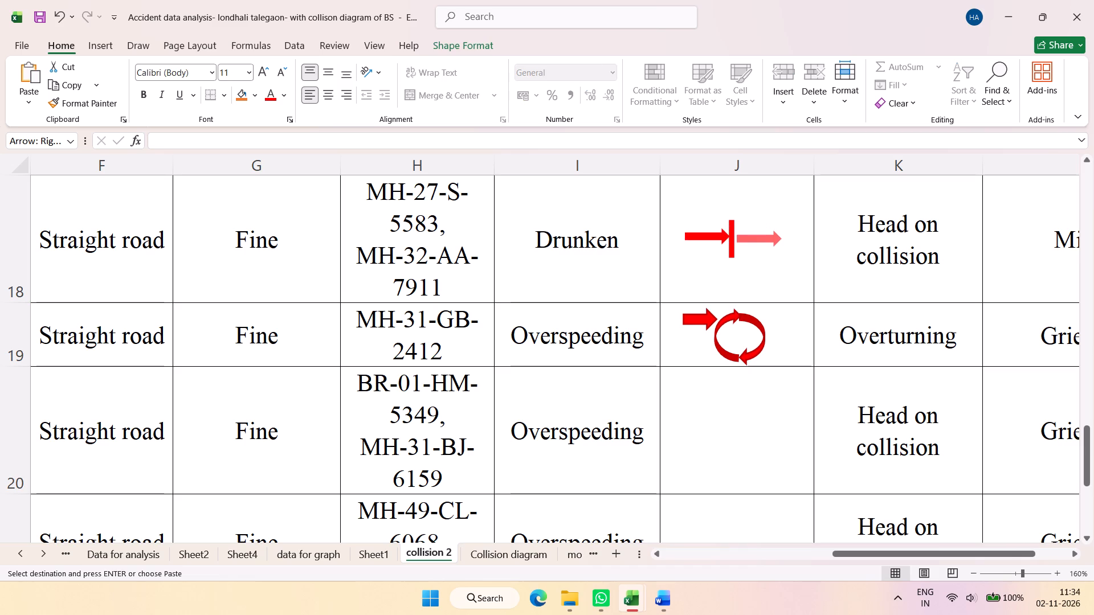
left_click_drag(758, 272, 753, 186)
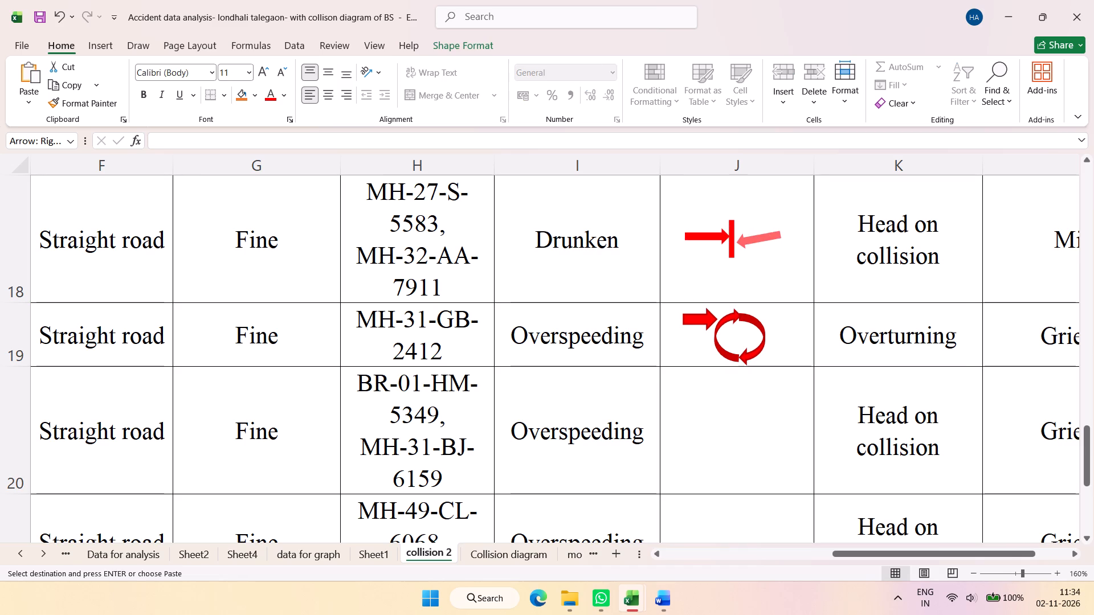
left_click_drag(753, 186, 759, 187)
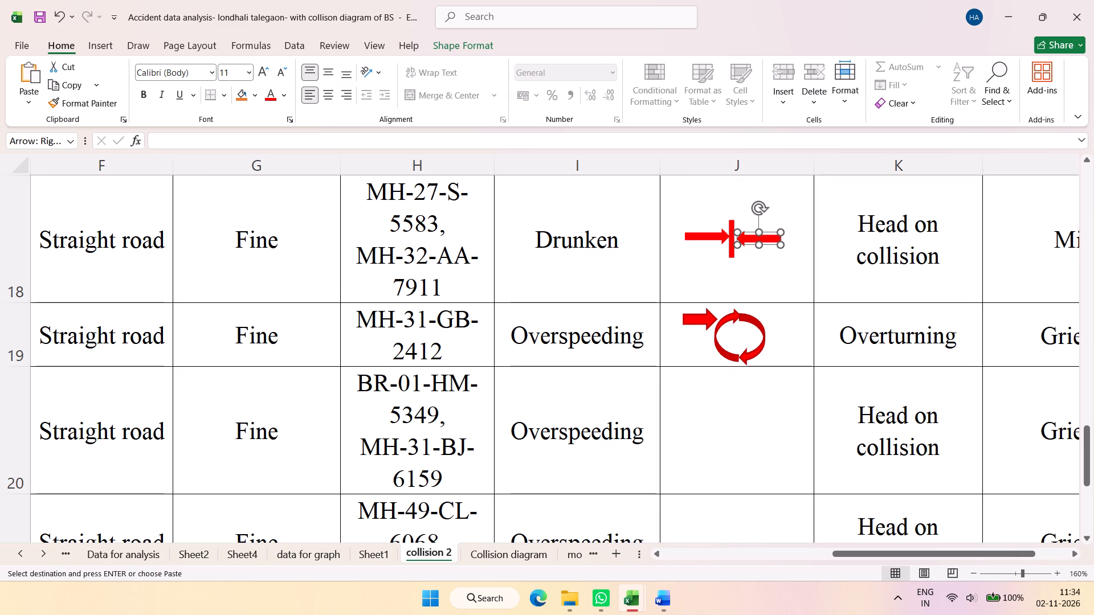
key("Up")
key("Left")
key("Left")
key("Left")
key("Up")
key("Left")
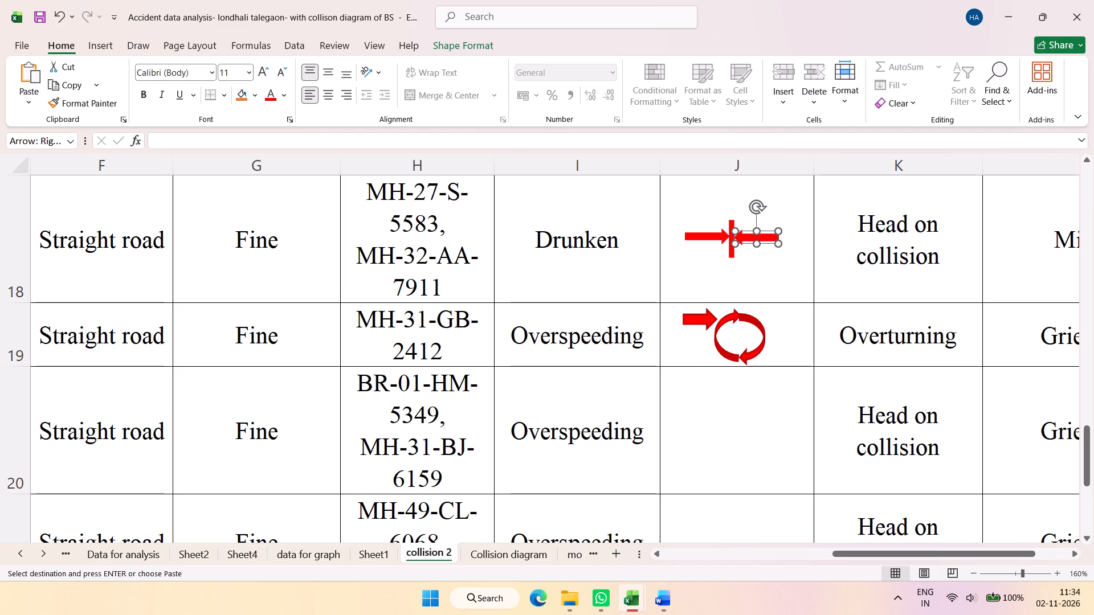
left_click(829, 261)
Copy the 06-05-2025 row's head-on symbol cell into the symbol cells for 16-01-2026 and 29-04-2026.
left_click(785, 292)
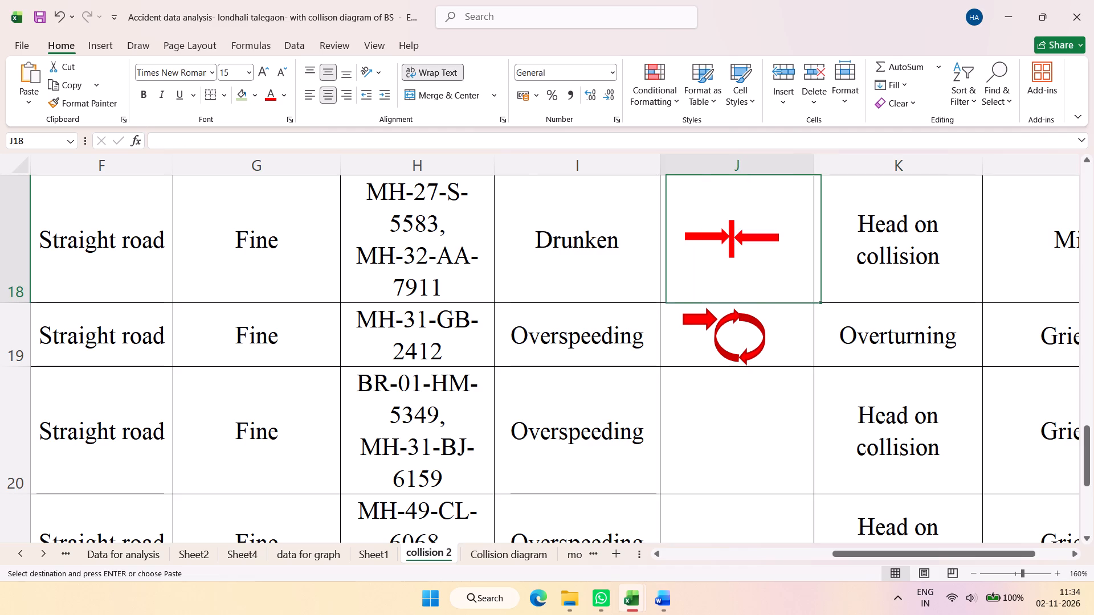
key("ctrl+c")
scroll(784, 290, "down", 6, "ctrl")
left_click(662, 407)
key("ctrl+v")
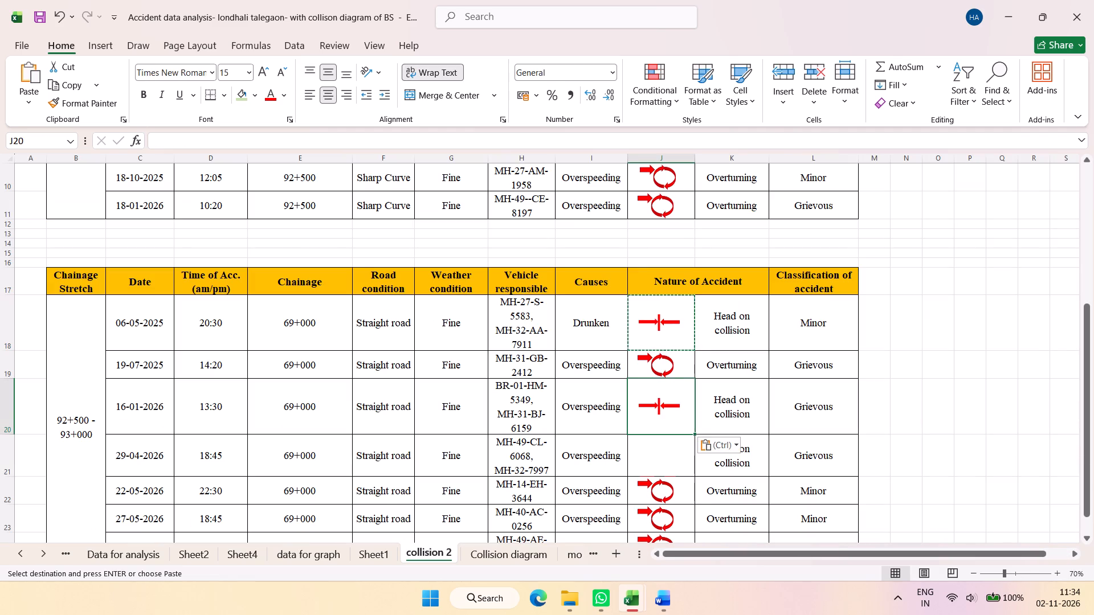
left_click(659, 452, "ctrl")
key("ctrl+v")
Move the 29-04-2026 row's head-on symbol, both arrows and the bar together, up to the vertical middle of its cell.
scroll(803, 357, "down", 1)
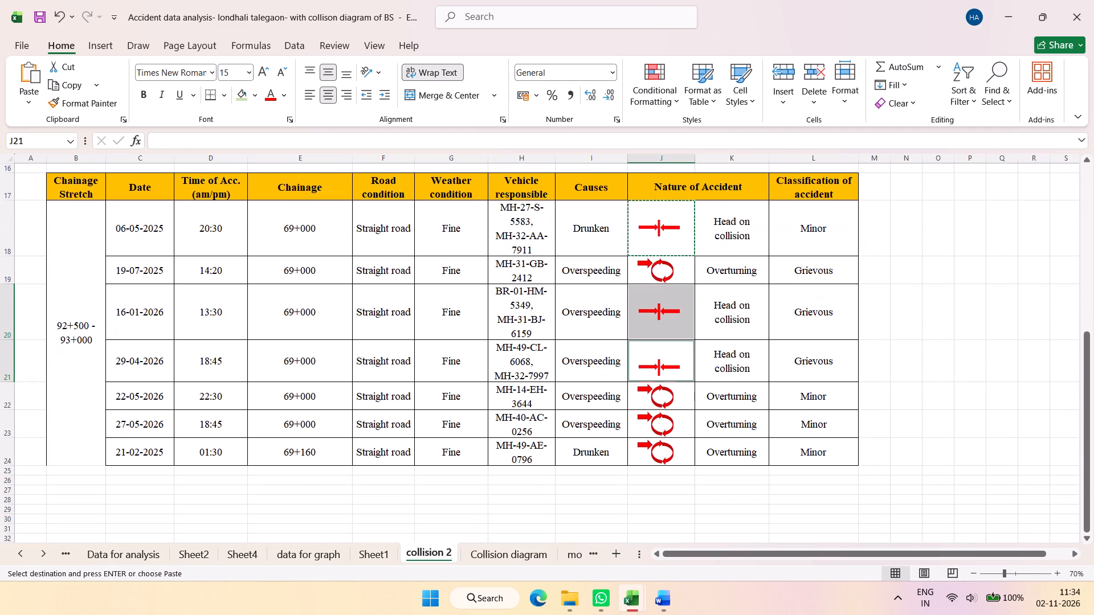
left_click(745, 323)
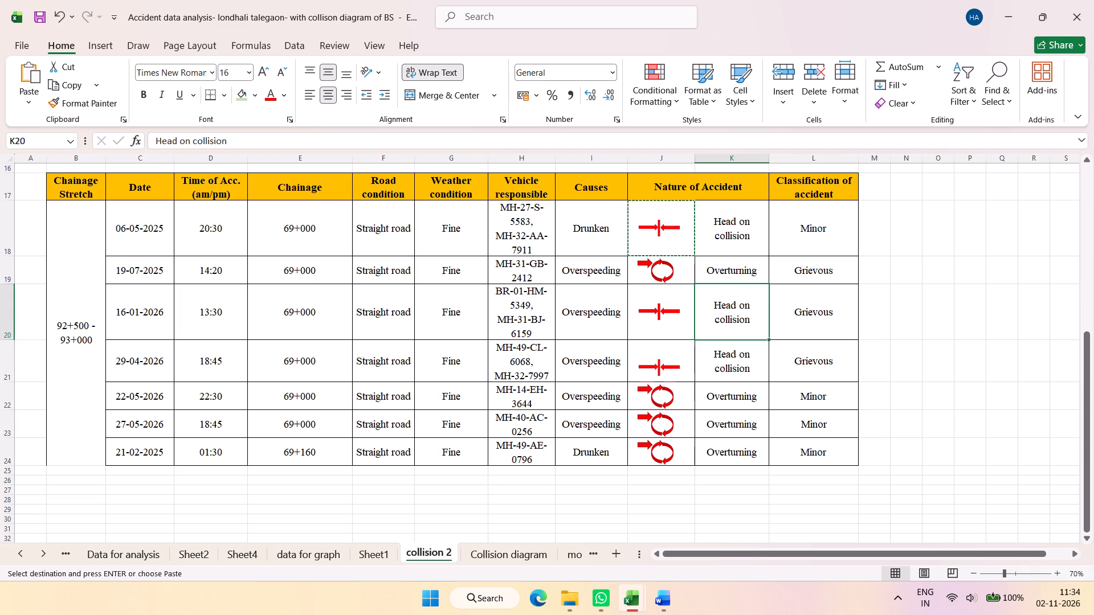
left_click(660, 371)
scroll(659, 397, "up", 8, "ctrl")
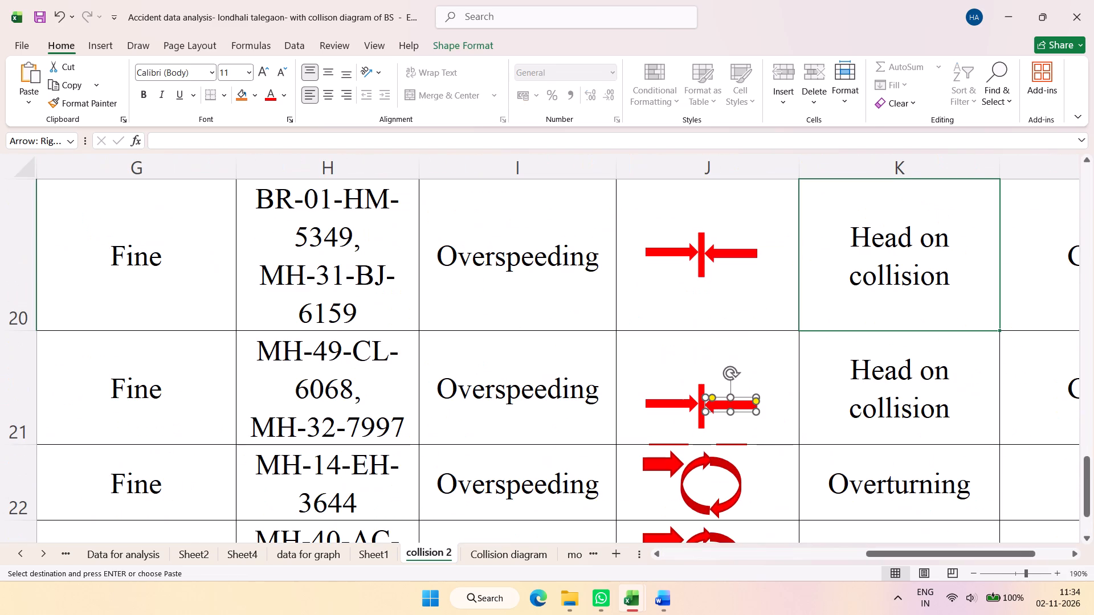
left_click(701, 417, "ctrl")
left_click(684, 404, "ctrl")
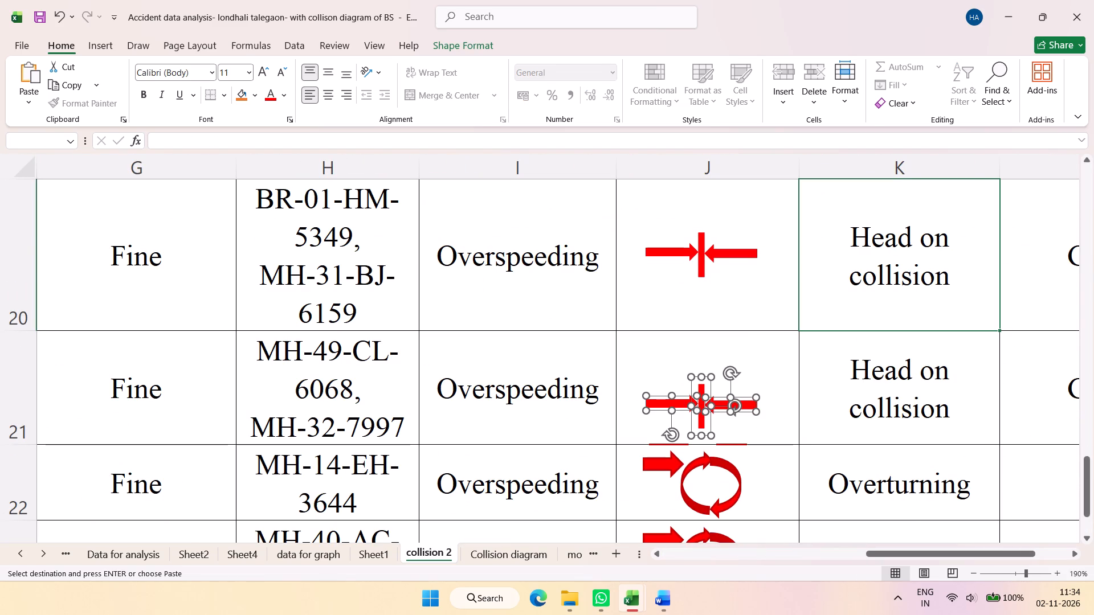
key("Up")
key("Up")
key("Up")
key("Up")
key("Up")
key("Up")
key("Up")
key("Up")
key("Up")
key("Up")
key("Up")
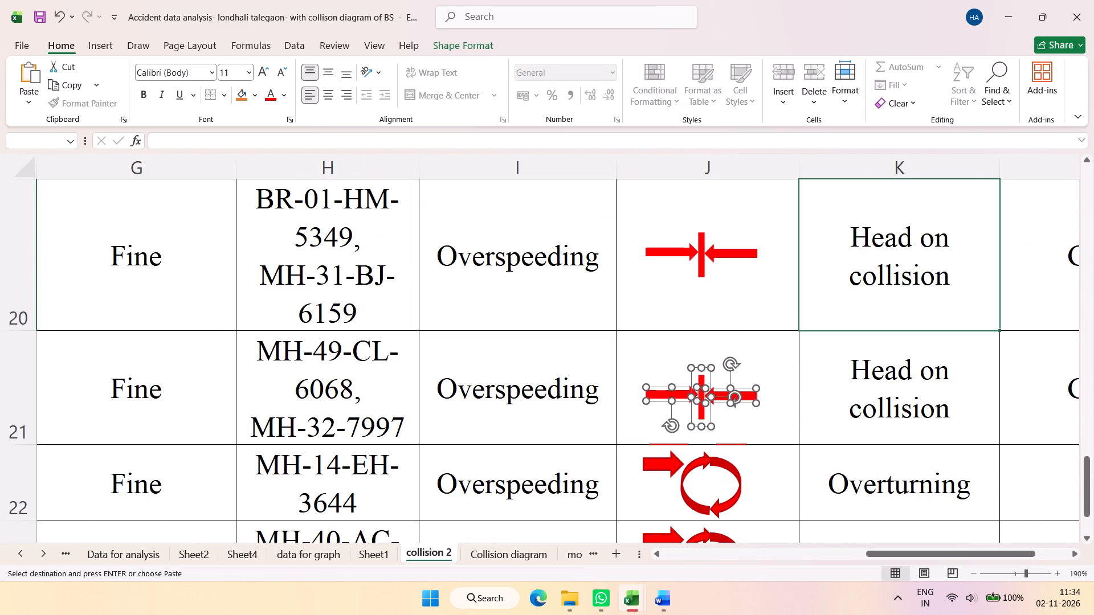
key("Up")
key("Up")
key("Up")
key("Up")
key("Up")
left_click(760, 425)
Delete the two stray flattened curved arrows on the border between the 29-04-2026 and 22-05-2026 symbol cells.
left_click(740, 442)
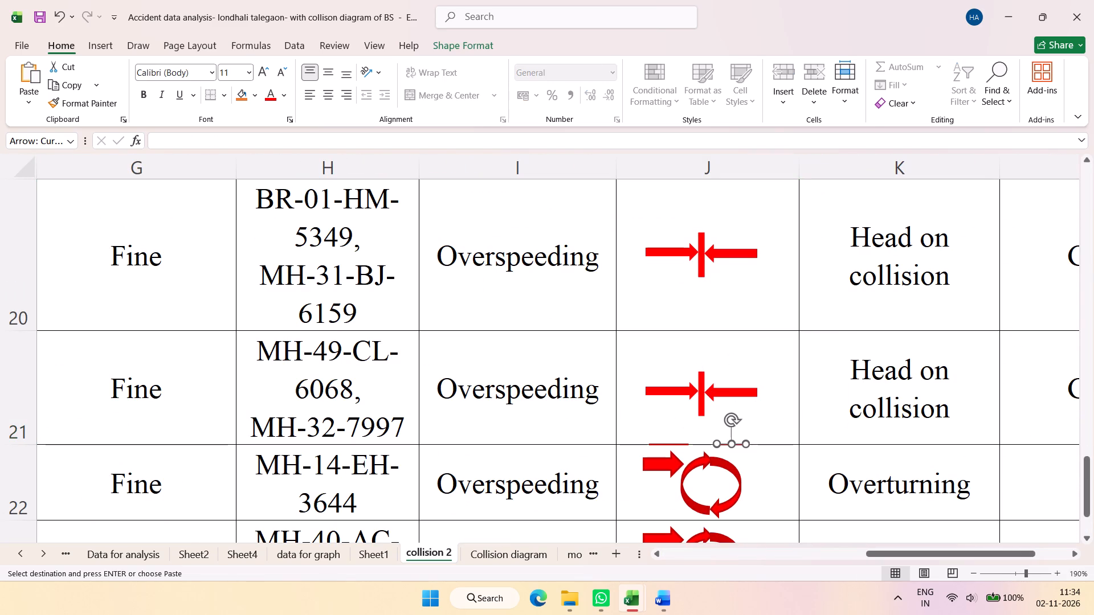
key("Delete")
left_click(707, 445)
left_click(708, 442)
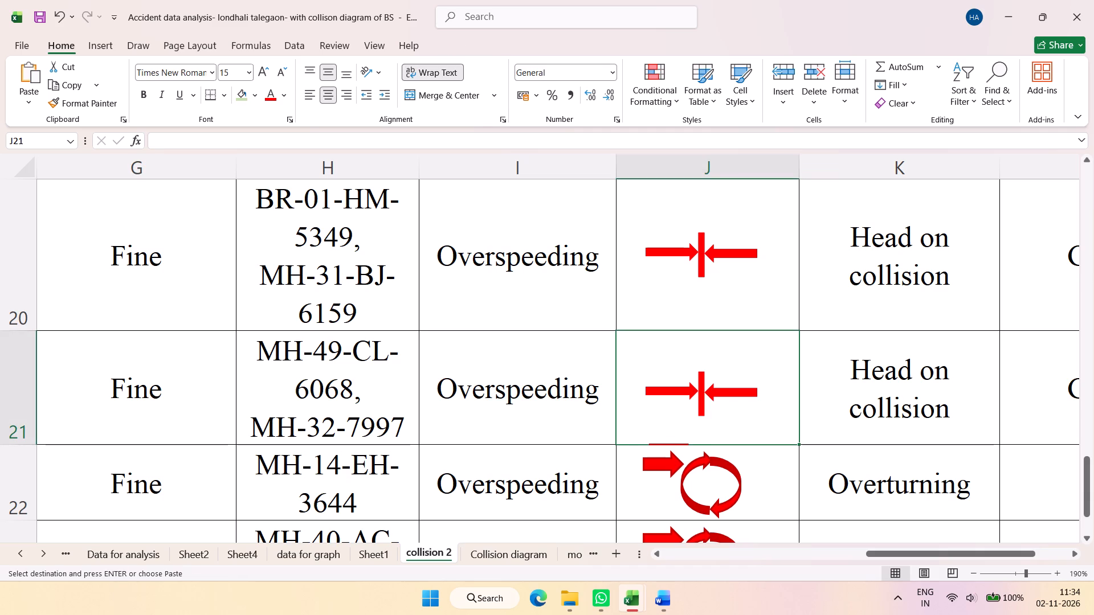
left_click(683, 440)
key("Delete")
left_click(822, 368)
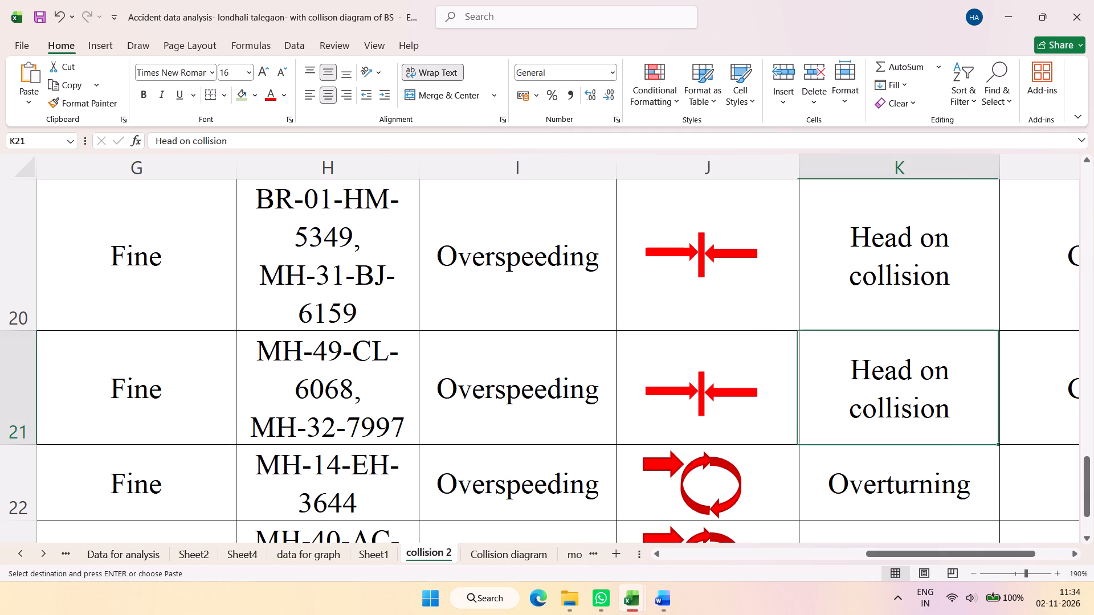
Apply all borders to the second table's merged Chainage Stretch cell, 92+500 - 93+000.
scroll(824, 368, "down", 7, "ctrl")
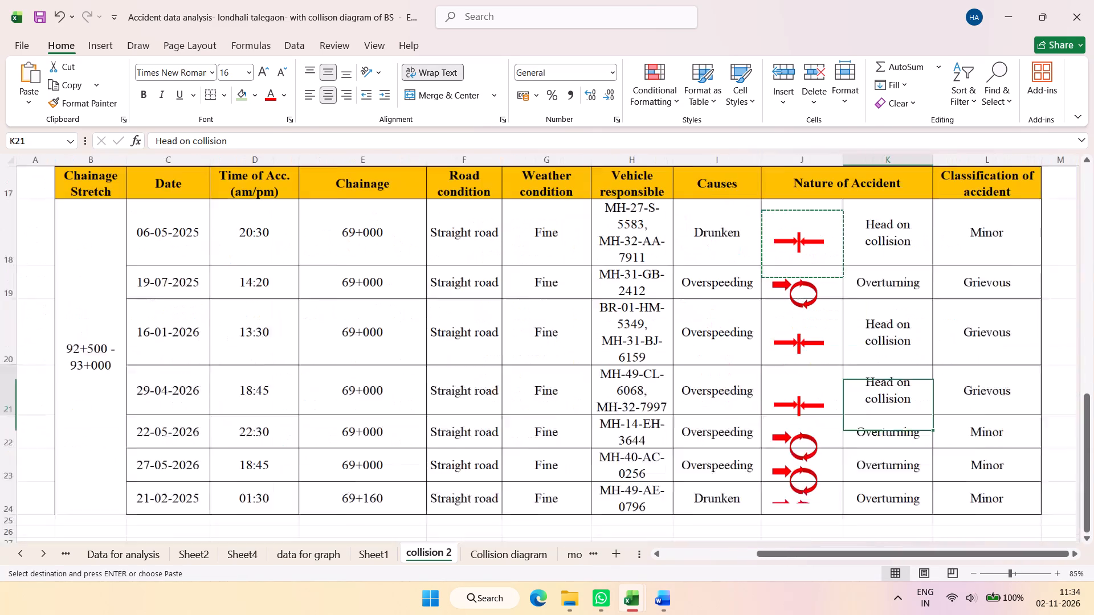
scroll(811, 426, "down", 1, "ctrl")
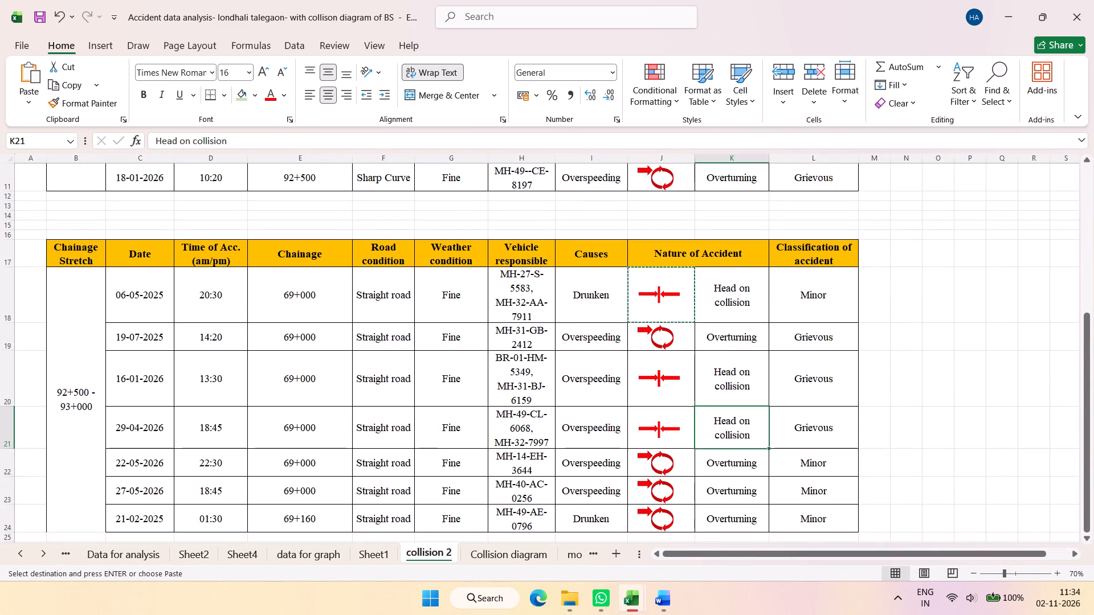
scroll(648, 411, "right", 1)
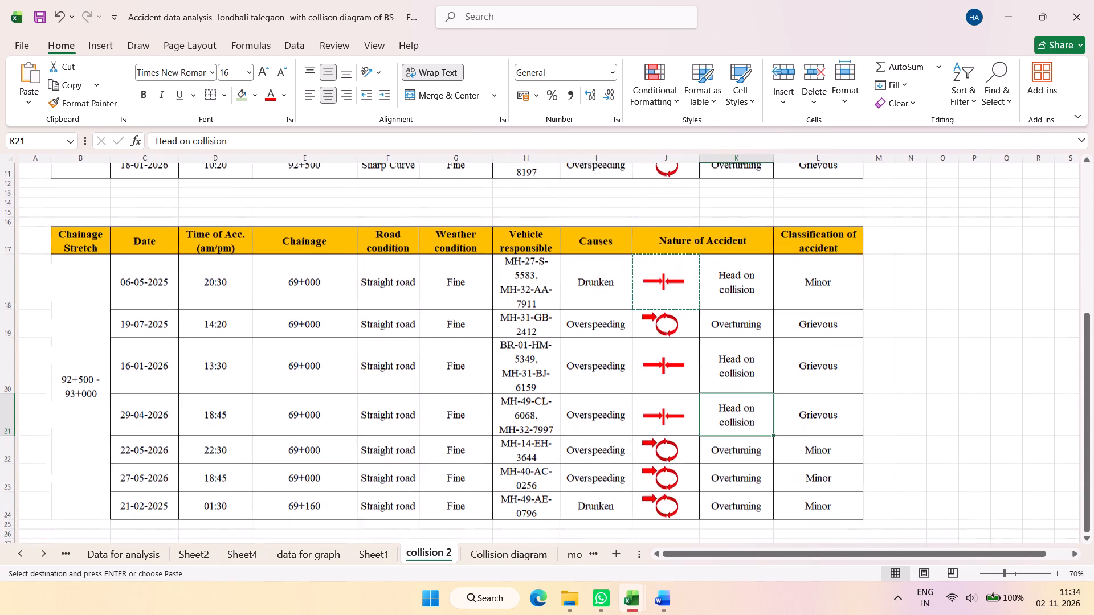
left_click(85, 396)
left_click(228, 98)
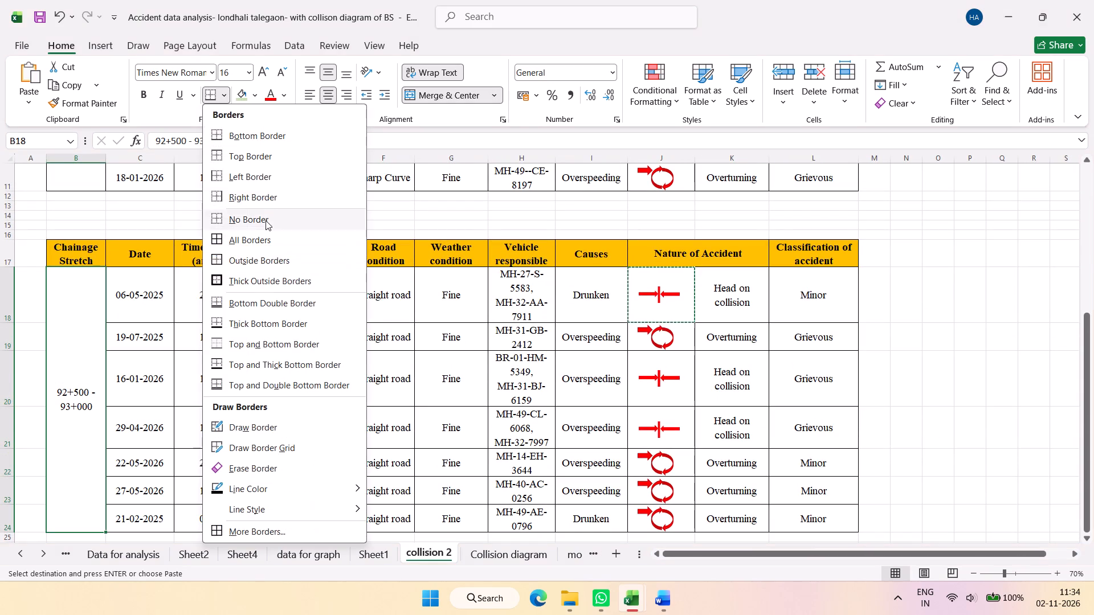
left_click(263, 235)
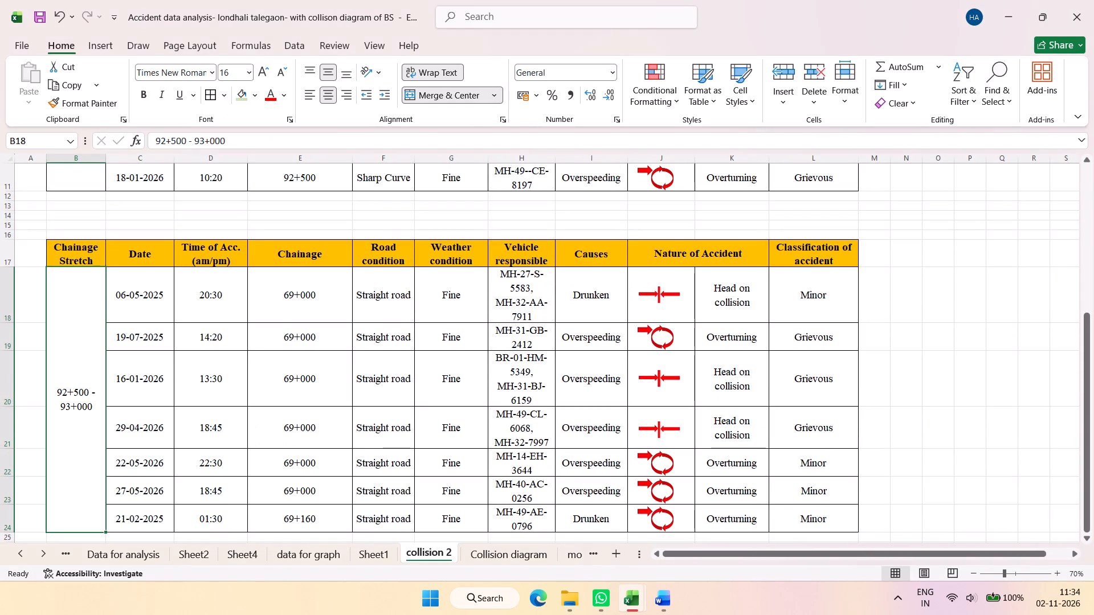
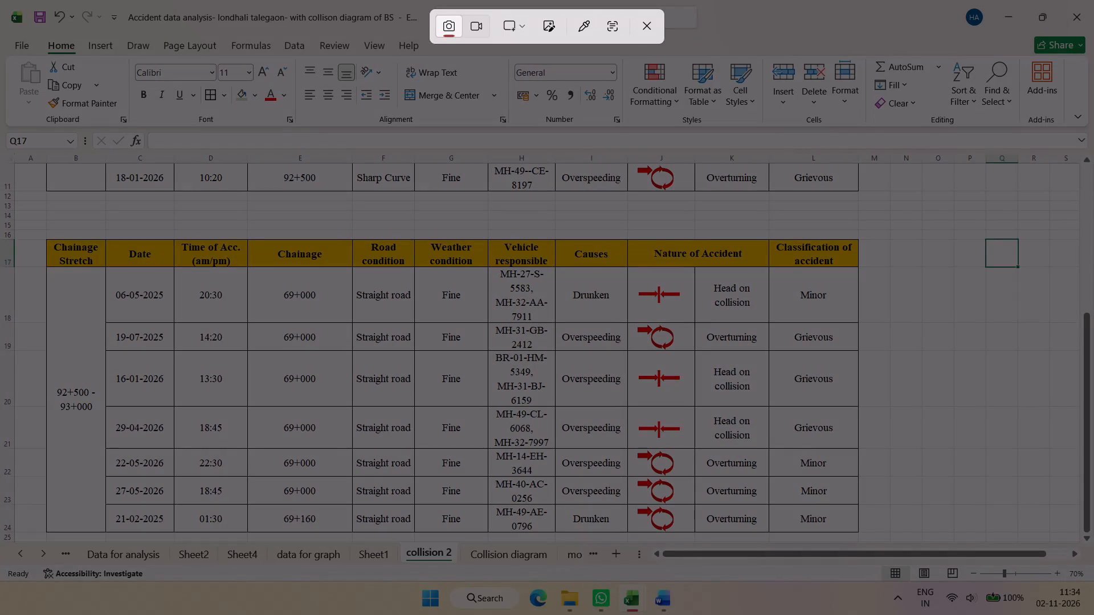
Capture a screen snip of the complete second collision table, from the Chainage Stretch header to the 21-02-2025 row.
left_click_drag(861, 237, 178, 501)
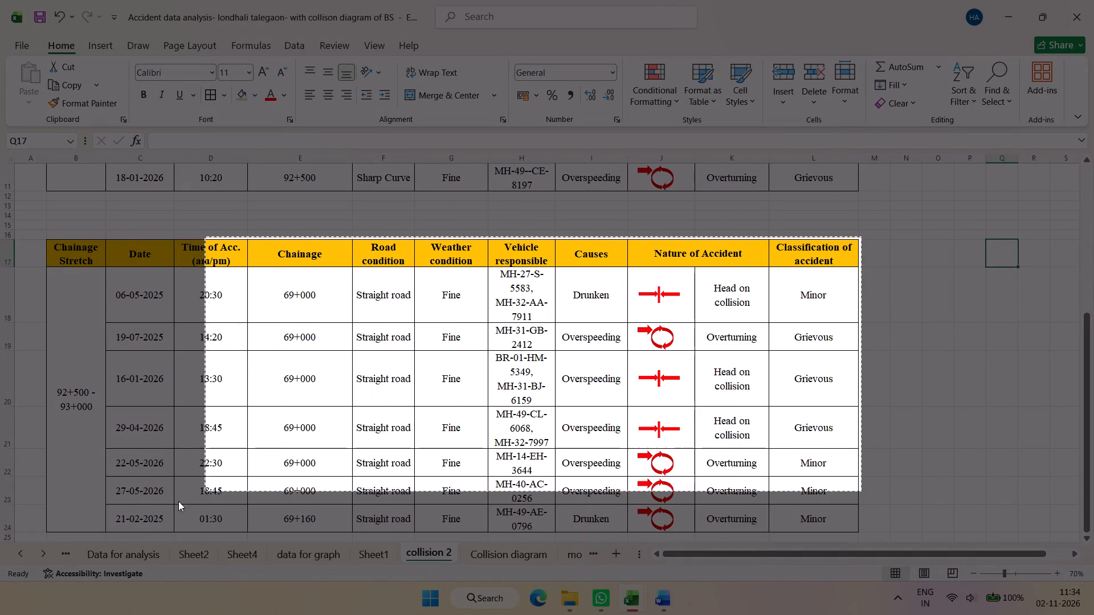
left_click_drag(178, 501, 44, 535)
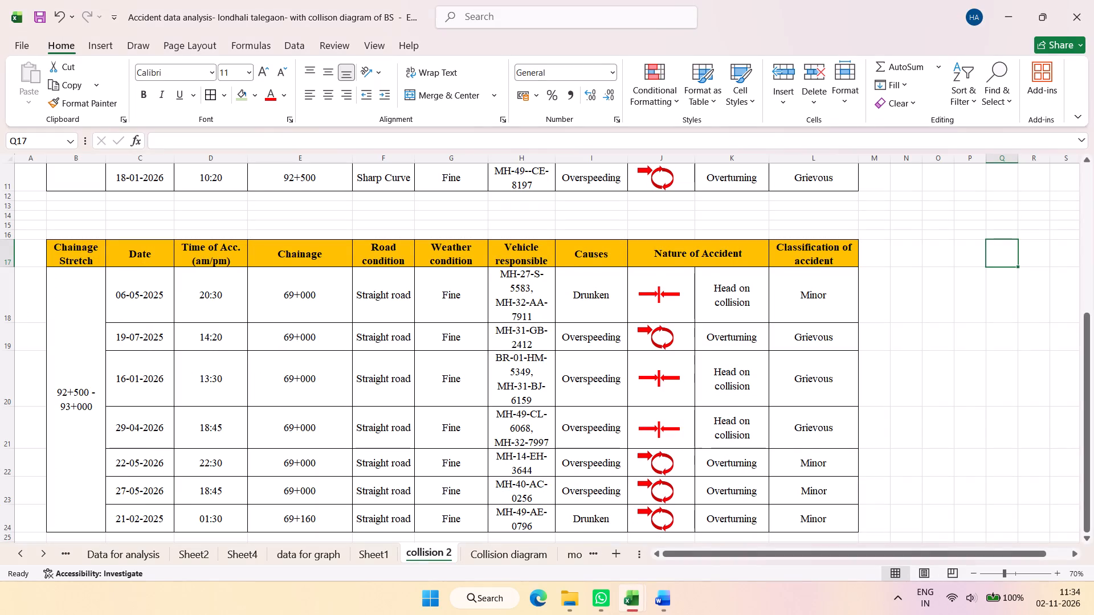
In the 3rd Crash Mitigation report in Word, replace section 10.1's collision diagram picture with the captured table from the clipboard.
left_click(630, 602)
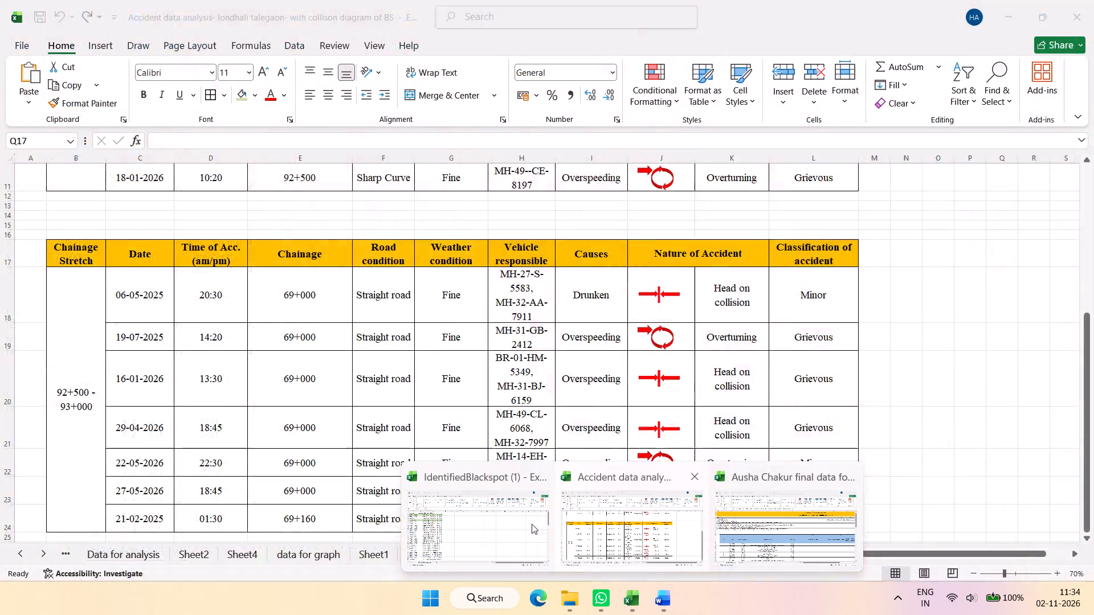
left_click(667, 611)
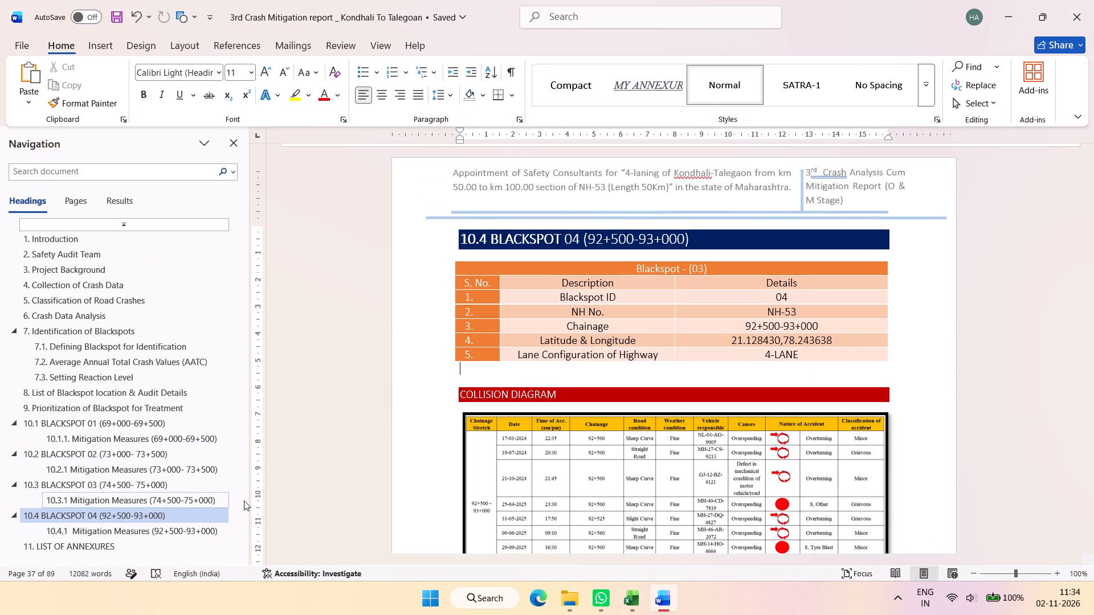
left_click(144, 427)
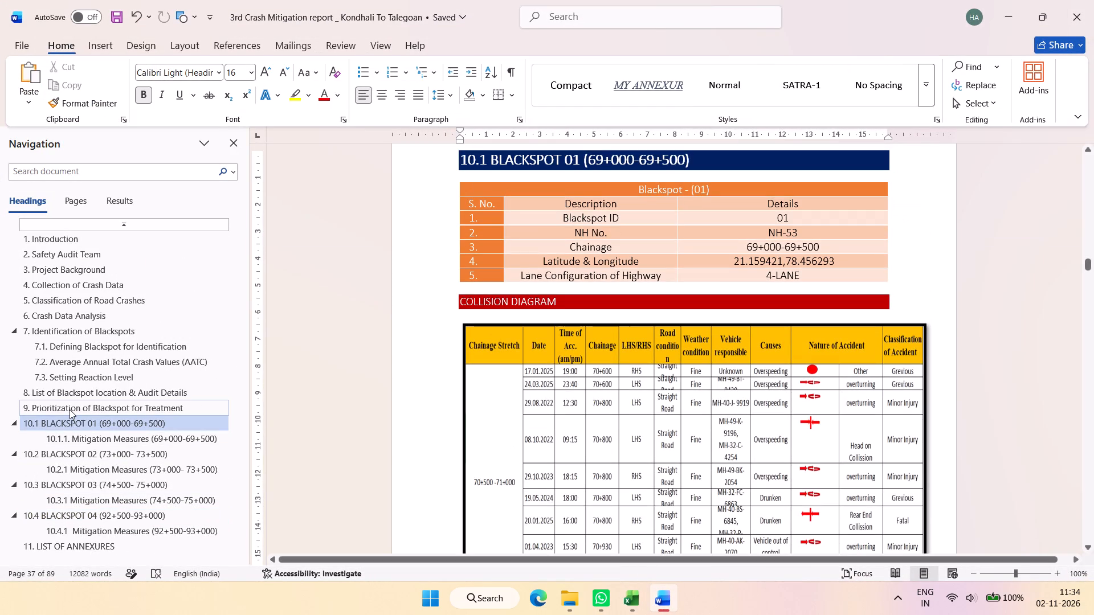
left_click(609, 434)
right_click(609, 434)
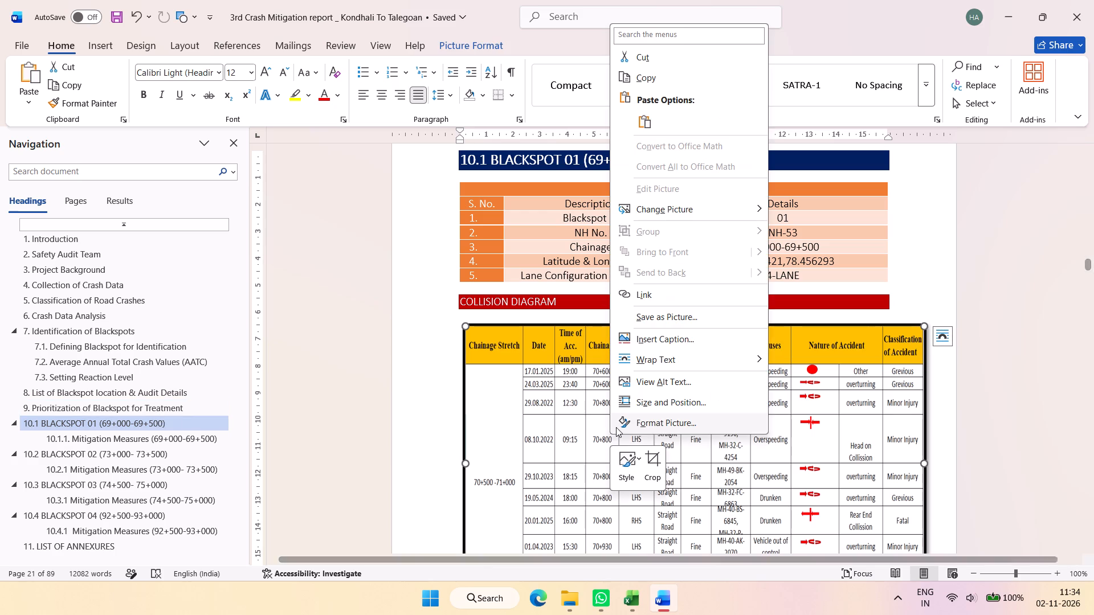
left_click(681, 219)
left_click(824, 289)
Stretch the new section 10.1 collision picture slightly taller, and scale it down to nearly the width of the red heading bar.
scroll(777, 308, "down", 1)
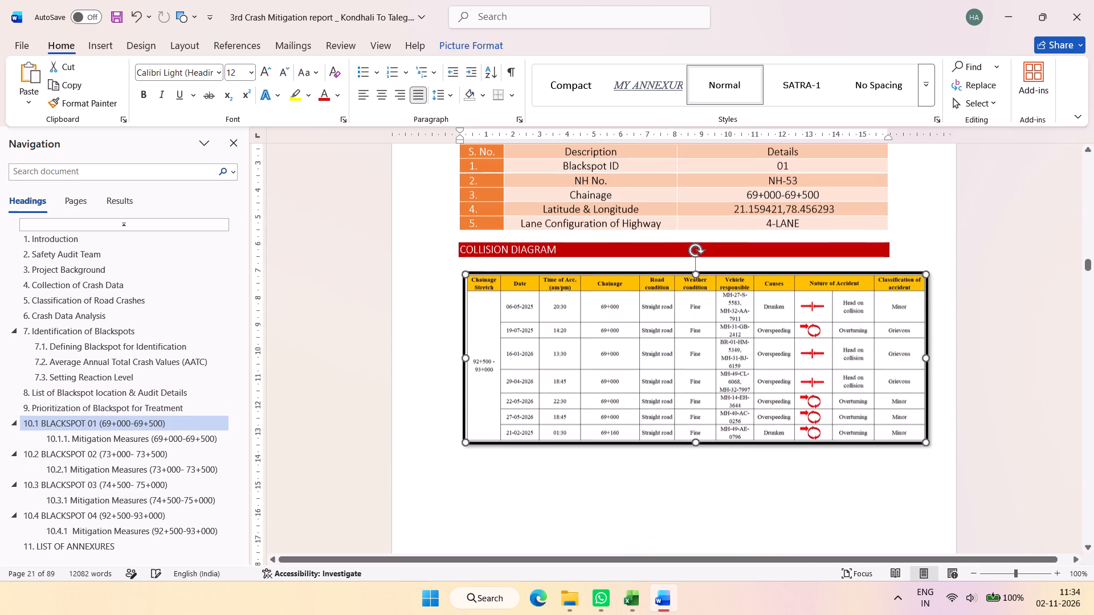
scroll(774, 312, "down", 1)
left_click(691, 358)
left_click_drag(695, 358, 694, 375)
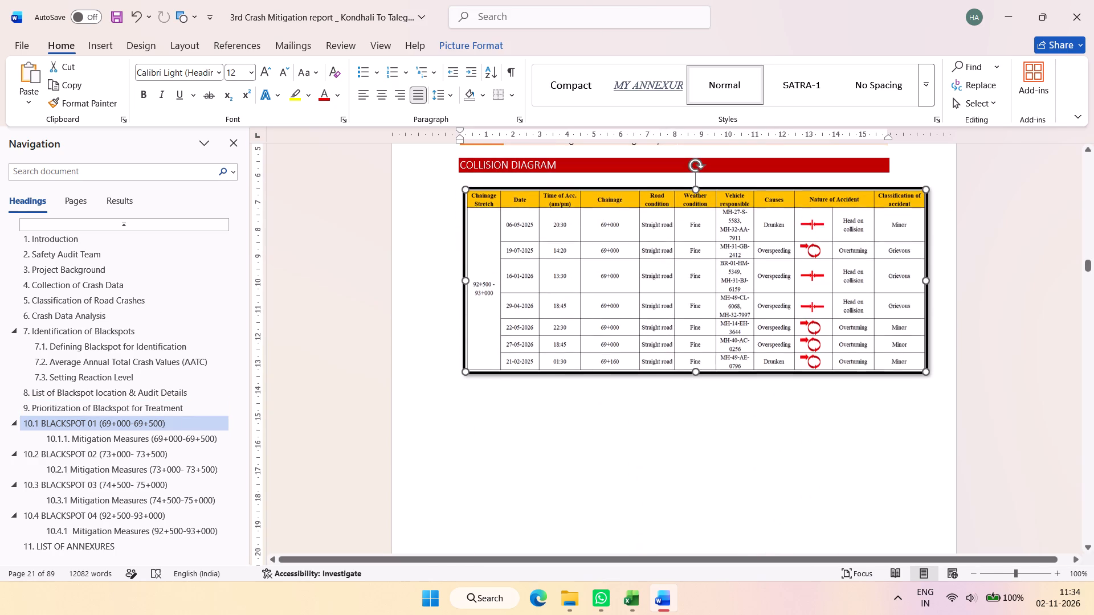
left_click_drag(694, 375, 694, 376)
left_click(681, 432)
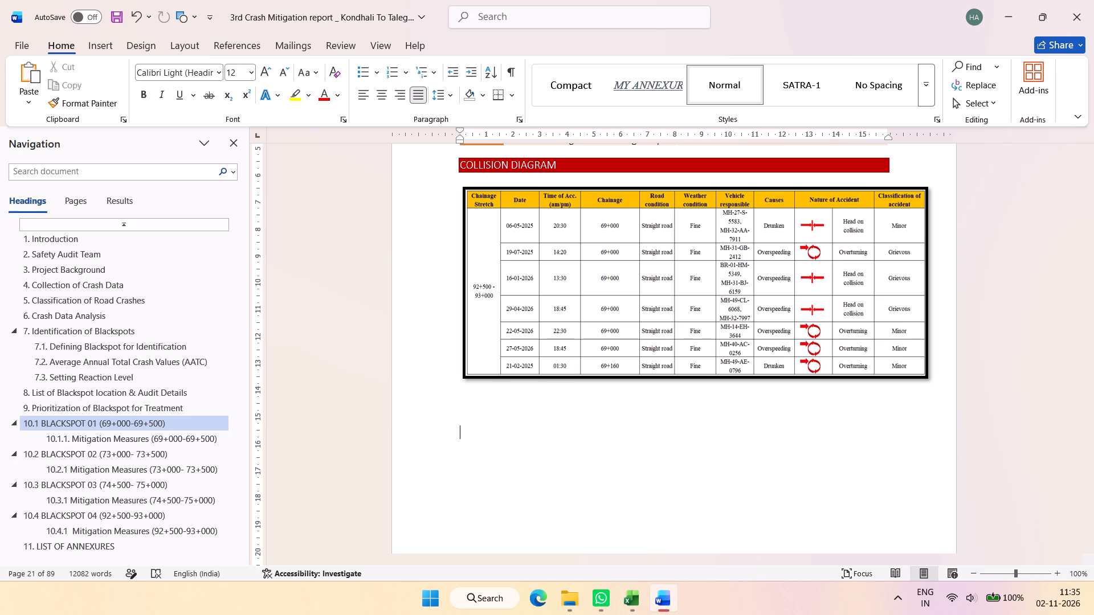
left_click(792, 329)
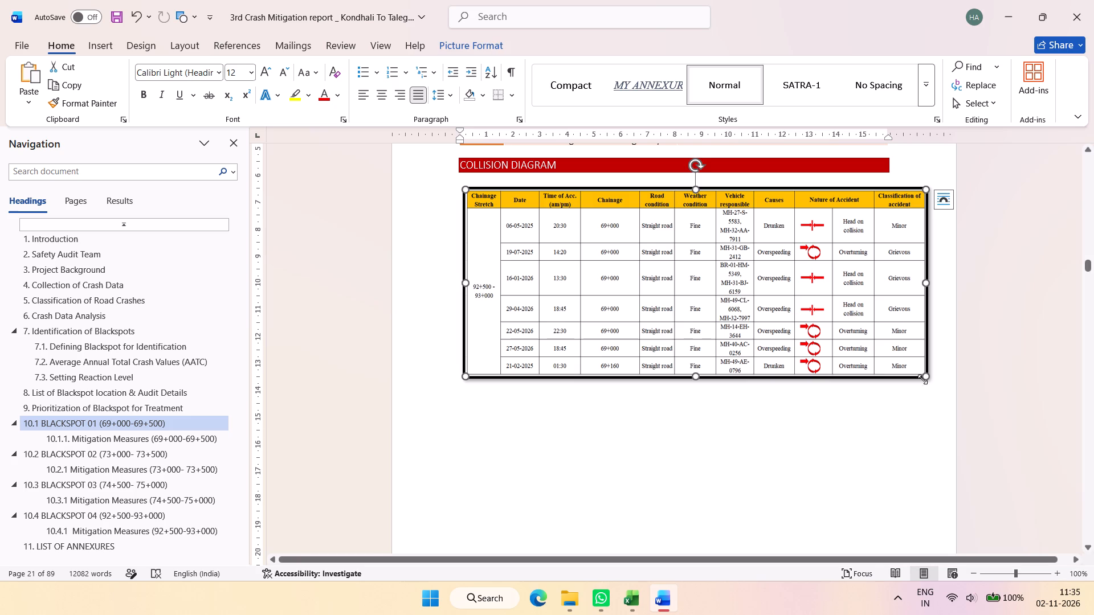
left_click_drag(926, 376, 867, 366)
left_click(811, 433)
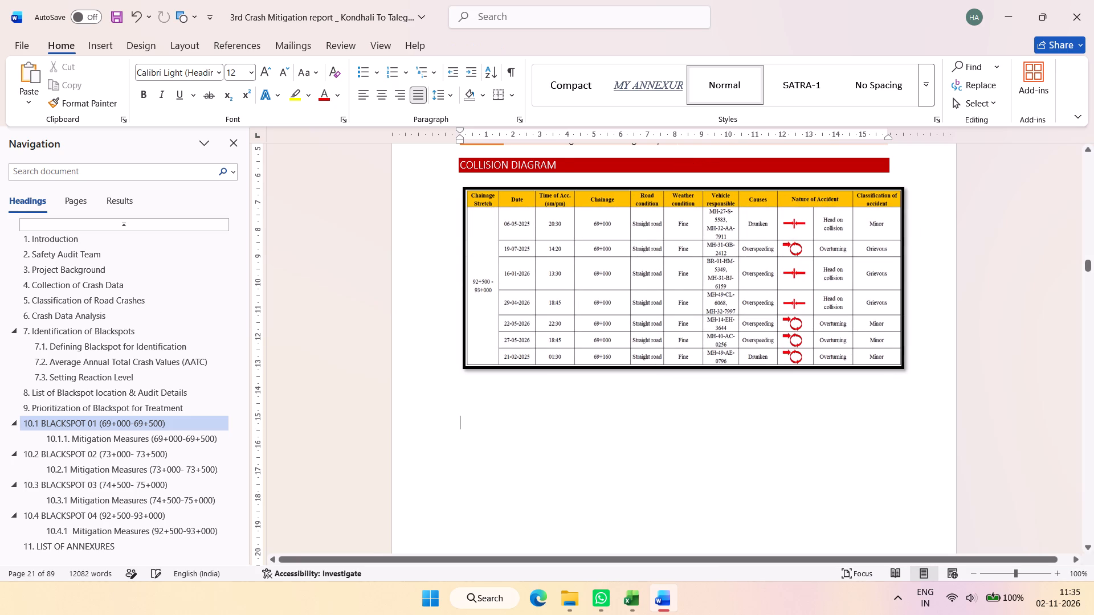
Save the 3rd Crash Mitigation report.
scroll(658, 380, "up", 1)
left_click(591, 206)
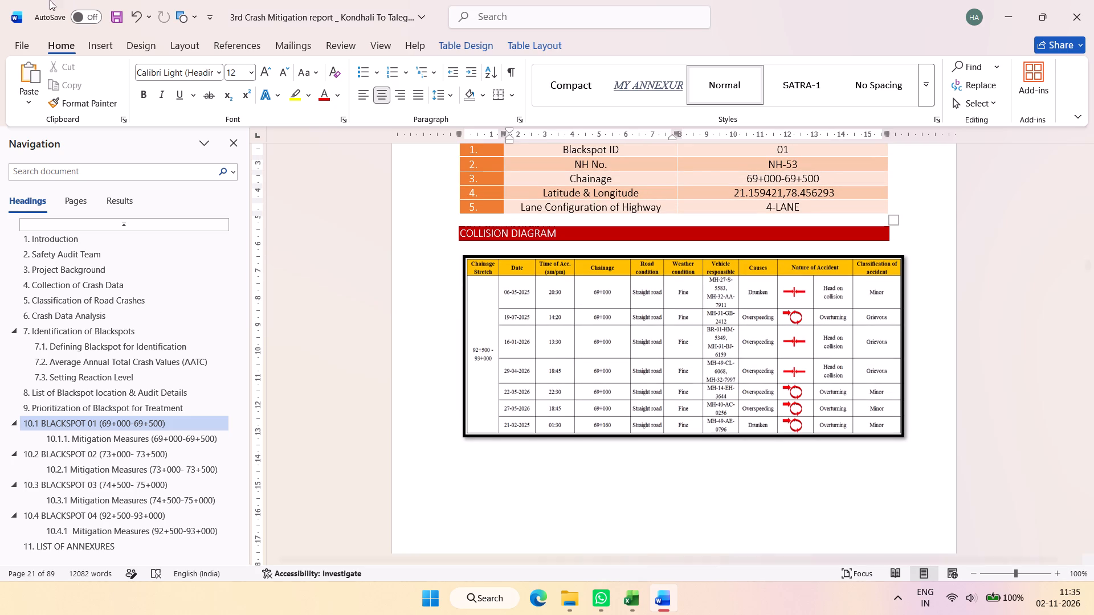
left_click(112, 17)
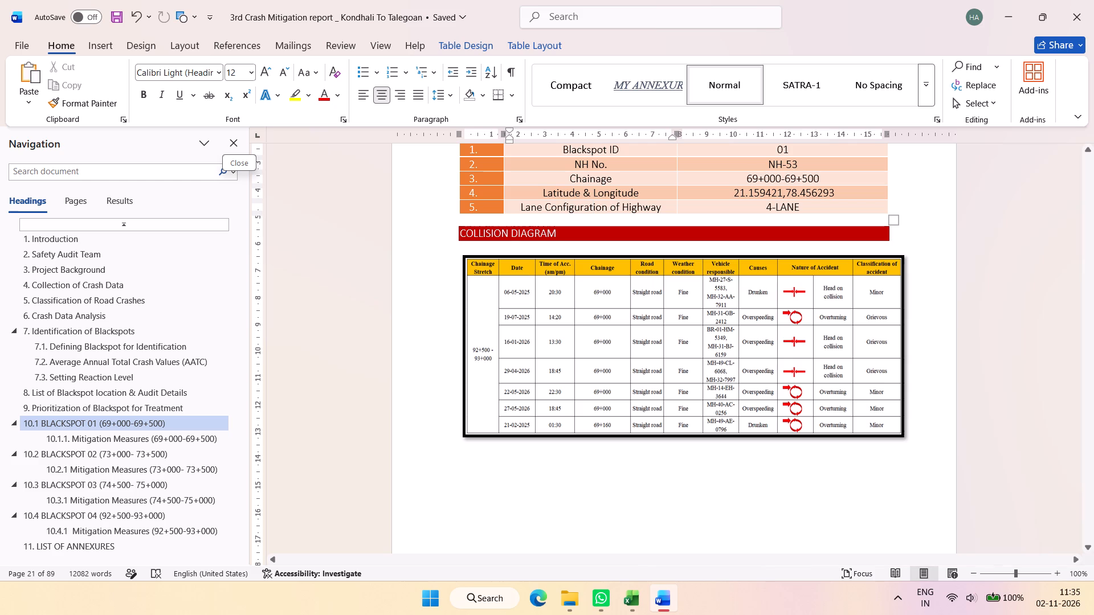
Open "2nd detail design report working" from the desktop's 2nd Detail Design Report folder and go to section 7, Summary Analysis.
left_click(1093, 614)
left_click(304, 65)
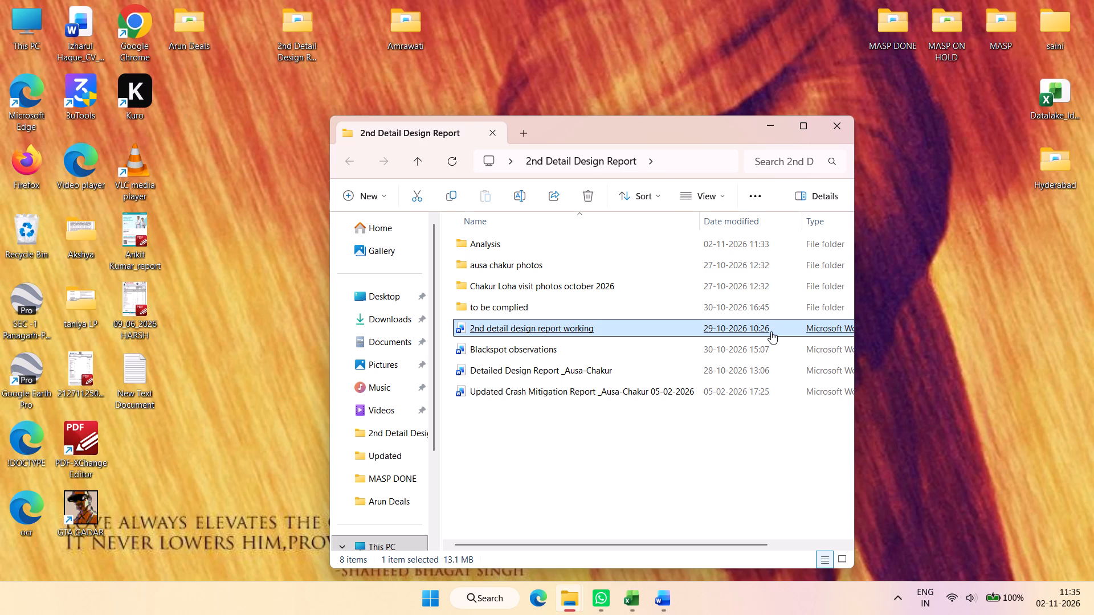
left_click(586, 333)
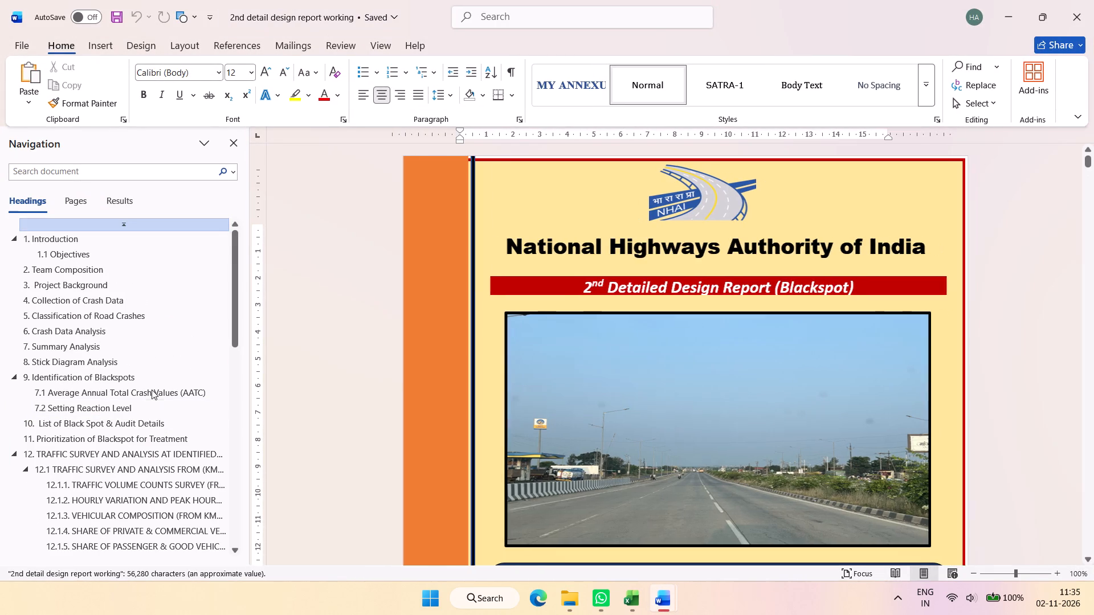
left_click(135, 347)
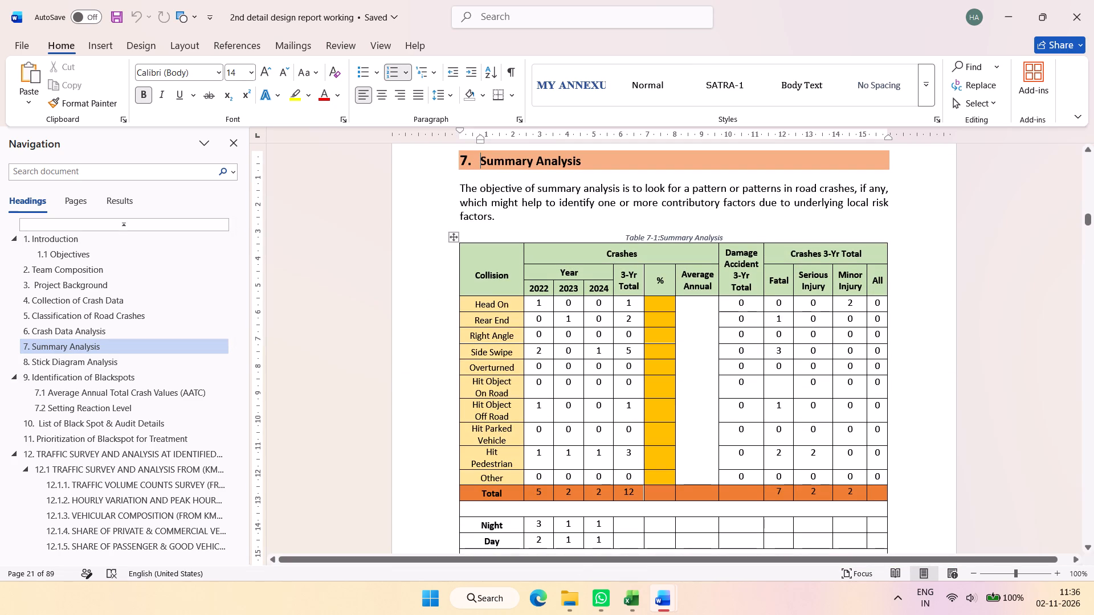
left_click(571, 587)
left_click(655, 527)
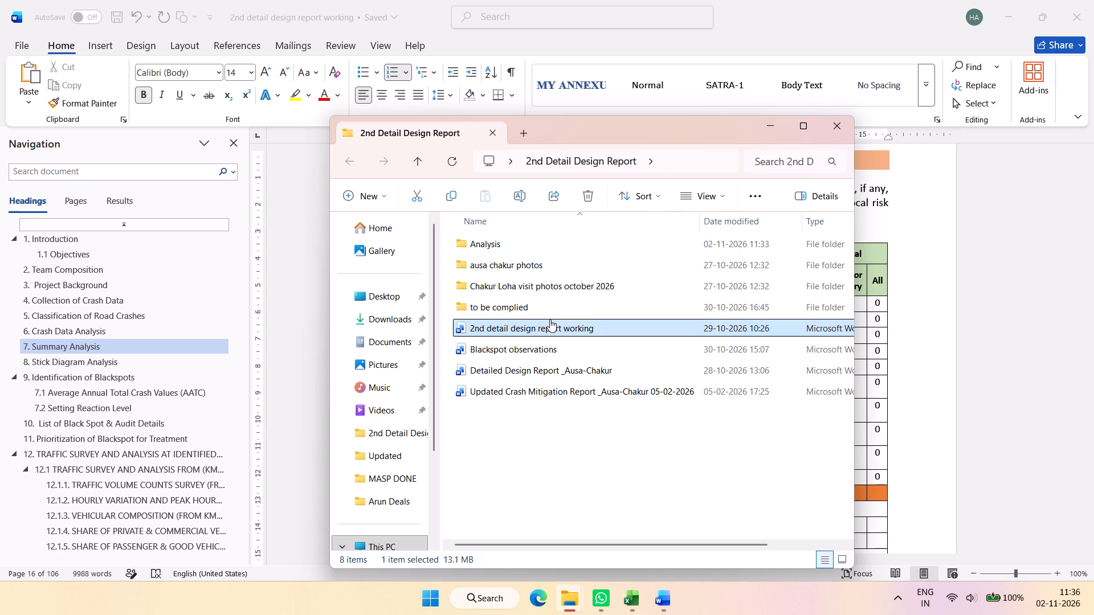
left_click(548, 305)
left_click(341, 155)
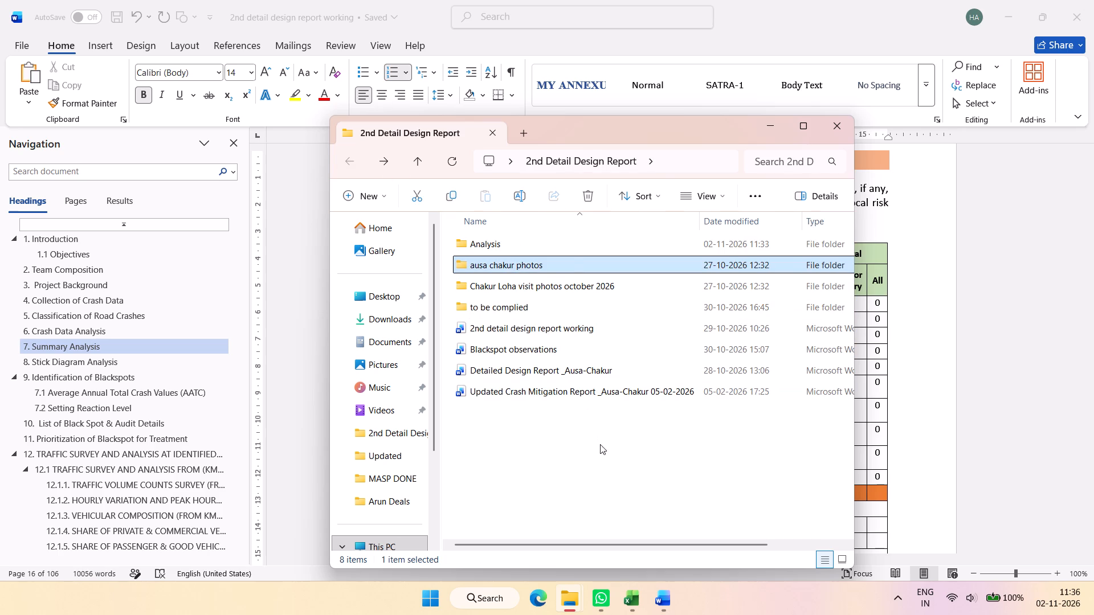
Examine the Accident Data table under section 15, List of Annexures, in the 2nd detail design report.
left_click(932, 367)
scroll(945, 359, "down", 15)
scroll(123, 530, "down", 17)
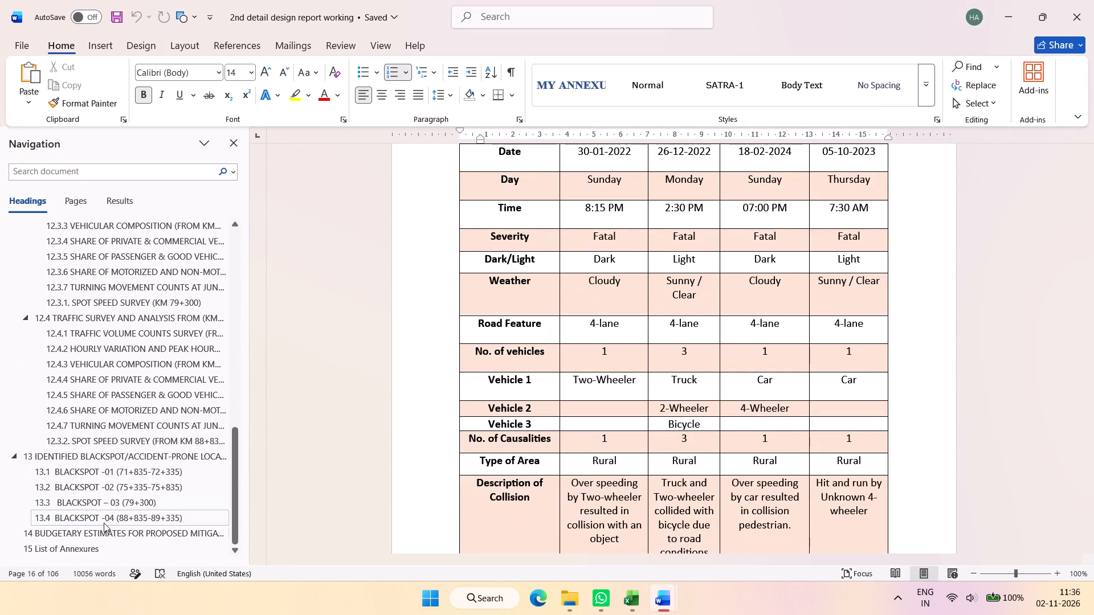
left_click(115, 538)
left_click(117, 544)
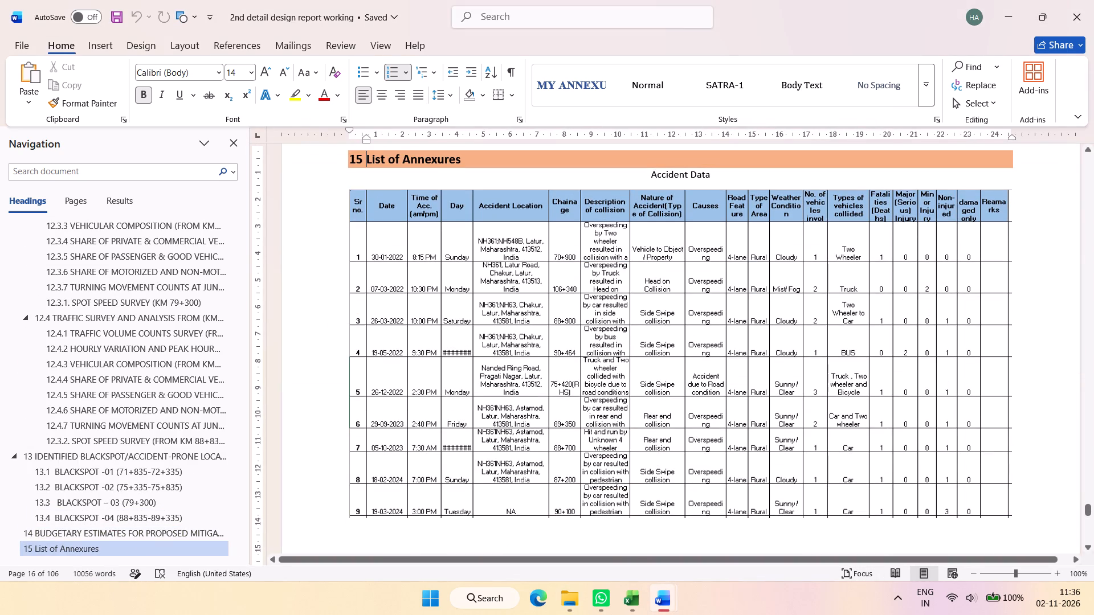
left_click(491, 341)
scroll(530, 366, "down", 12)
scroll(536, 371, "up", 7)
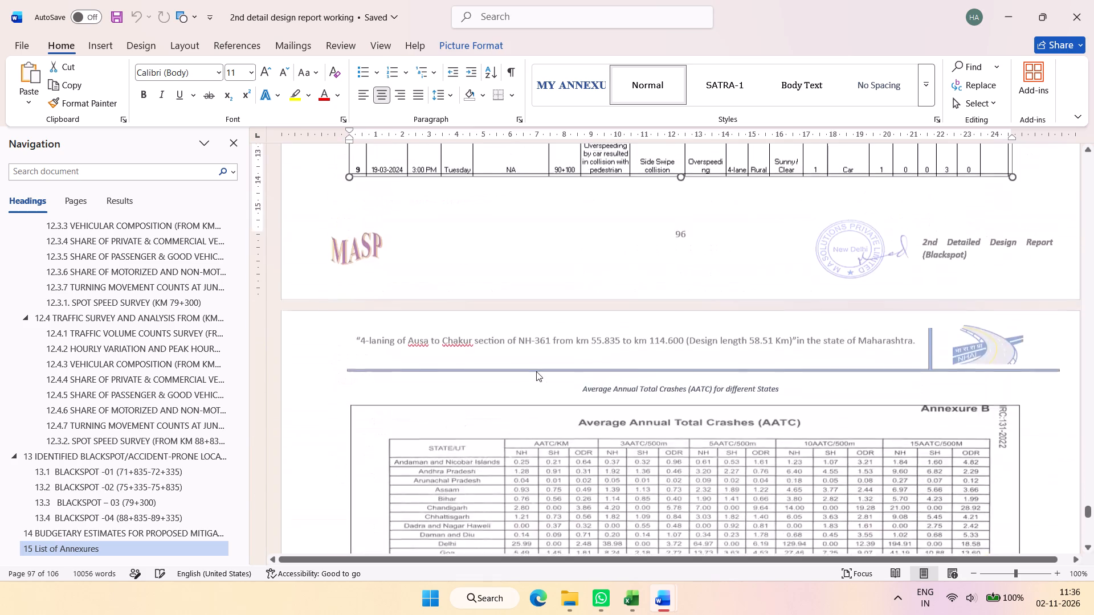
scroll(536, 371, "up", 6)
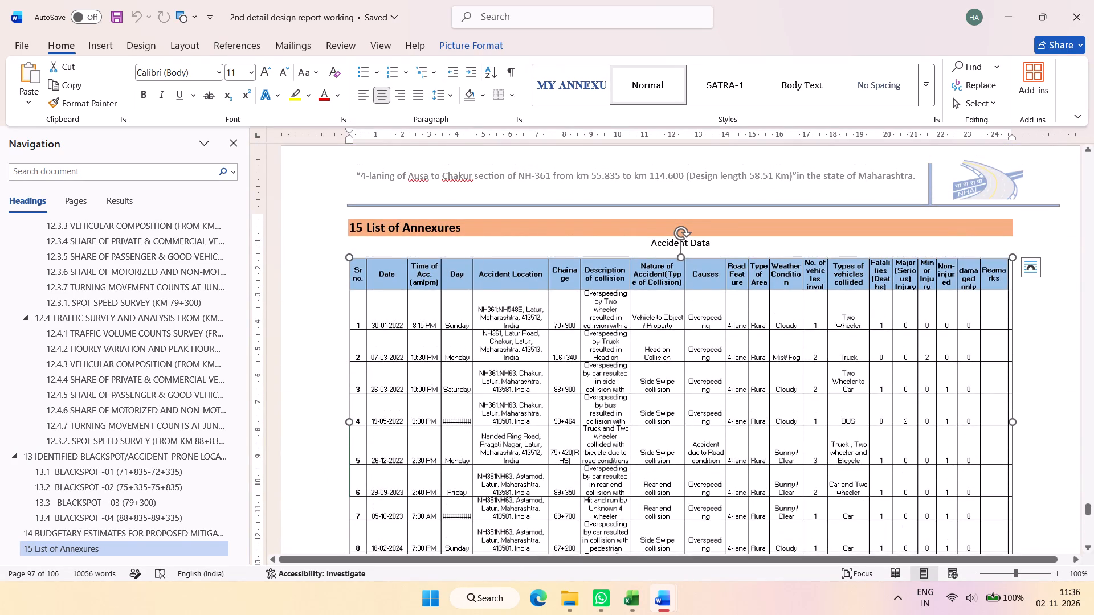
scroll(650, 370, "down", 1)
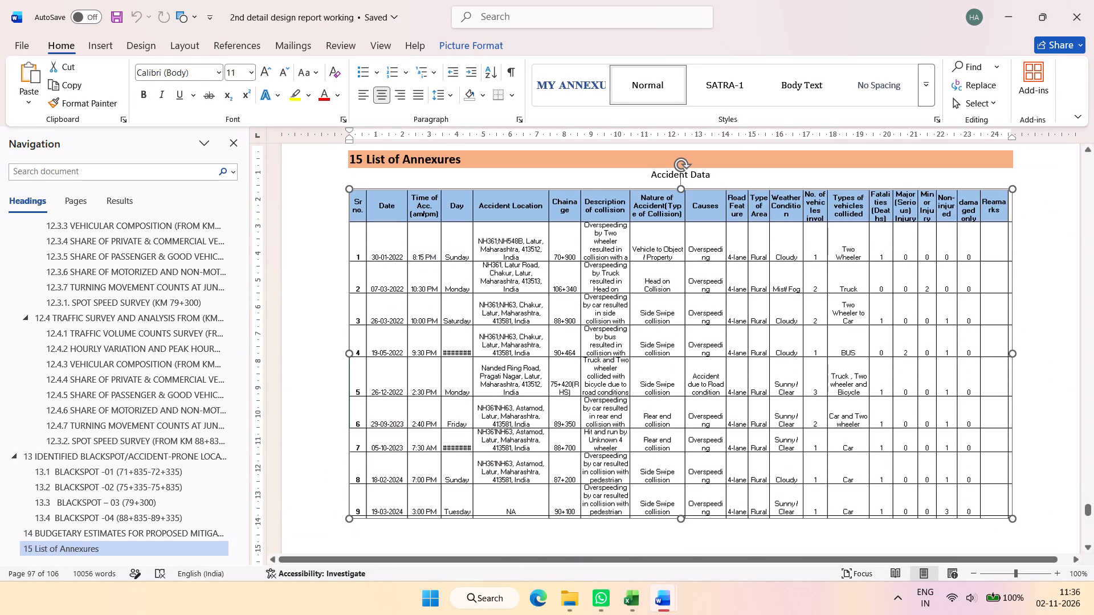
left_click(1009, 11)
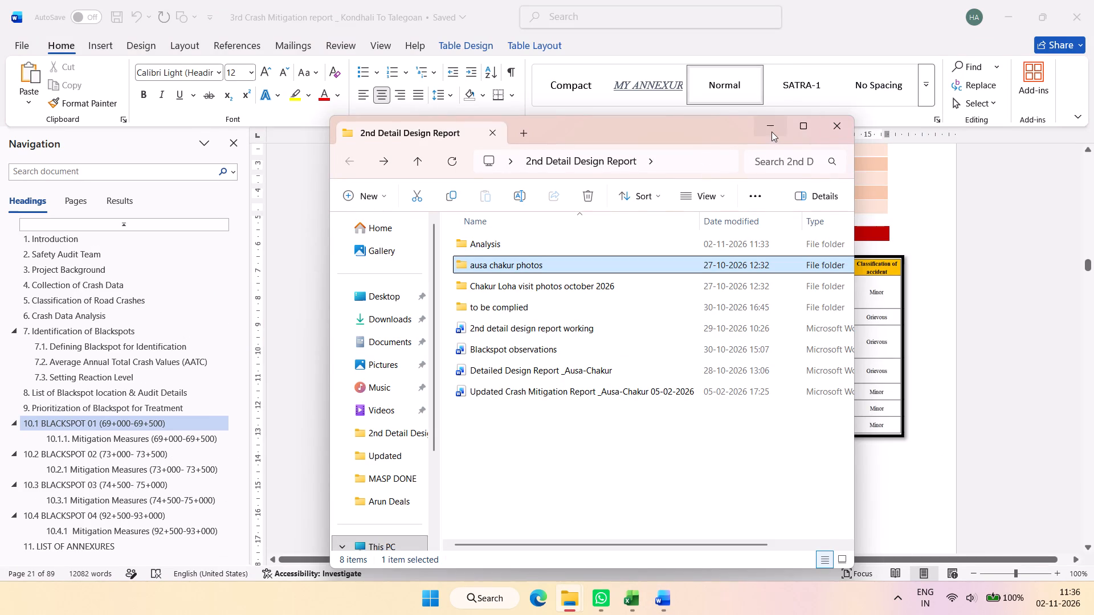
left_click(771, 132)
left_click(1003, 11)
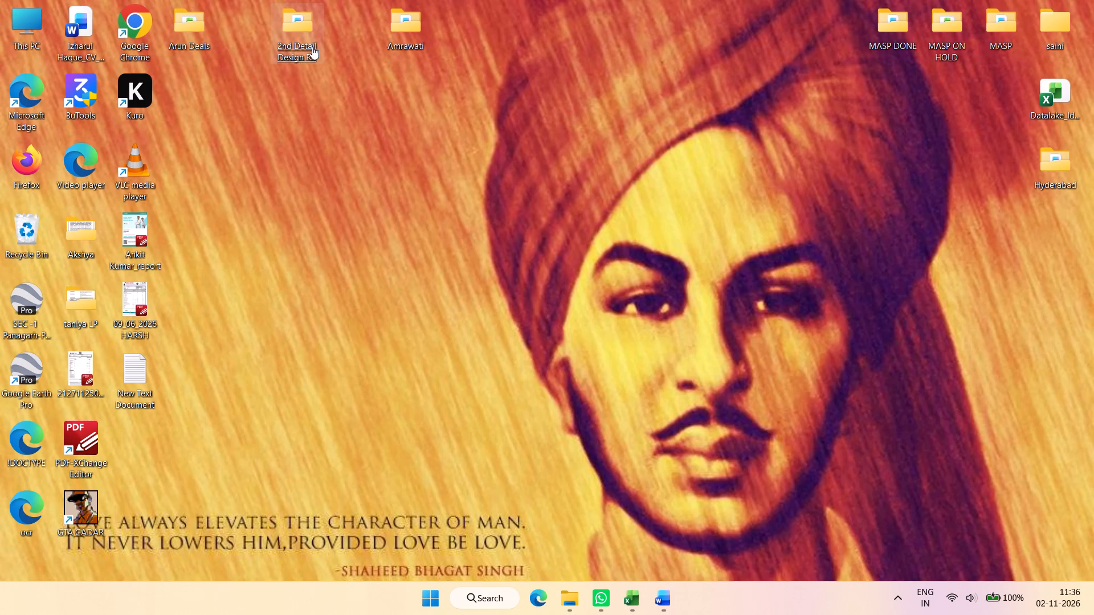
left_click(308, 50)
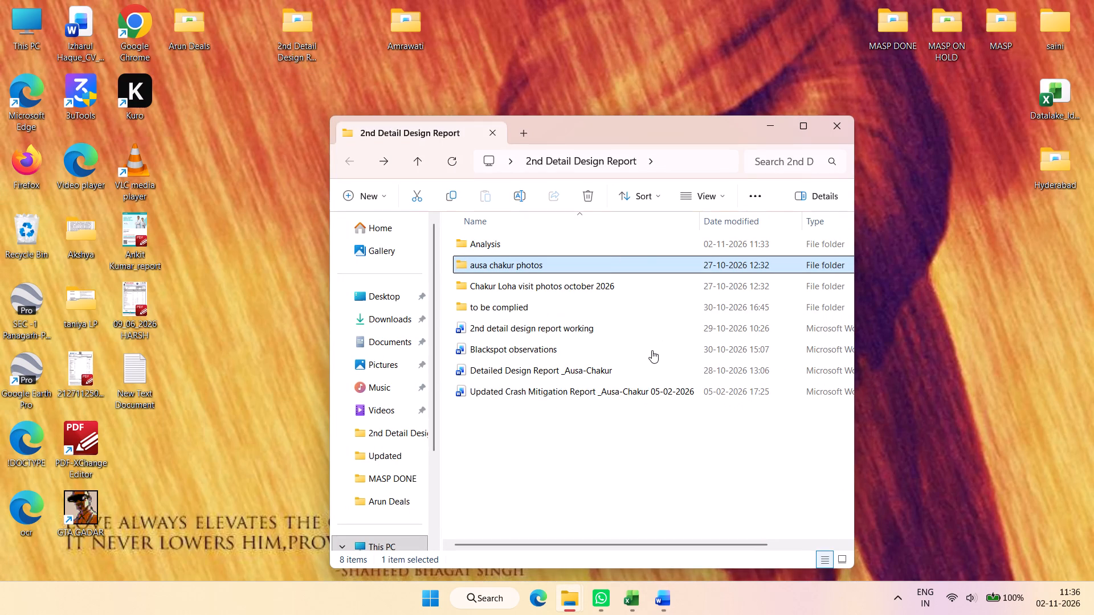
left_click(597, 237)
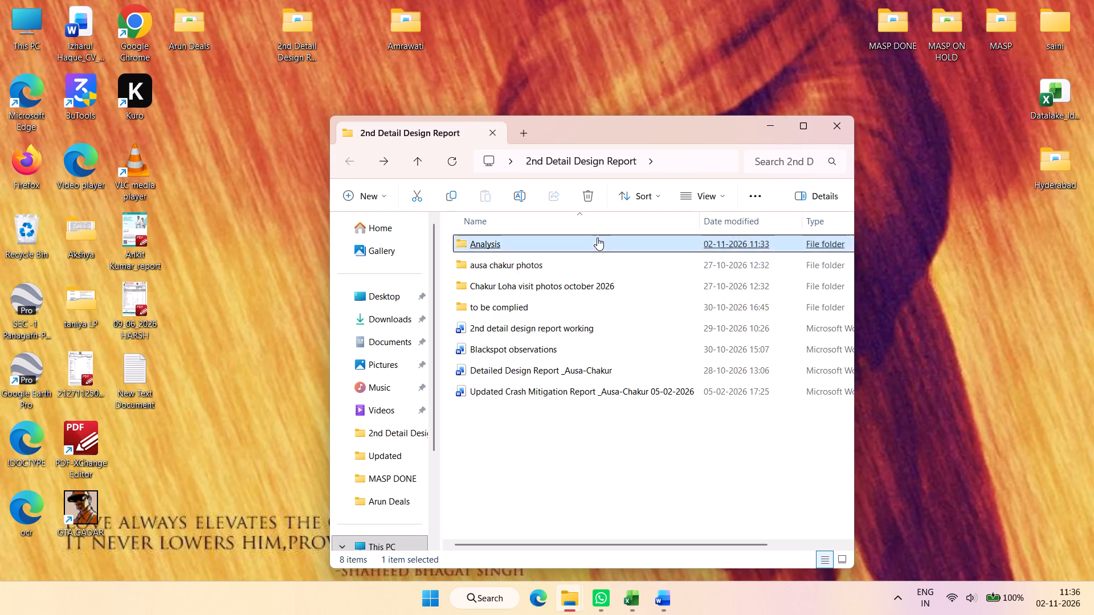
left_click(583, 265)
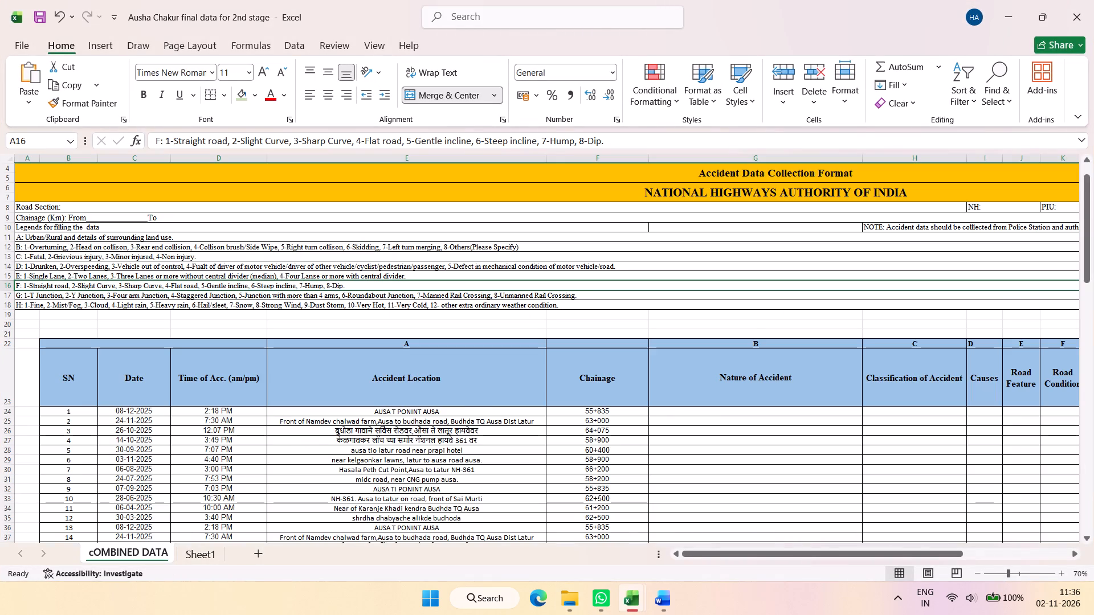
Examine the cOMBINED DATA sheet's accident columns, from Nature of Accident and Causes across to remarks, down to the last records.
scroll(313, 413, "down", 3)
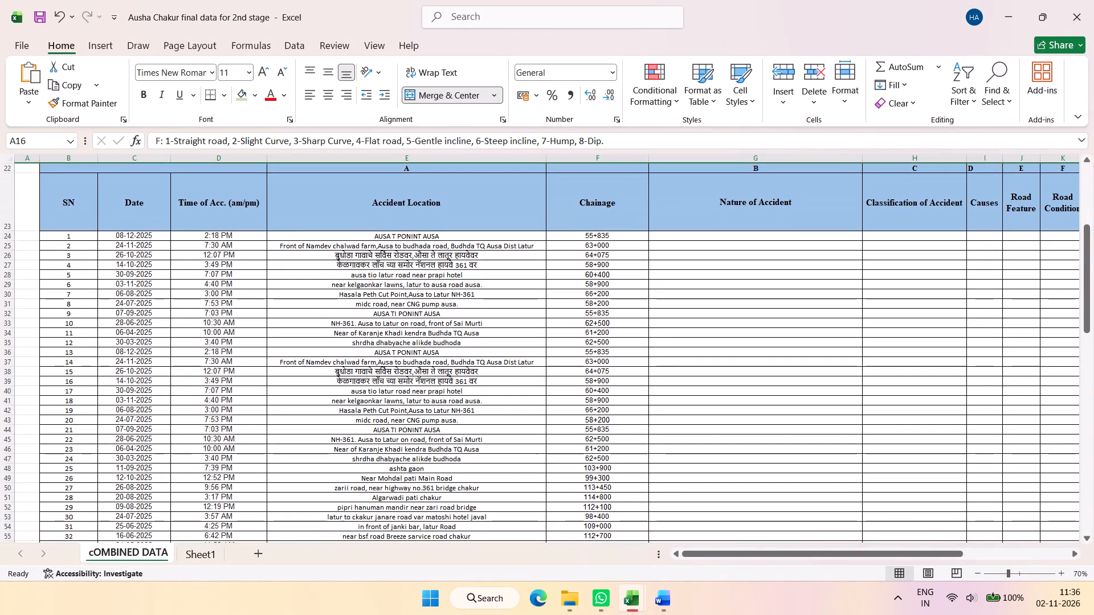
left_click_drag(706, 551, 814, 548)
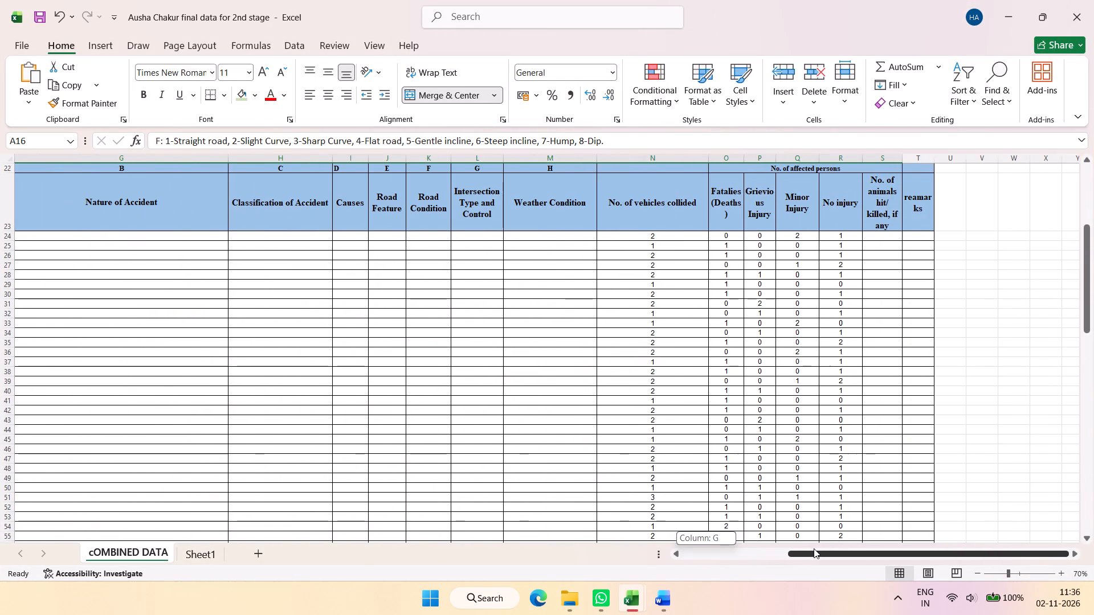
left_click_drag(814, 548, 788, 548)
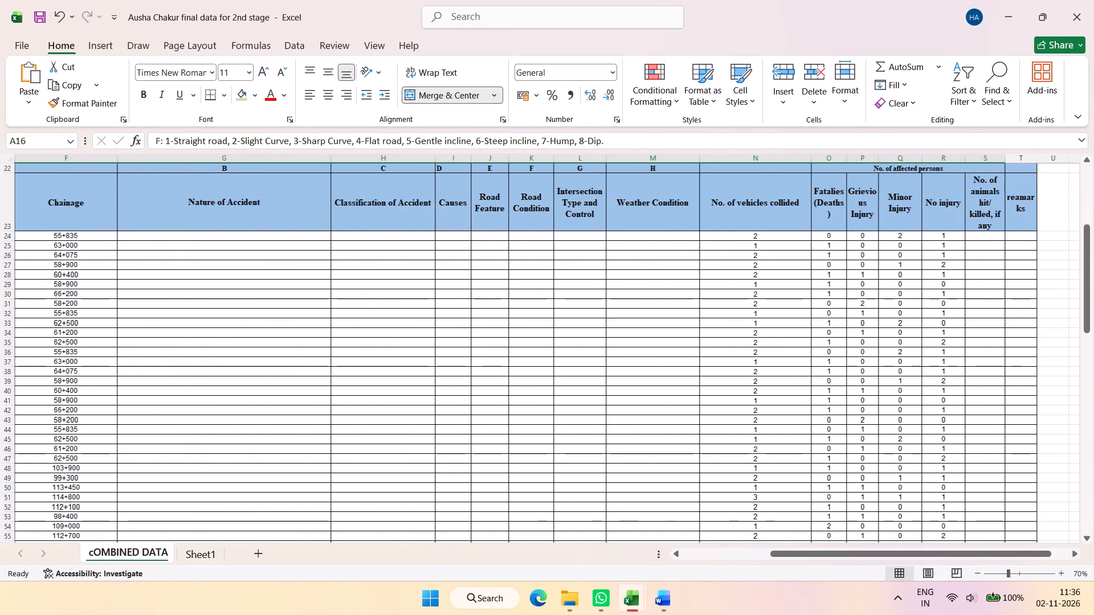
left_click_drag(450, 240, 460, 427)
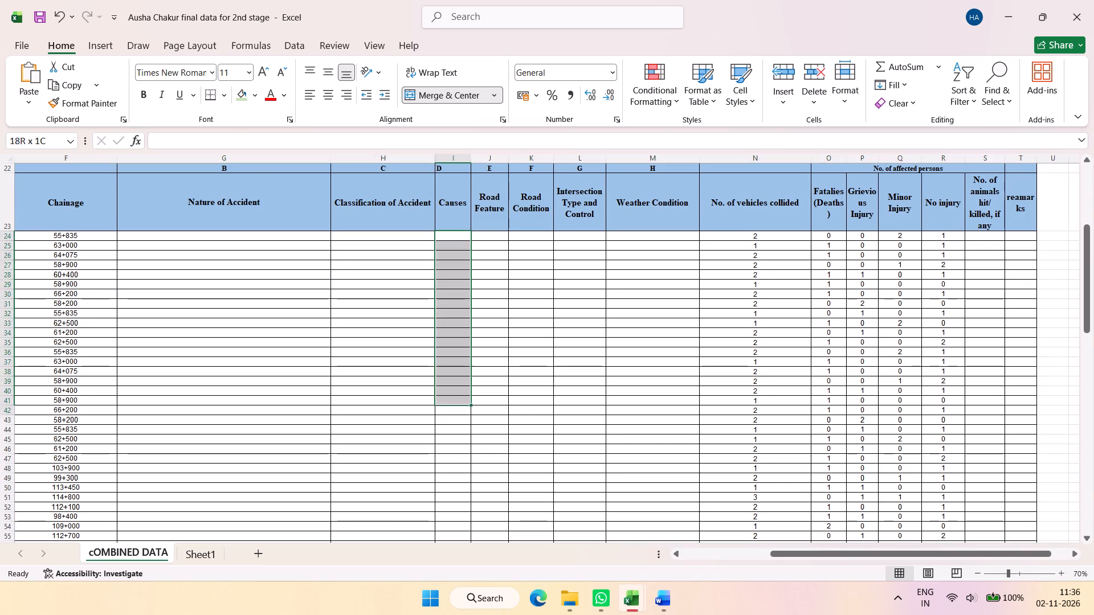
left_click_drag(460, 427, 479, 609)
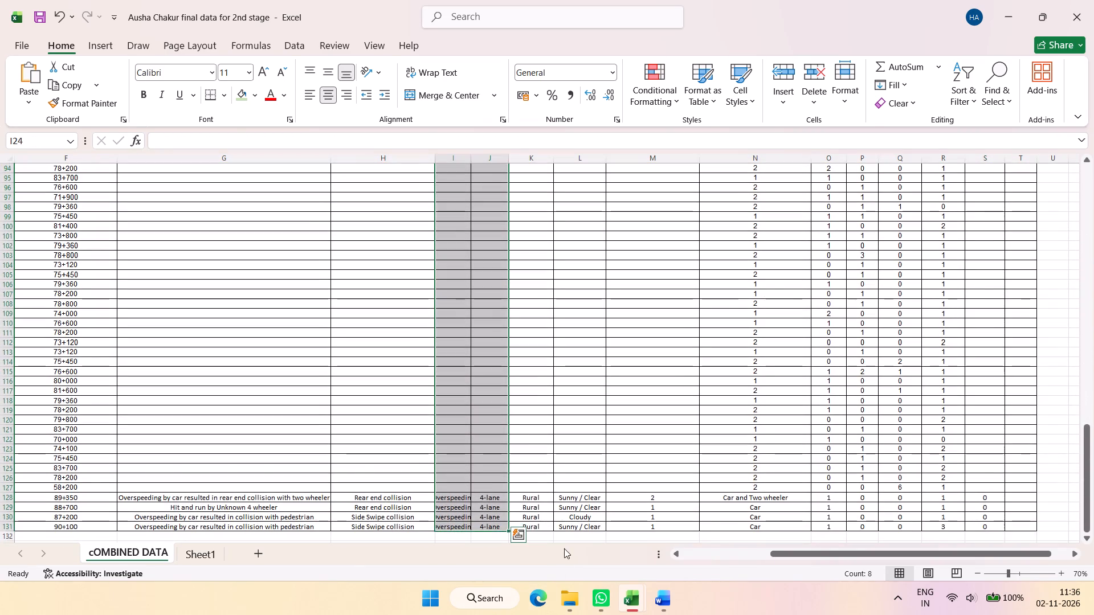
scroll(501, 461, "down", 1)
Switch to the 2nd detail design report in Word and examine it from the section 7 Summary Analysis table through section 12.1.3, Vehicular Composition.
left_click(660, 608)
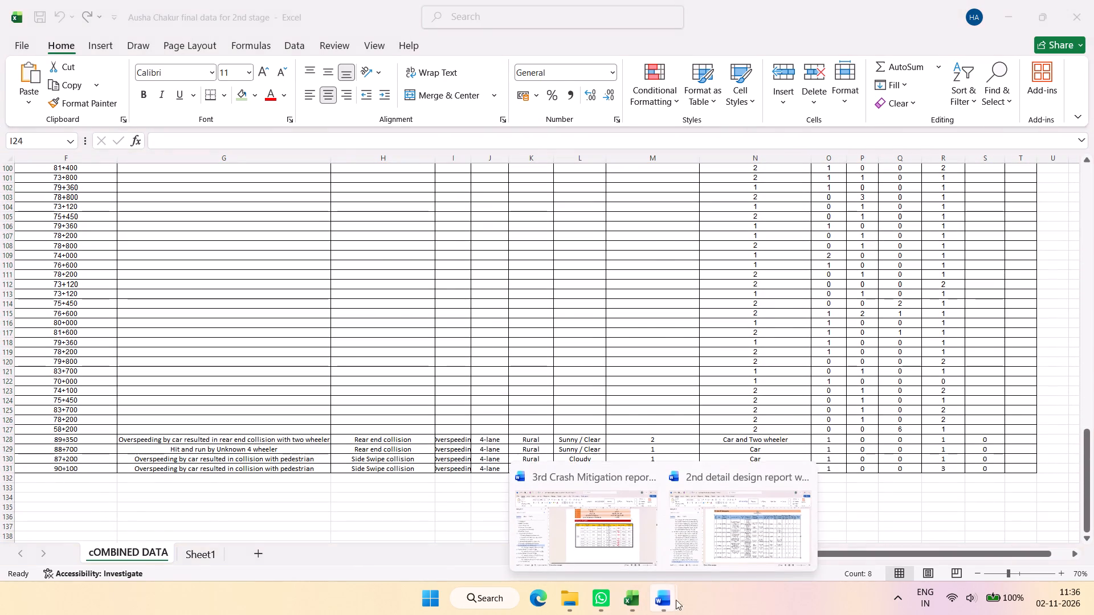
left_click(723, 534)
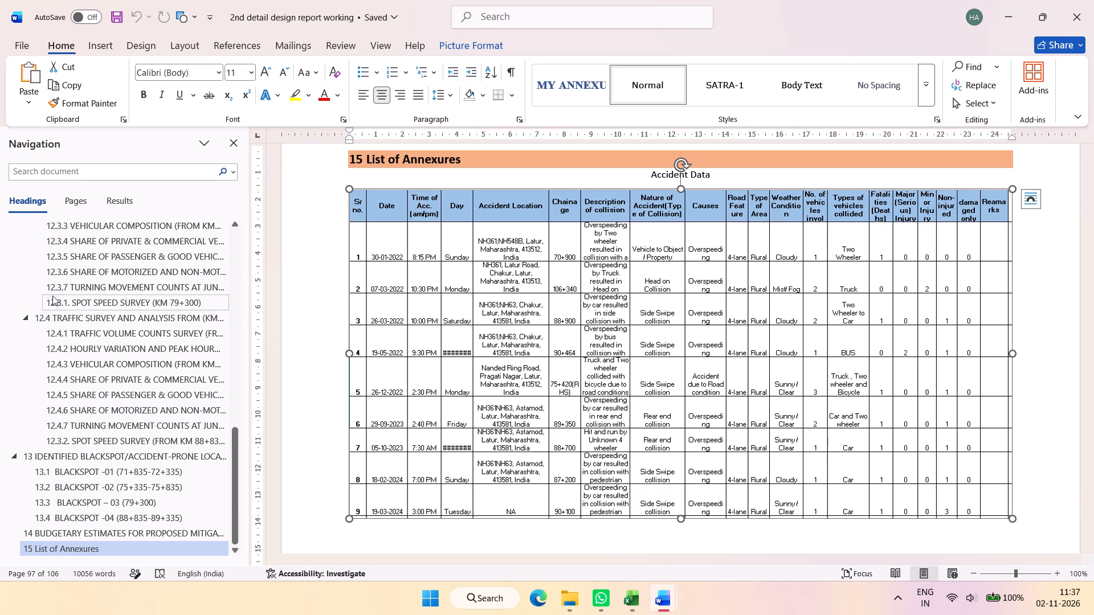
scroll(52, 342, "up", 11)
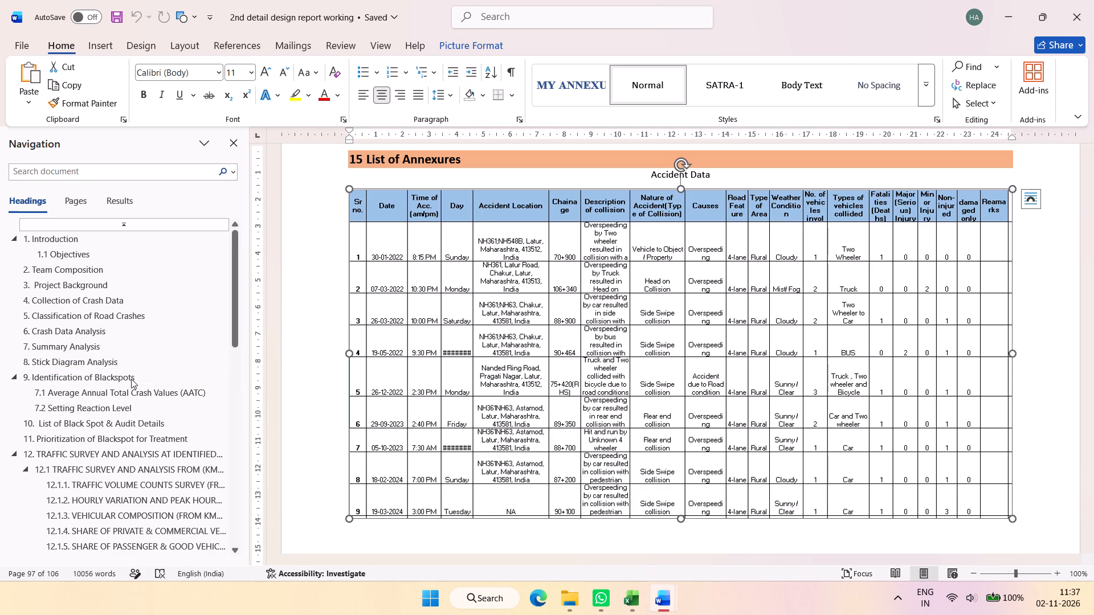
left_click(138, 348)
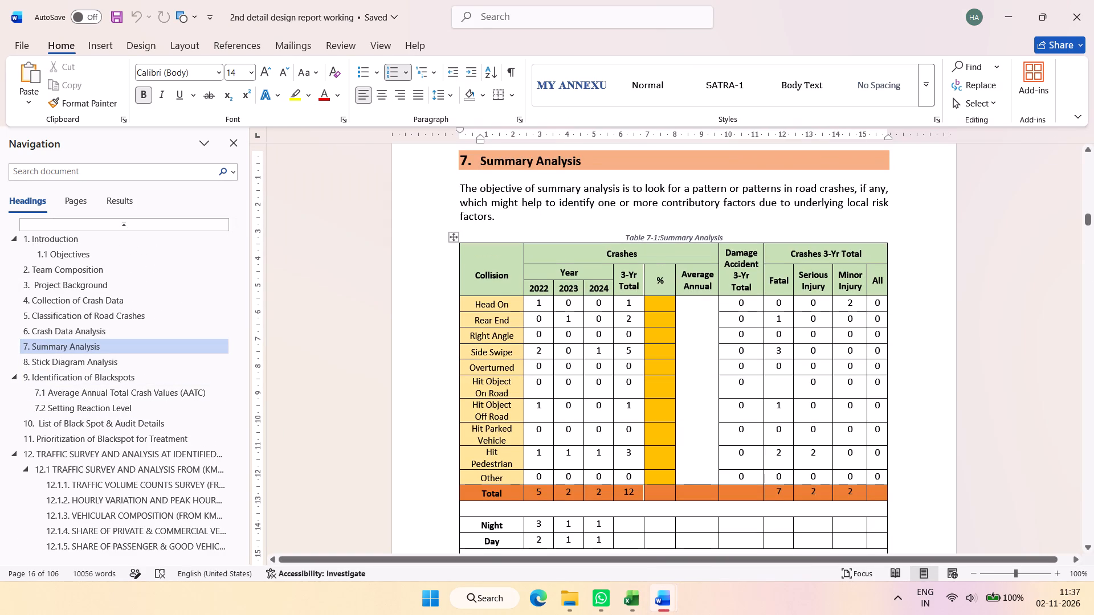
scroll(640, 378, "down", 1)
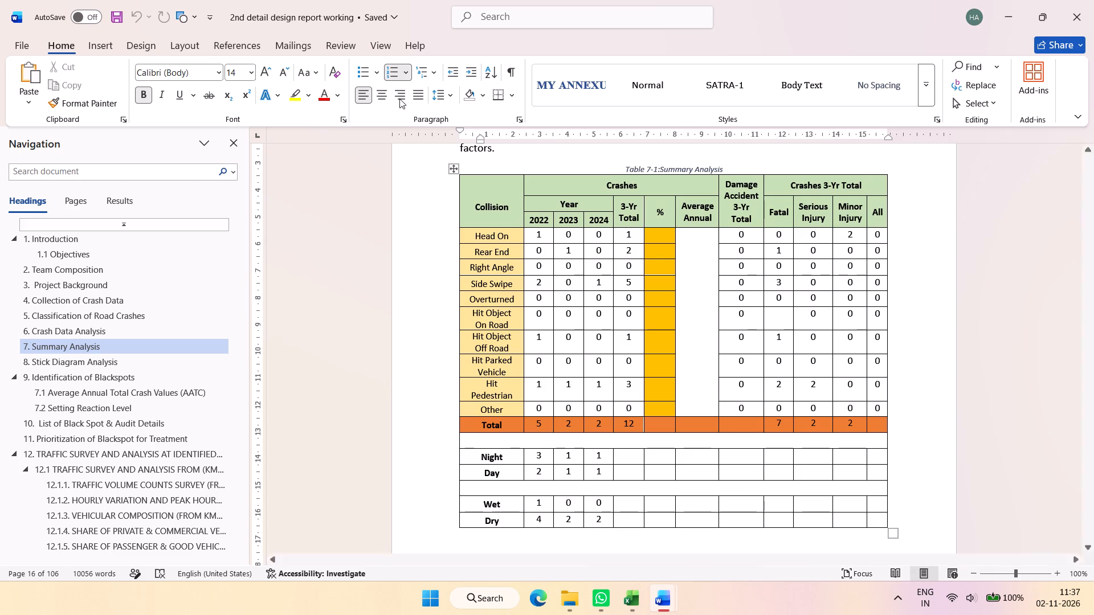
scroll(626, 263, "down", 20)
scroll(626, 263, "down", 6)
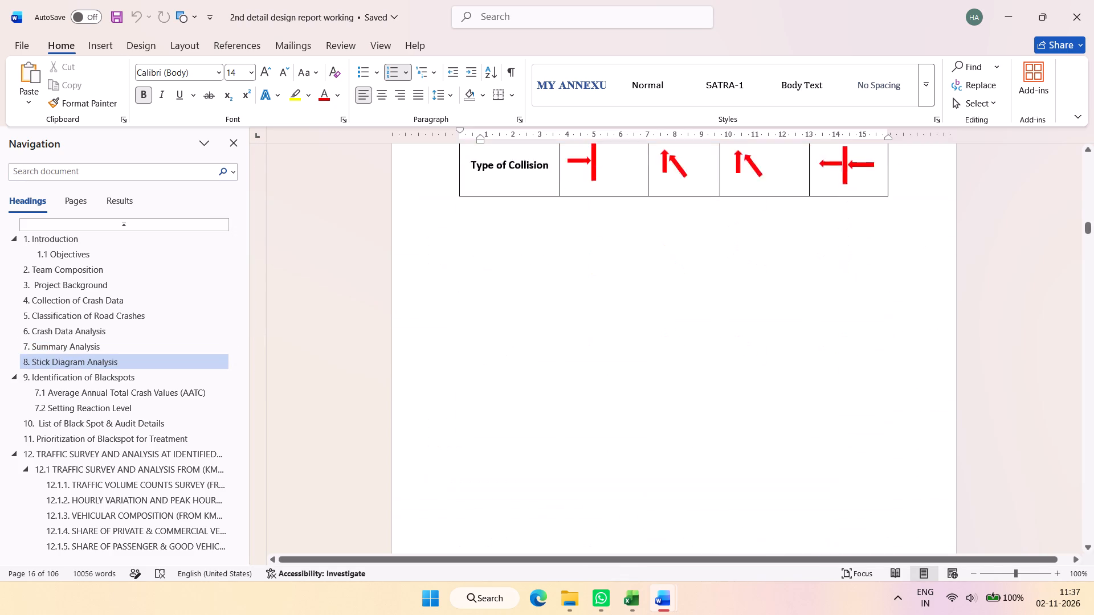
scroll(661, 288, "down", 20)
scroll(661, 288, "down", 16)
scroll(698, 319, "up", 1)
scroll(698, 319, "down", 4)
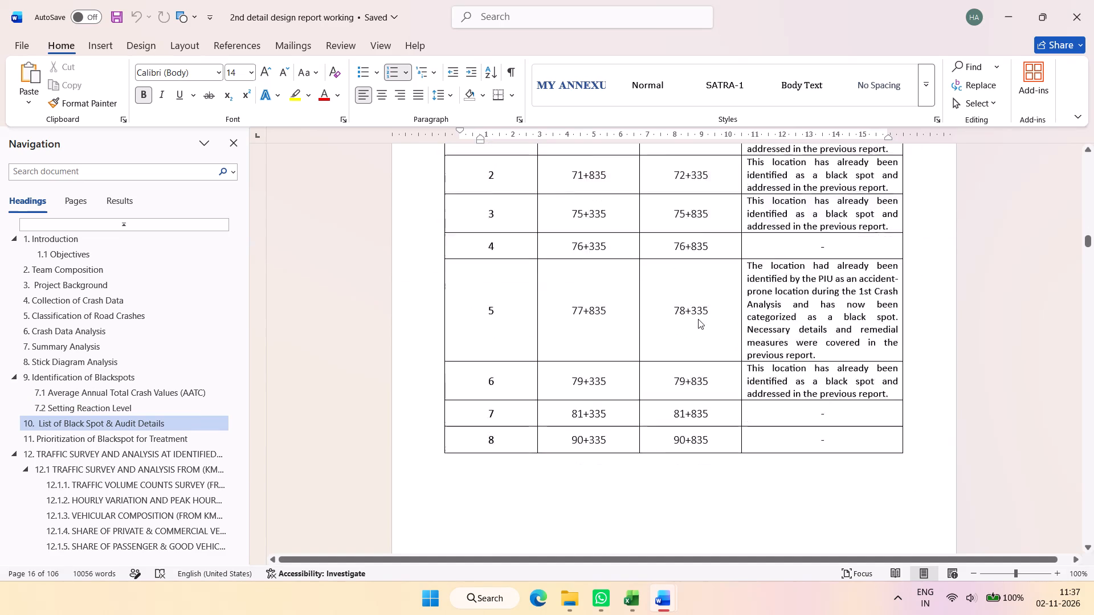
scroll(698, 319, "down", 15)
scroll(695, 321, "down", 9)
scroll(691, 327, "down", 13)
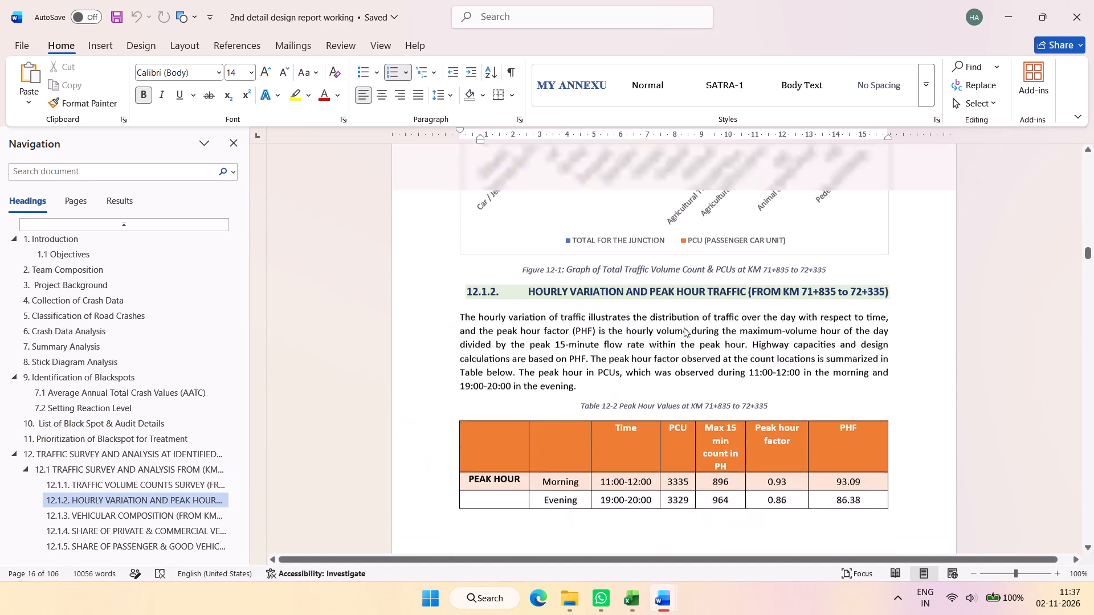
scroll(684, 327, "down", 20)
scroll(684, 327, "down", 4)
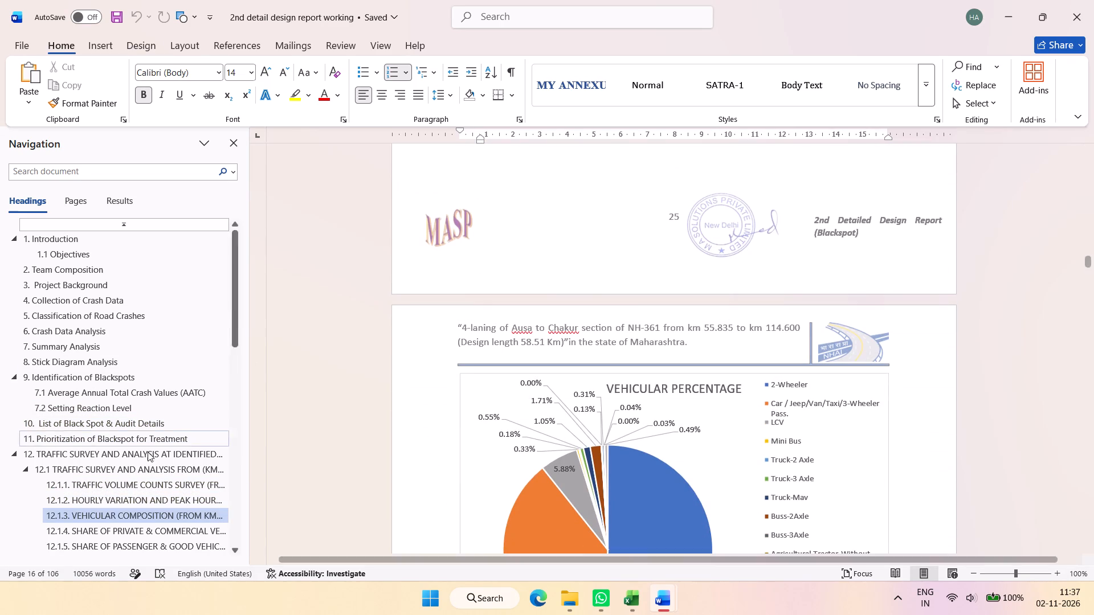
Go to the Accident Data table under section 15, List of Annexures, in the 2nd detail design report.
scroll(148, 451, "down", 11)
left_click(148, 533)
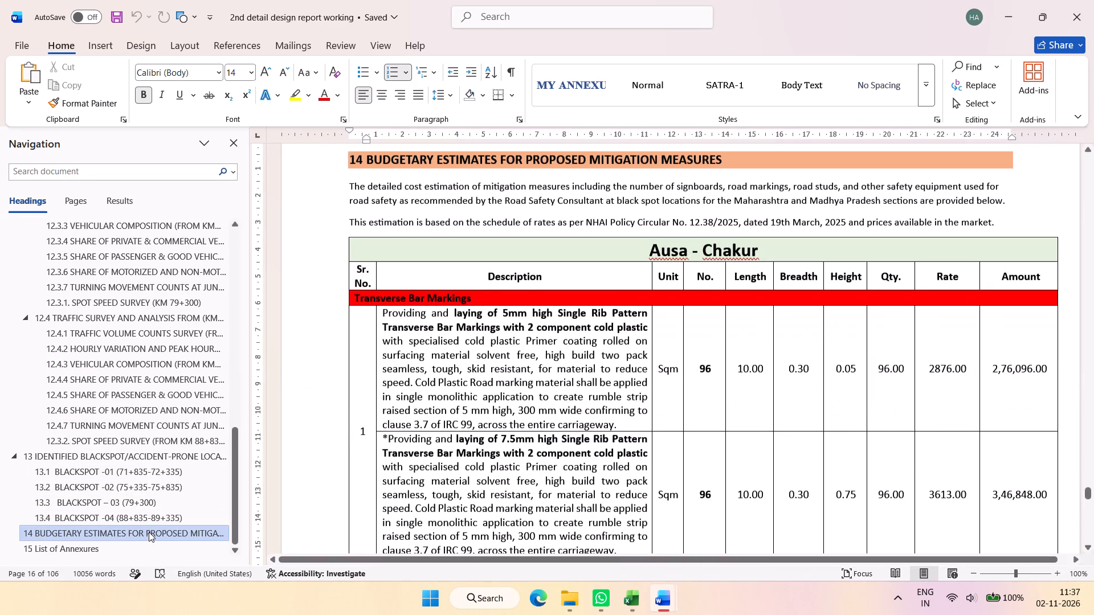
left_click(148, 560)
left_click(165, 550)
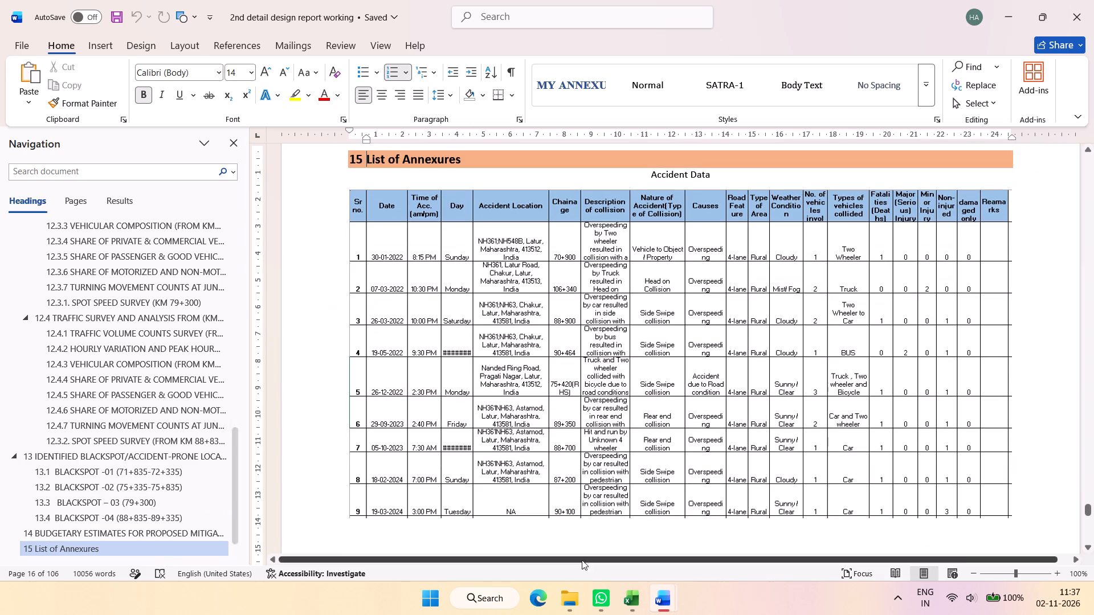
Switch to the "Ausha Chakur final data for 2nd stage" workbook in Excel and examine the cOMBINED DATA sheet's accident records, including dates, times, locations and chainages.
left_click(628, 593)
left_click(811, 525)
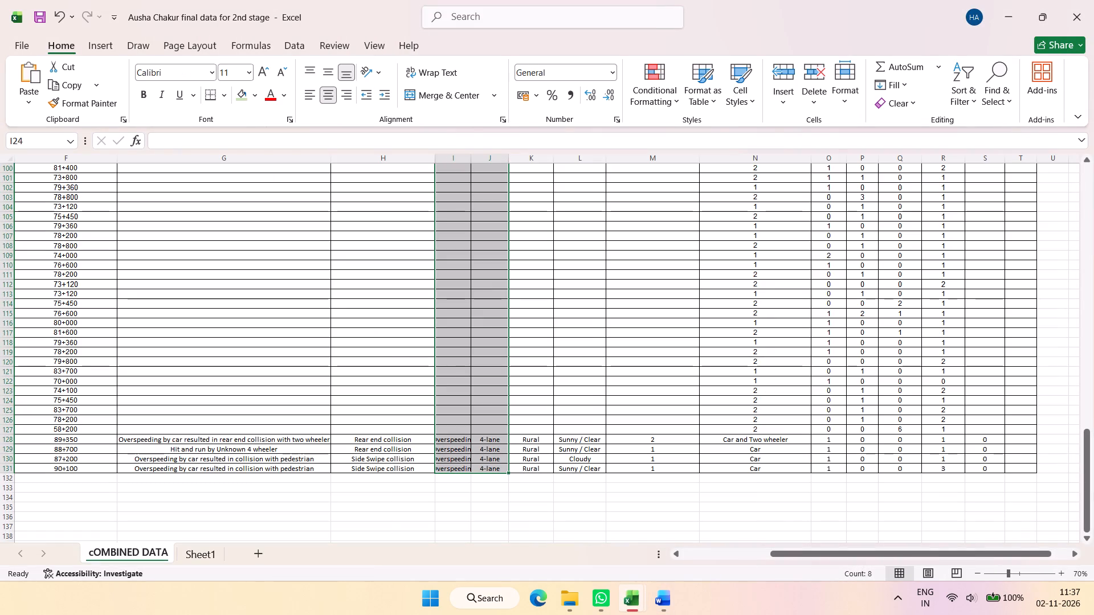
scroll(57, 465, "up", 20)
scroll(57, 465, "up", 5)
scroll(68, 466, "down", 2)
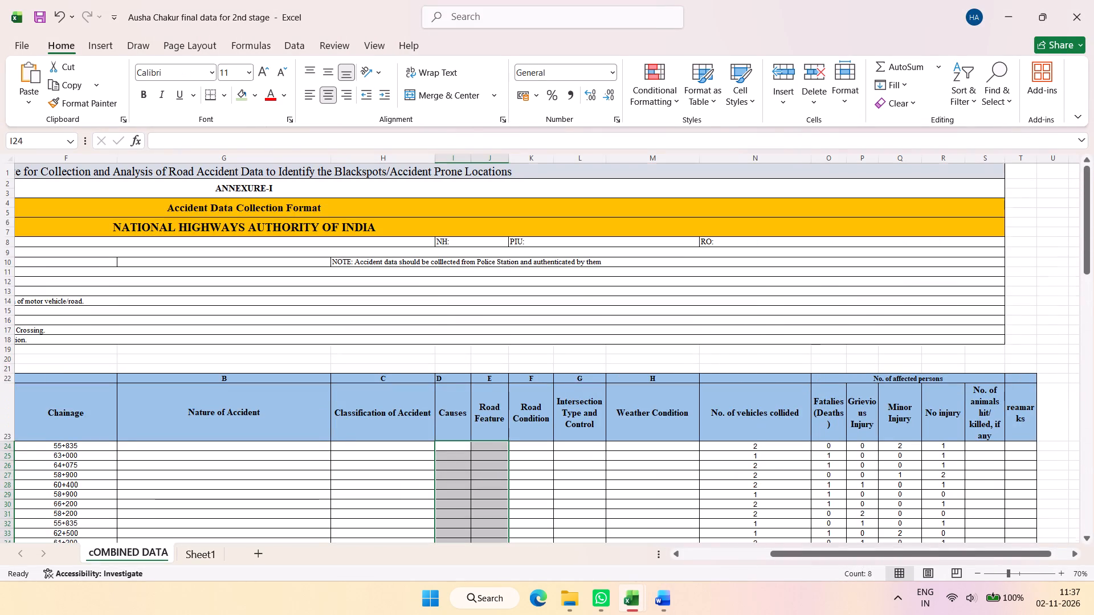
scroll(68, 466, "down", 3)
scroll(69, 465, "up", 1)
scroll(812, 478, "down", 4)
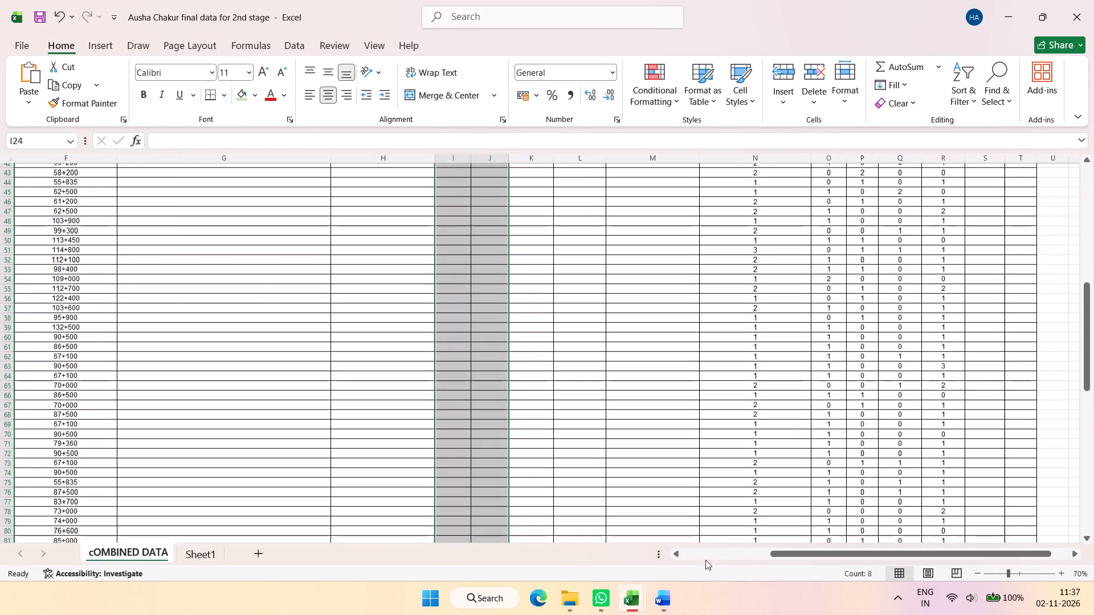
scroll(705, 560, "down", 2)
left_click_drag(891, 551, 890, 551)
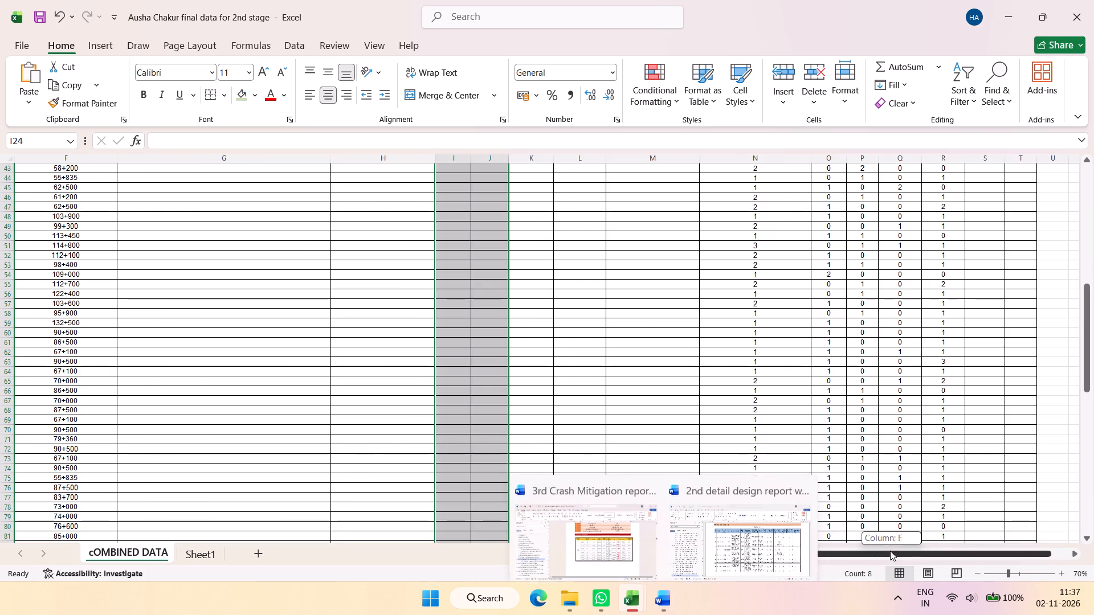
left_click_drag(890, 551, 810, 559)
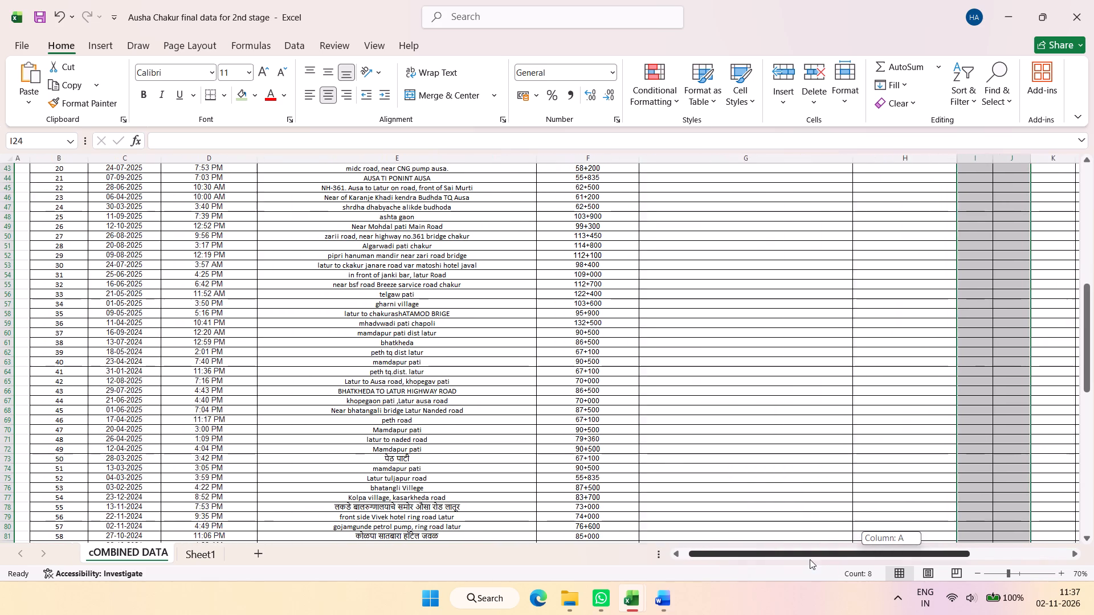
left_click_drag(810, 559, 844, 558)
scroll(858, 459, "up", 6)
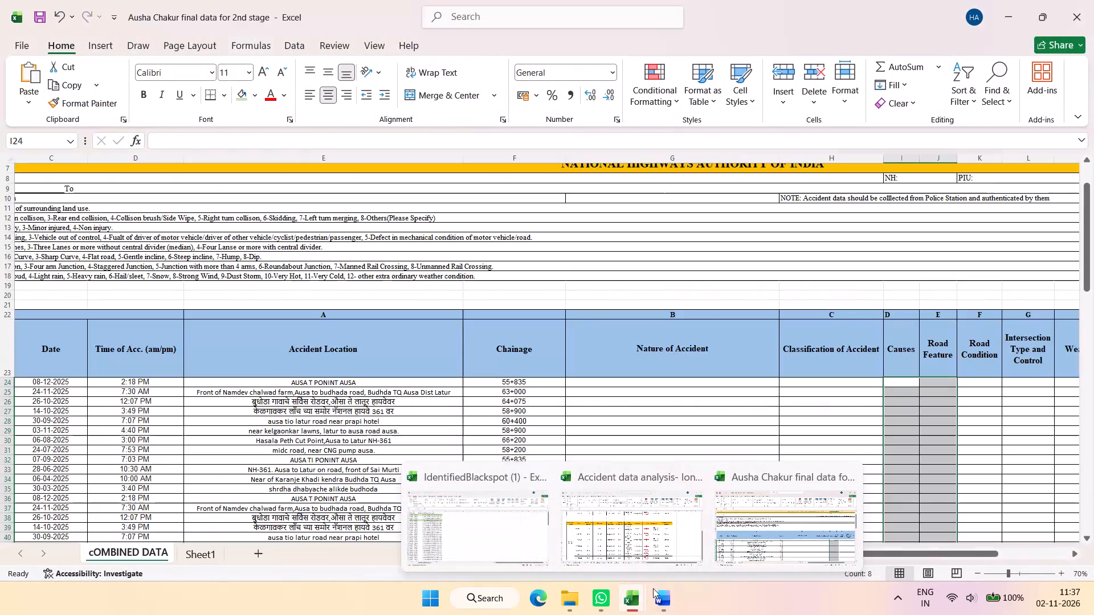
Return to the 2nd detail design report in Word and review Table 7-1 under section 7, Summary Analysis.
left_click(773, 511)
scroll(179, 427, "up", 5)
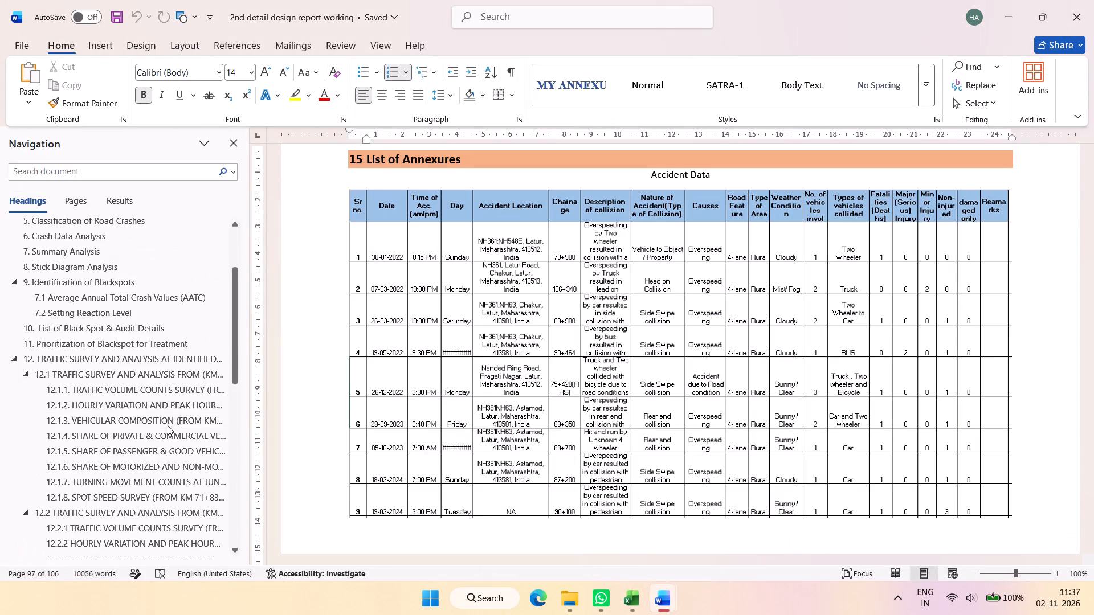
scroll(168, 425, "up", 6)
left_click(166, 349)
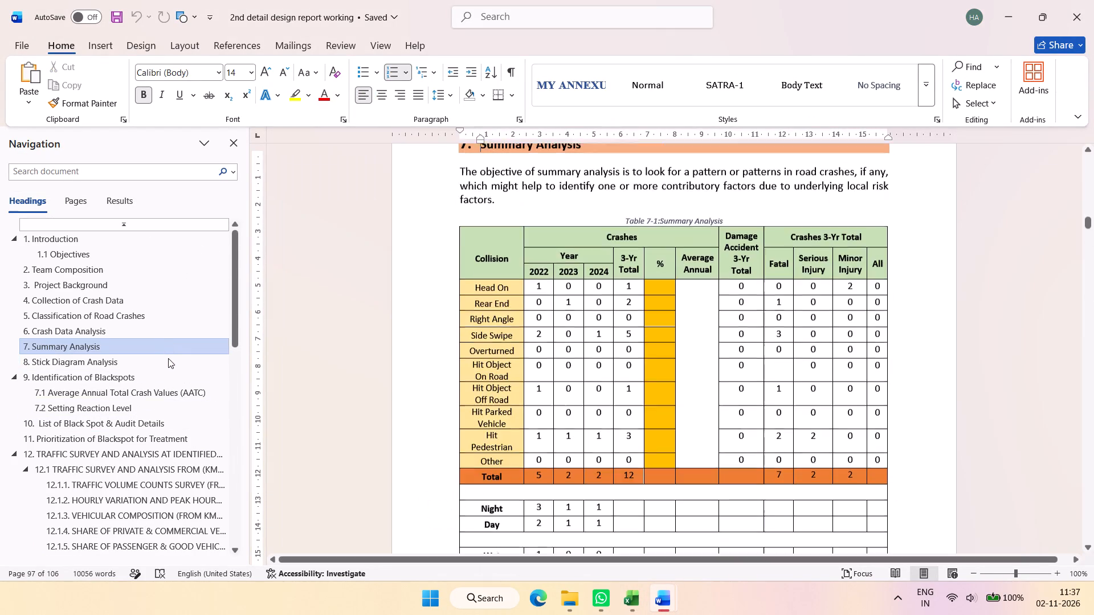
left_click(169, 363)
left_click(175, 346)
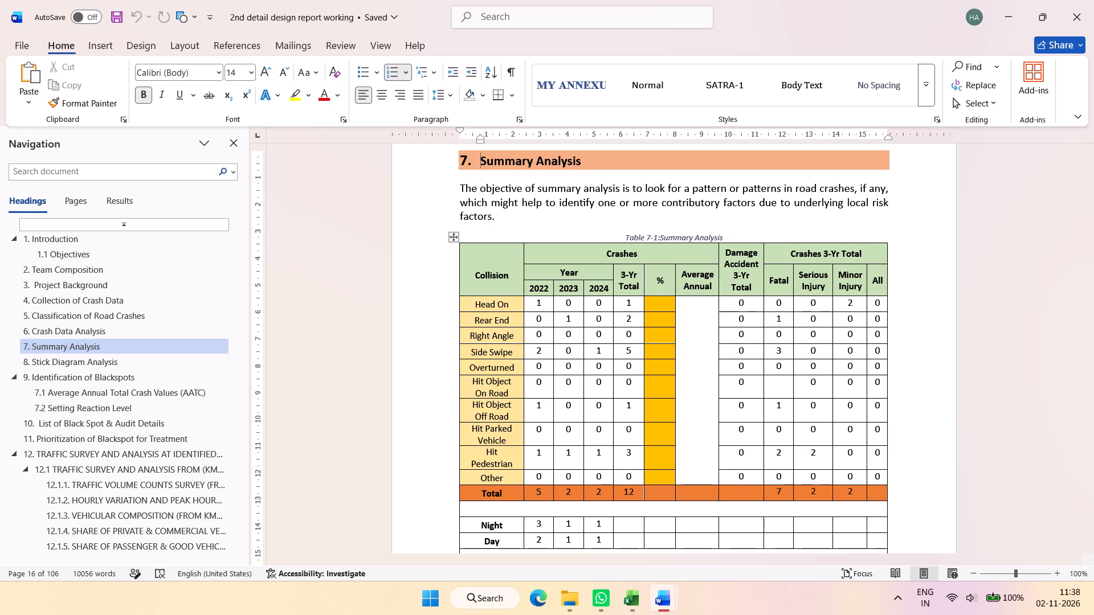
Save the 2nd detail design report and minimize its window.
left_click(650, 606)
left_click(739, 528)
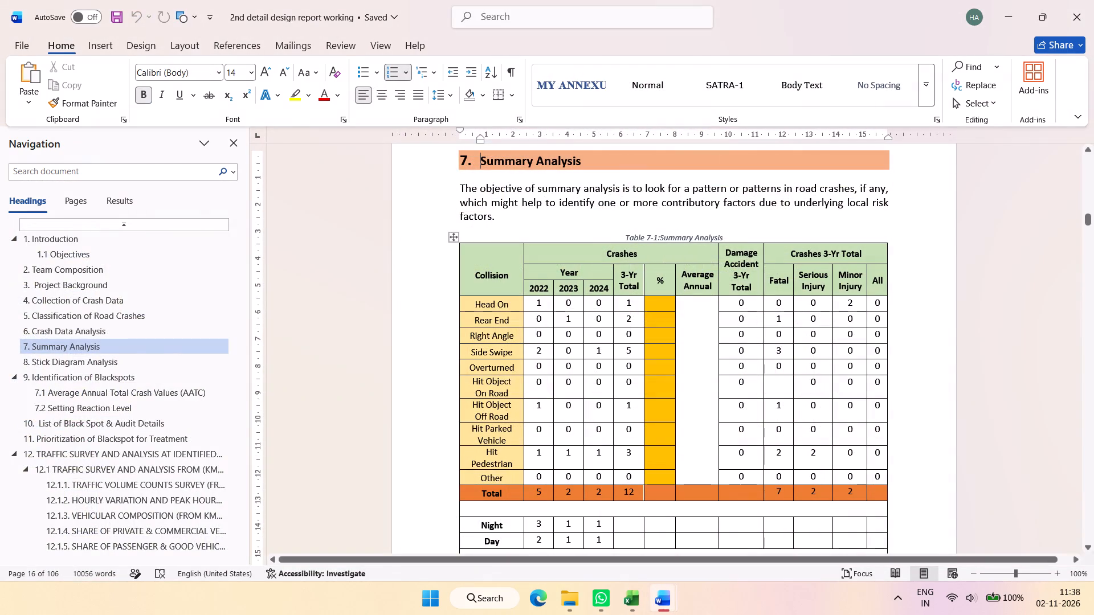
left_click(116, 22)
left_click(1020, 0)
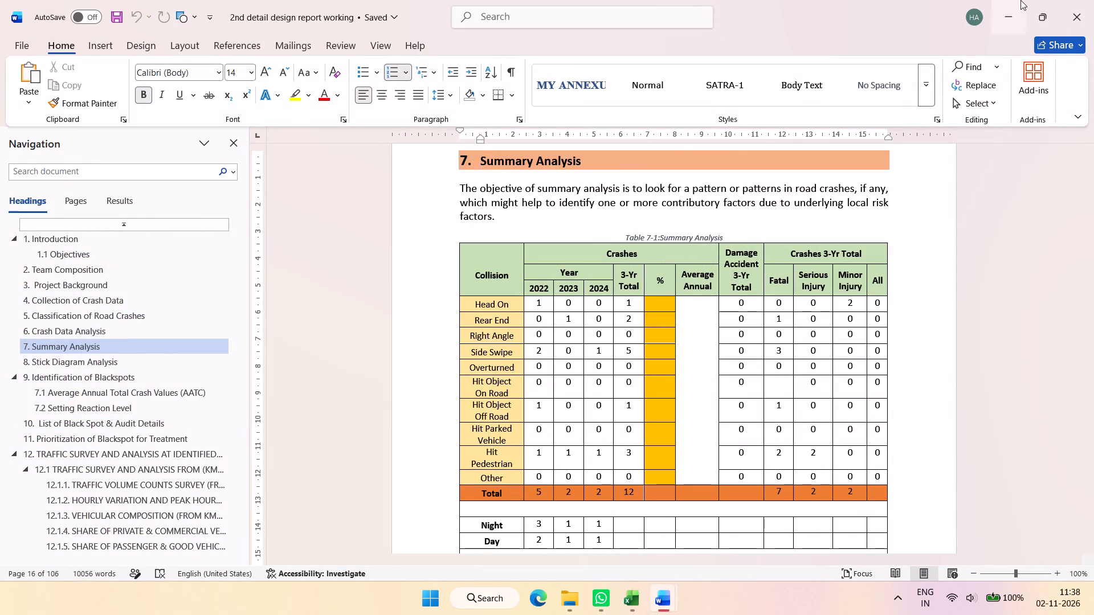
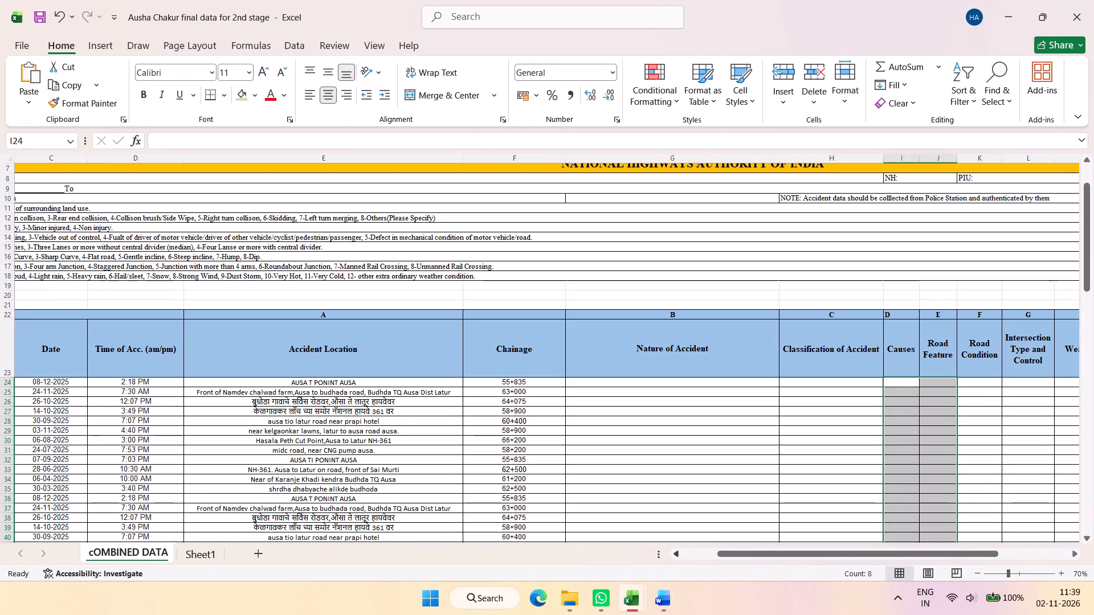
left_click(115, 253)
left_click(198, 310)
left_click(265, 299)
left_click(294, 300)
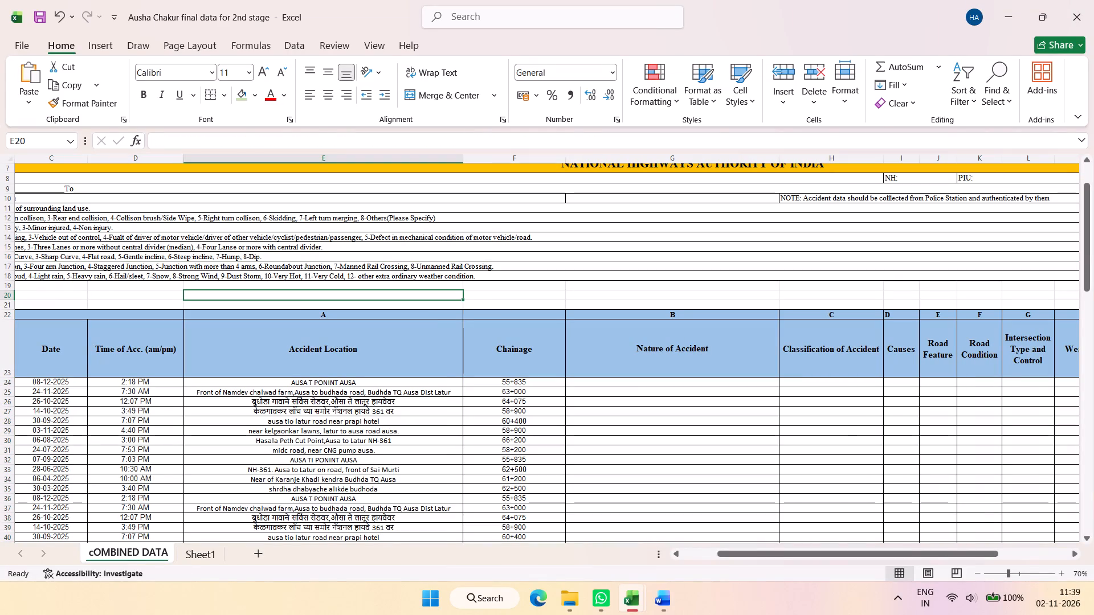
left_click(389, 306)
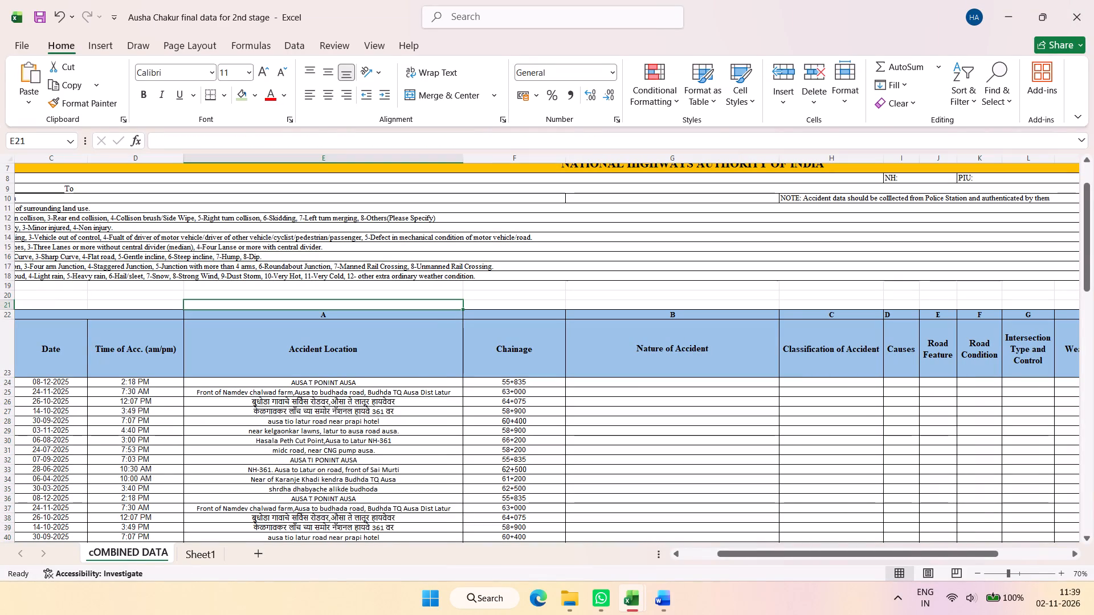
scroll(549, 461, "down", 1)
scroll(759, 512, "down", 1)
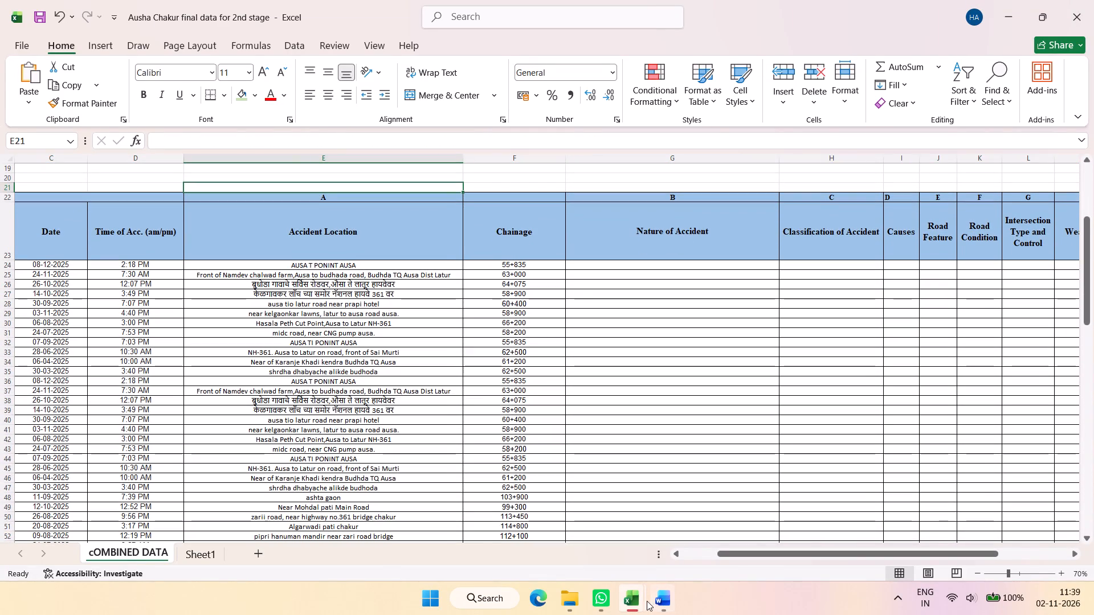
left_click(636, 600)
left_click(838, 470)
Close the 2nd detail design report and switch to the "3rd Crash Mitigation report _ Kondhali To Talegoan" document in Word.
left_click(664, 614)
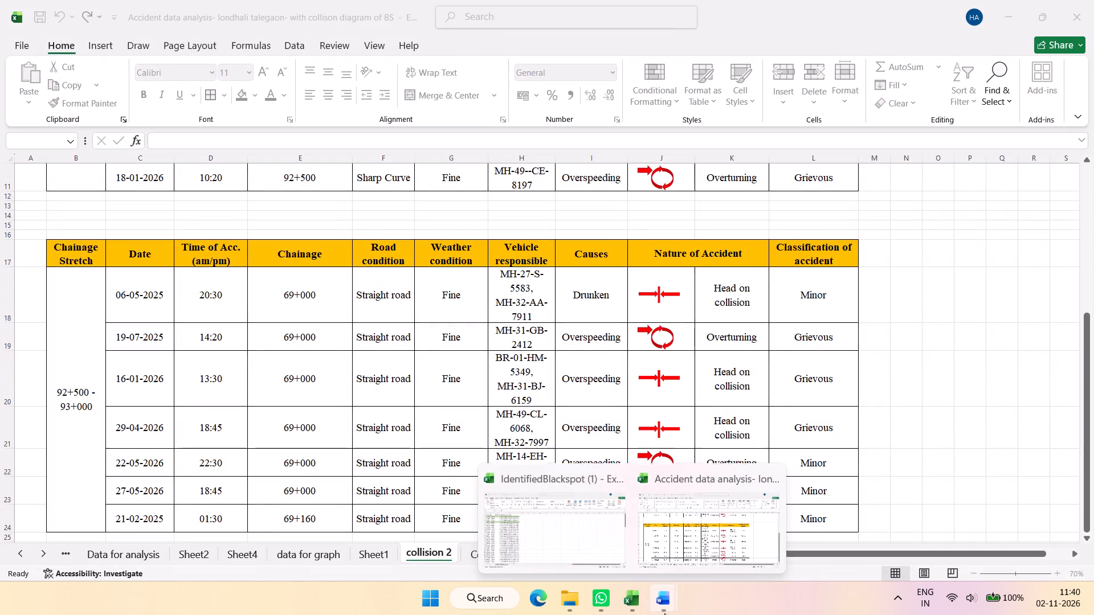
left_click(803, 477)
left_click(701, 526)
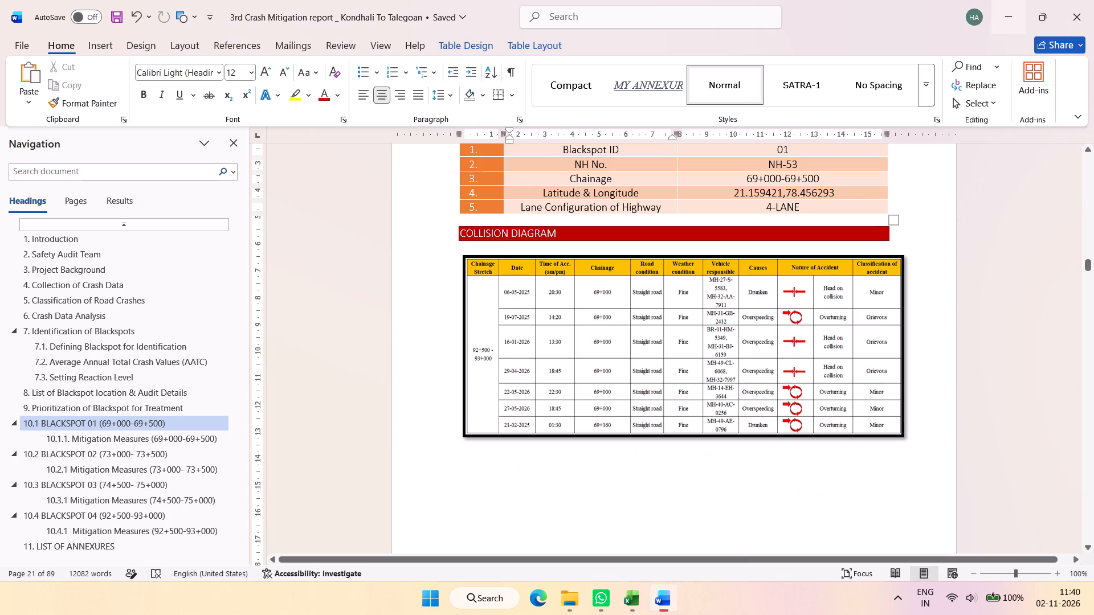
Review sections 7.2 to 10.1.1 of the crash mitigation report, including the final list of blackspots and the severity score prioritization table.
left_click(150, 357)
left_click(146, 374)
left_click(145, 399)
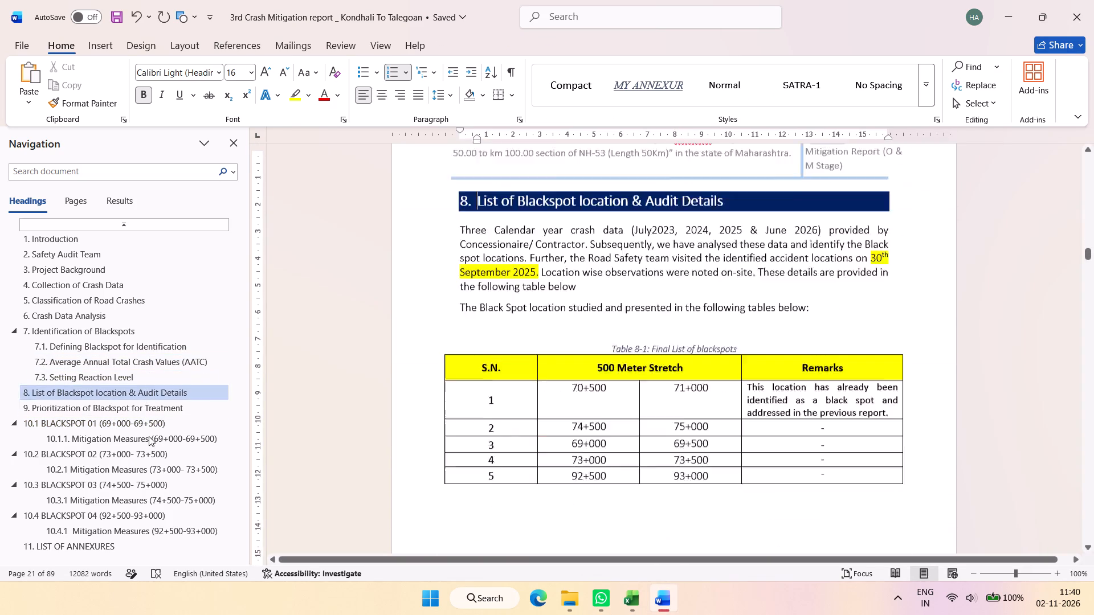
left_click(149, 436)
scroll(156, 497, "down", 13)
scroll(169, 477, "up", 3)
left_click(156, 409)
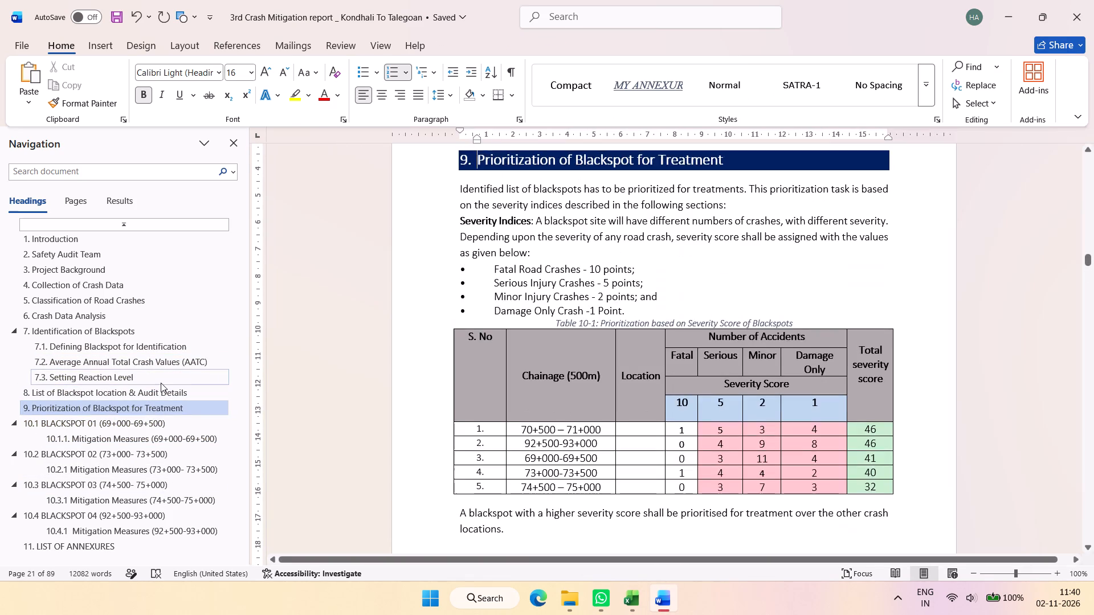
left_click(161, 383)
left_click(154, 396)
left_click(158, 374)
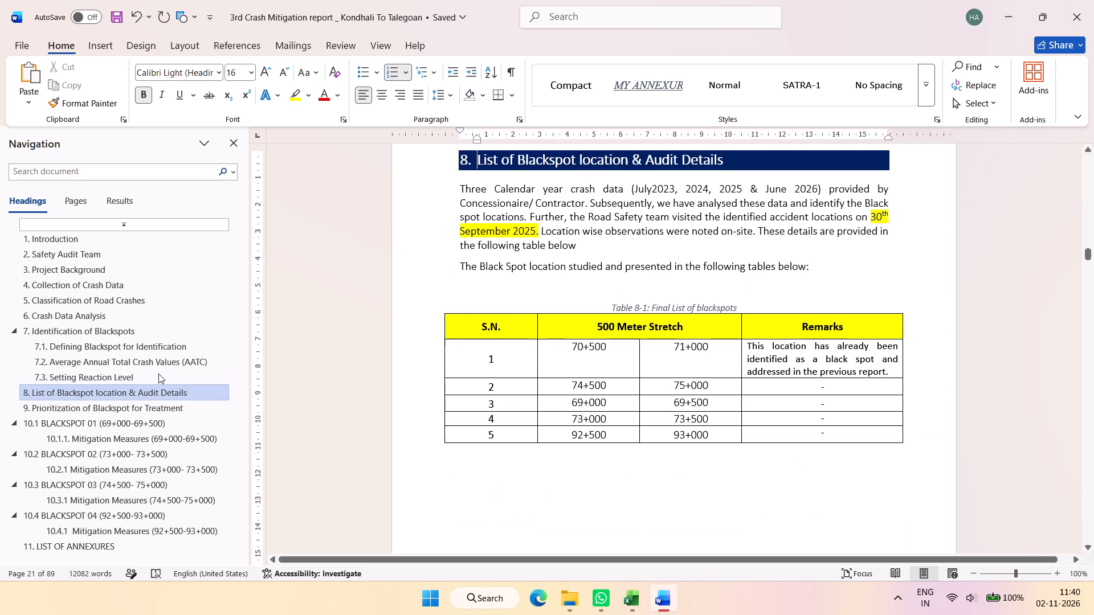
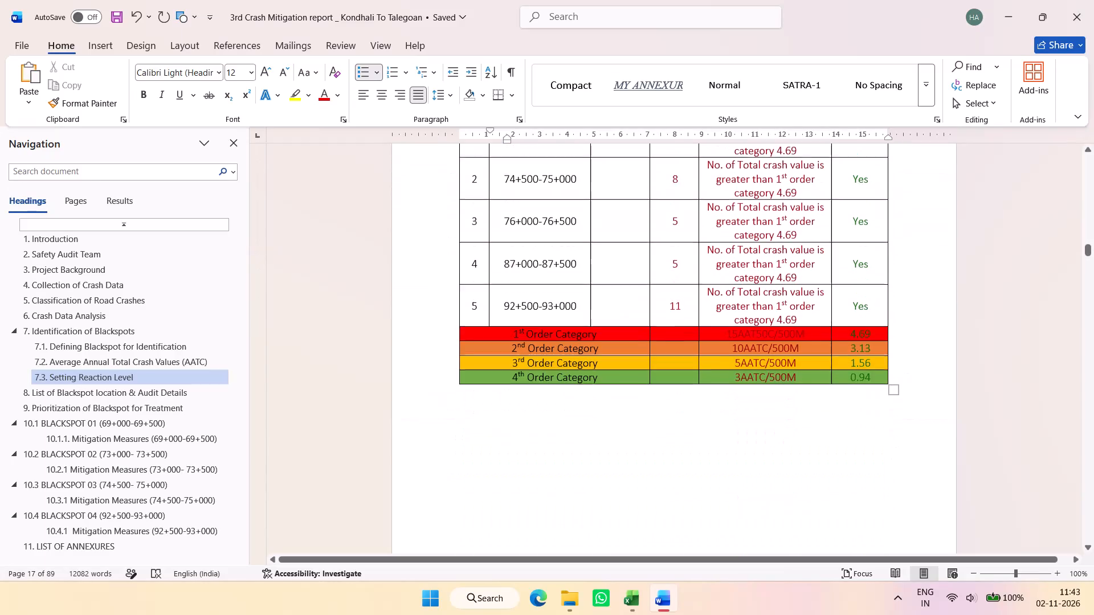
Examine the end of the blackspot order category table and the section 10.1.1 mitigation measures table for 69+000-69+500.
left_click(875, 259)
scroll(806, 284, "down", 4)
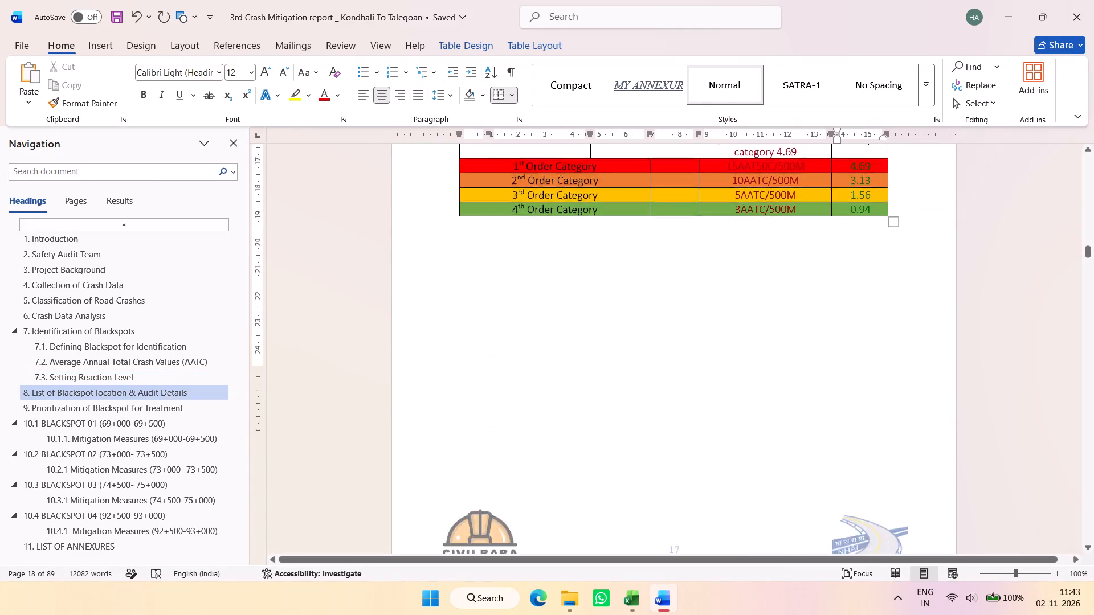
scroll(789, 297, "down", 6)
left_click(120, 431)
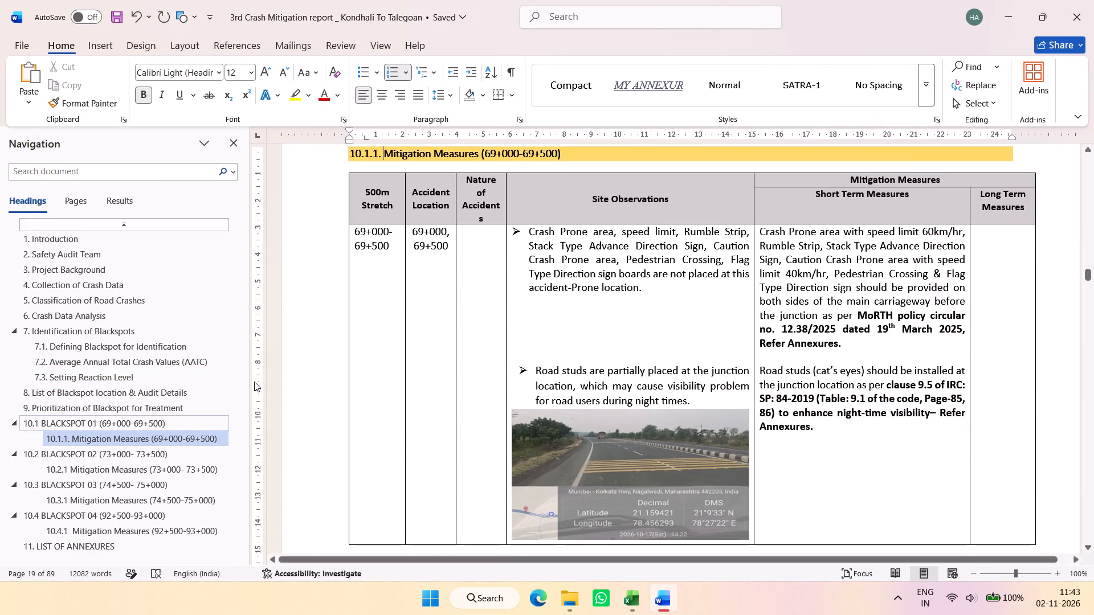
scroll(550, 325, "down", 2)
scroll(532, 301, "up", 3)
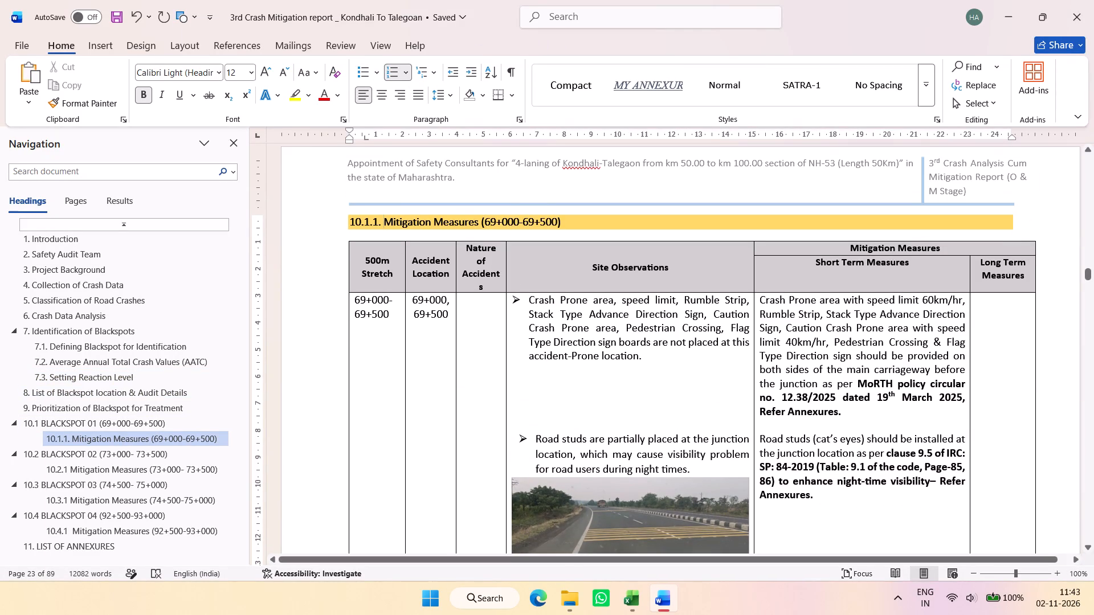
double_click(507, 264)
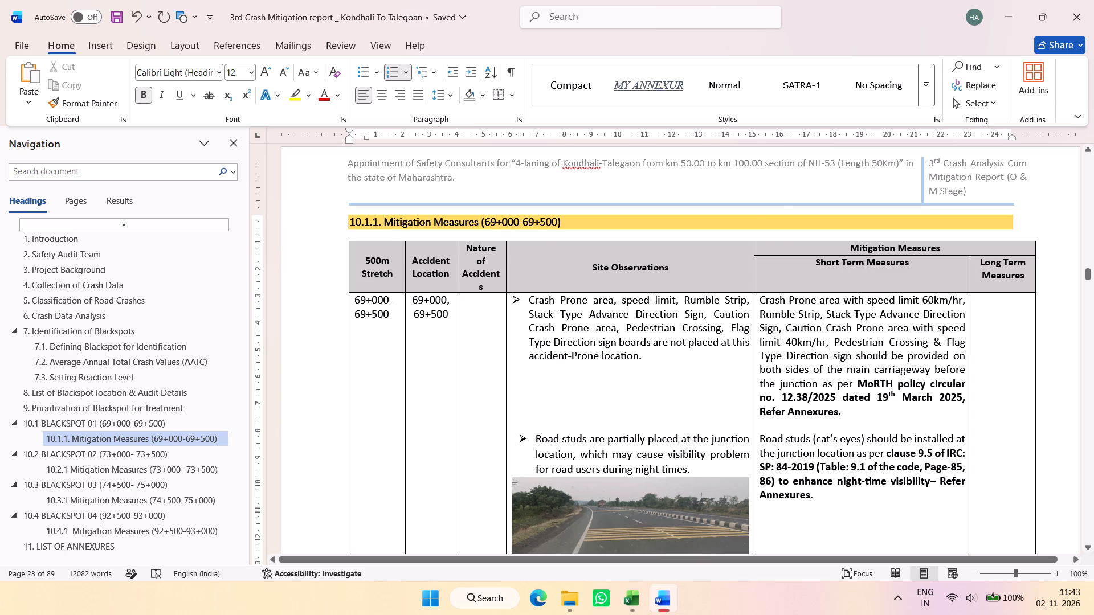
left_click(506, 265)
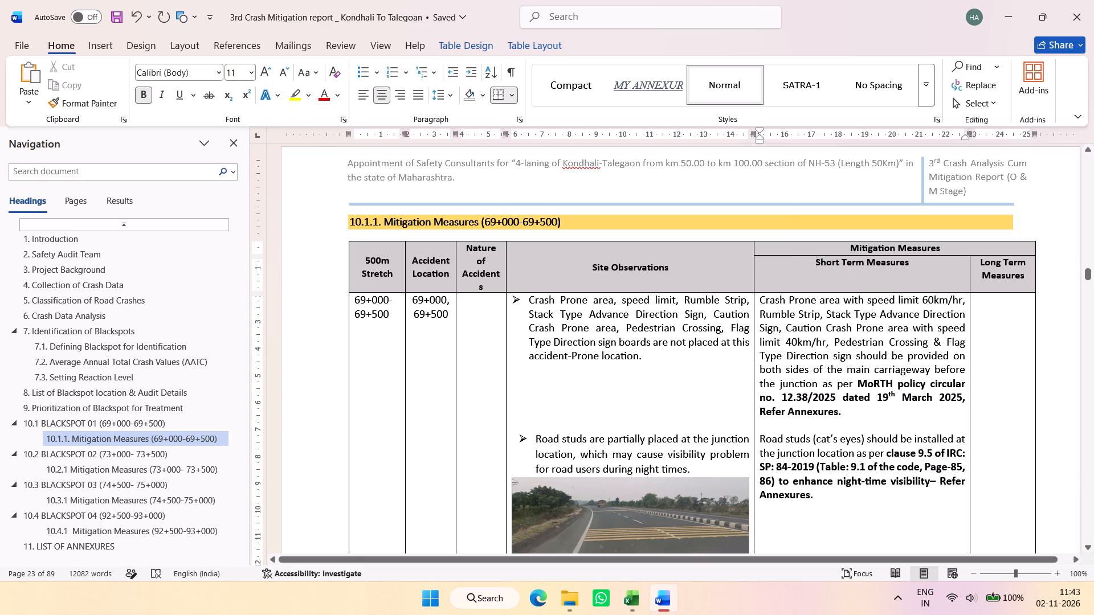
left_click(912, 259)
left_click_drag(981, 266, 928, 262)
left_click(890, 275)
scroll(773, 380, "down", 1)
Show the hidden background app icons in the system tray.
left_click(905, 599)
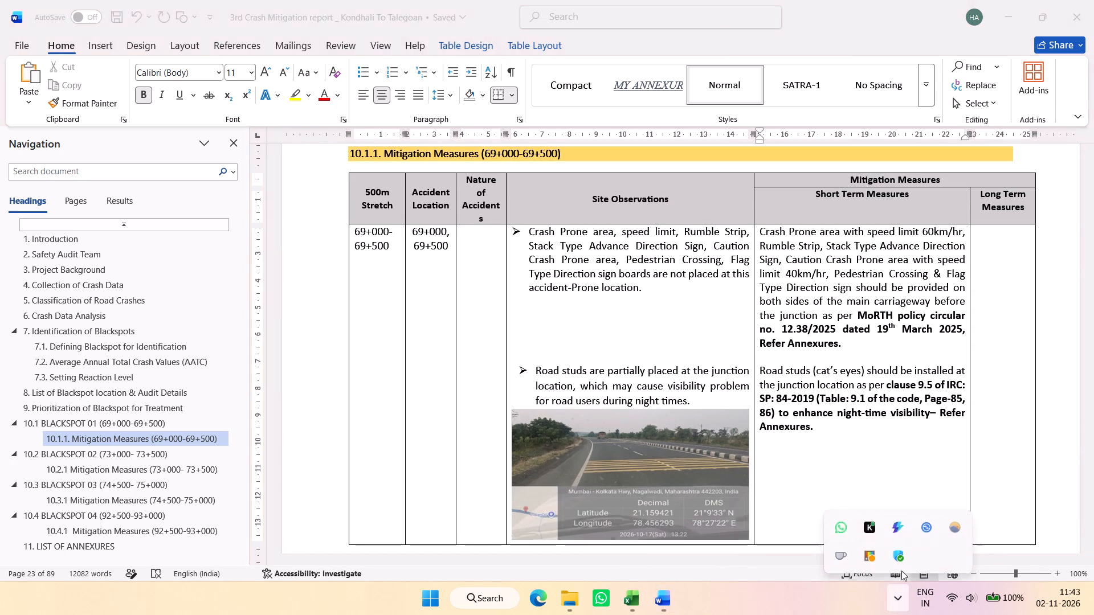